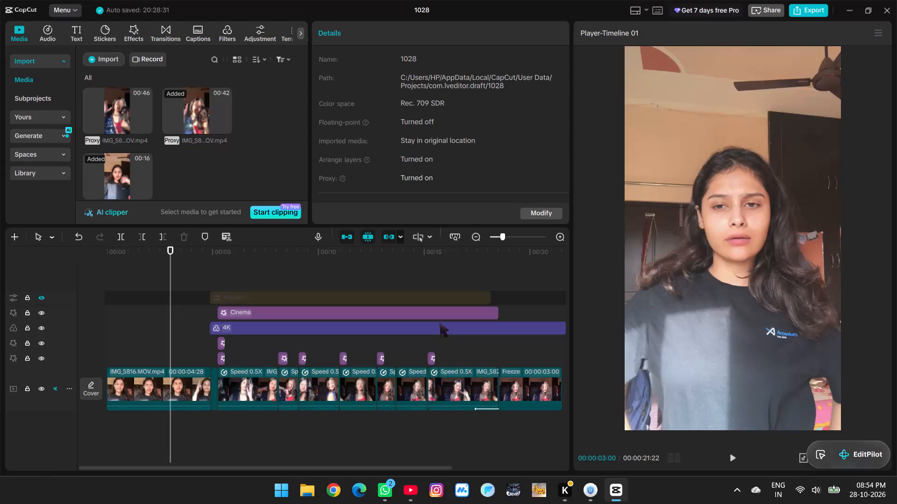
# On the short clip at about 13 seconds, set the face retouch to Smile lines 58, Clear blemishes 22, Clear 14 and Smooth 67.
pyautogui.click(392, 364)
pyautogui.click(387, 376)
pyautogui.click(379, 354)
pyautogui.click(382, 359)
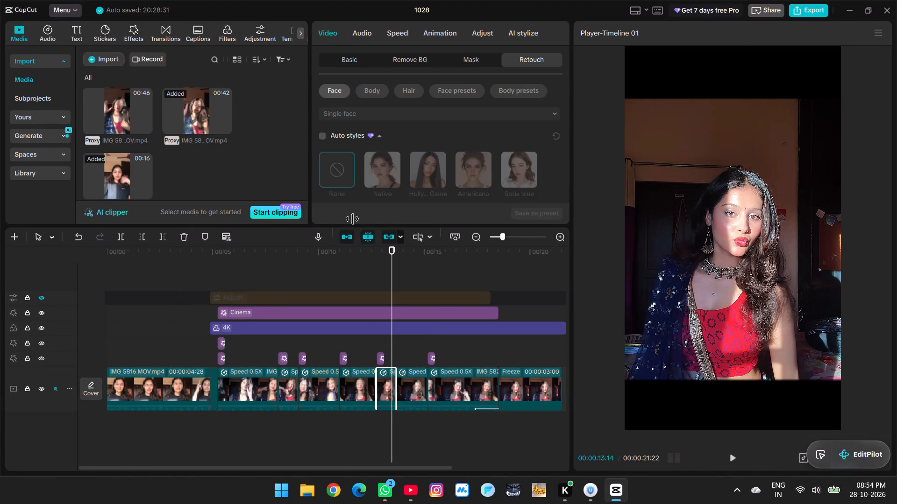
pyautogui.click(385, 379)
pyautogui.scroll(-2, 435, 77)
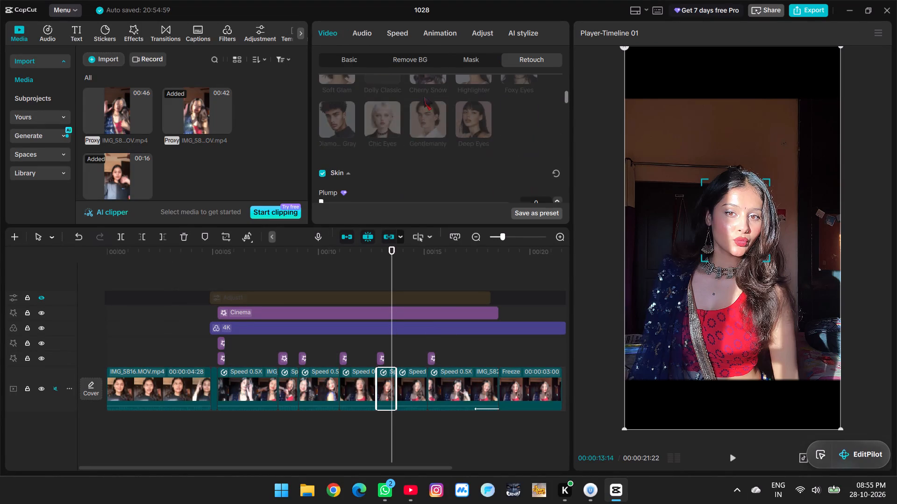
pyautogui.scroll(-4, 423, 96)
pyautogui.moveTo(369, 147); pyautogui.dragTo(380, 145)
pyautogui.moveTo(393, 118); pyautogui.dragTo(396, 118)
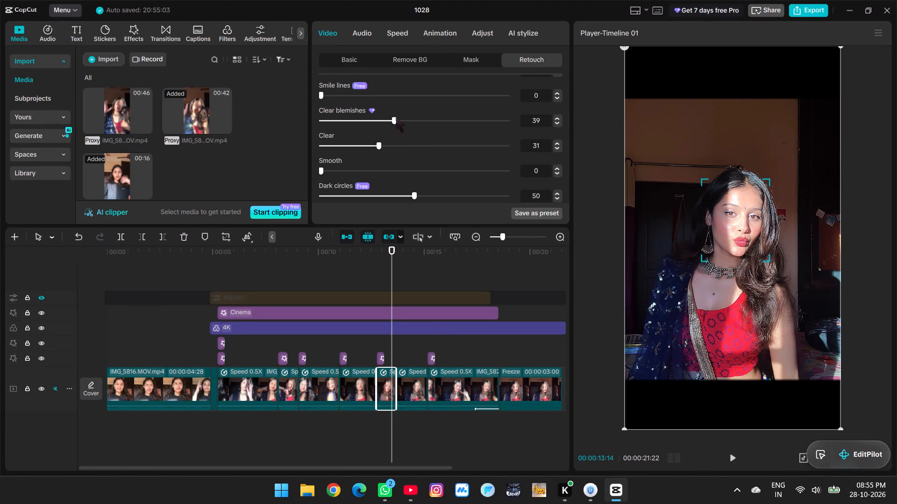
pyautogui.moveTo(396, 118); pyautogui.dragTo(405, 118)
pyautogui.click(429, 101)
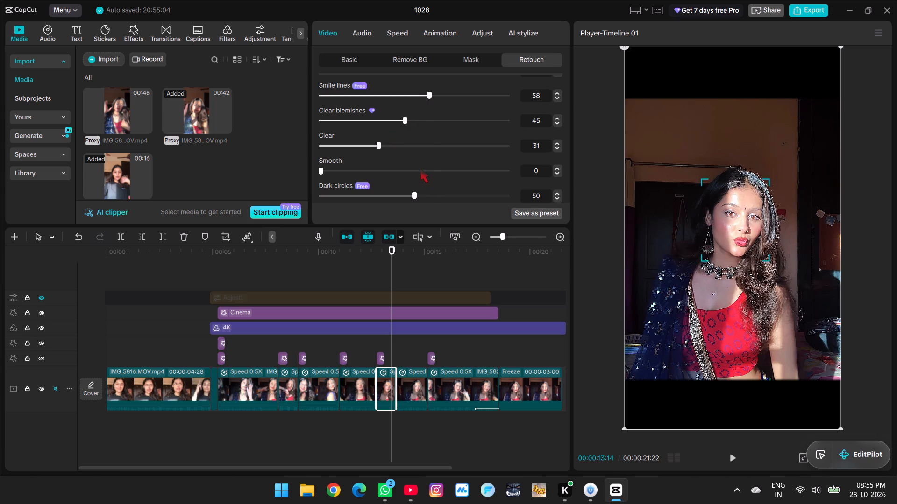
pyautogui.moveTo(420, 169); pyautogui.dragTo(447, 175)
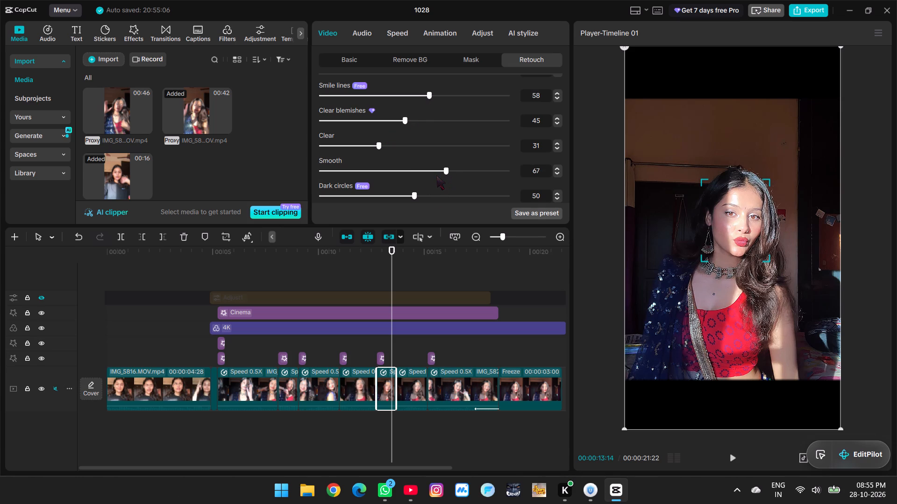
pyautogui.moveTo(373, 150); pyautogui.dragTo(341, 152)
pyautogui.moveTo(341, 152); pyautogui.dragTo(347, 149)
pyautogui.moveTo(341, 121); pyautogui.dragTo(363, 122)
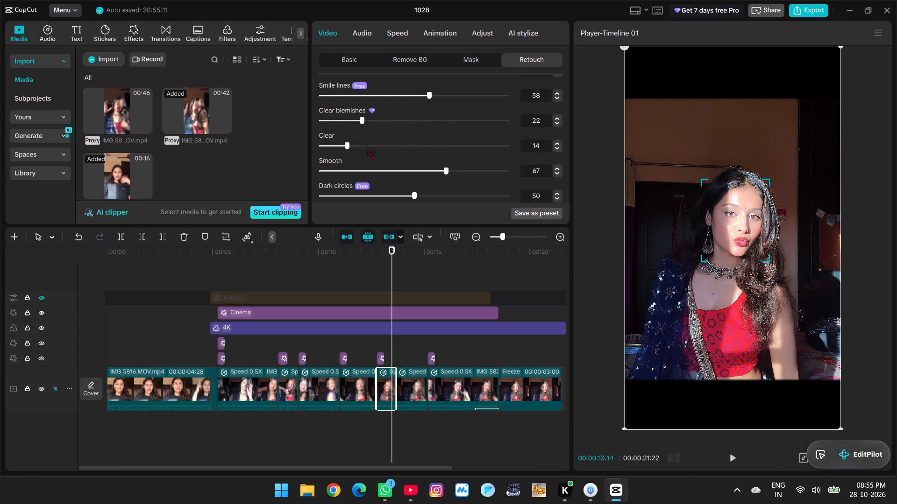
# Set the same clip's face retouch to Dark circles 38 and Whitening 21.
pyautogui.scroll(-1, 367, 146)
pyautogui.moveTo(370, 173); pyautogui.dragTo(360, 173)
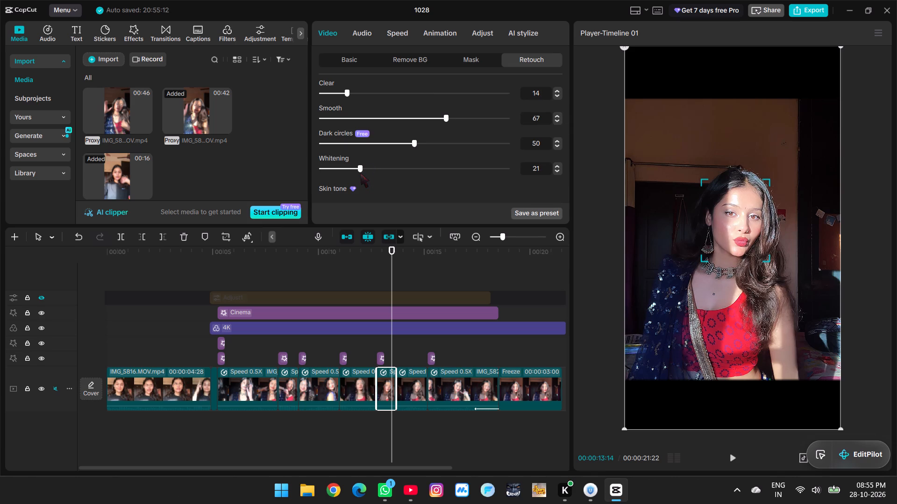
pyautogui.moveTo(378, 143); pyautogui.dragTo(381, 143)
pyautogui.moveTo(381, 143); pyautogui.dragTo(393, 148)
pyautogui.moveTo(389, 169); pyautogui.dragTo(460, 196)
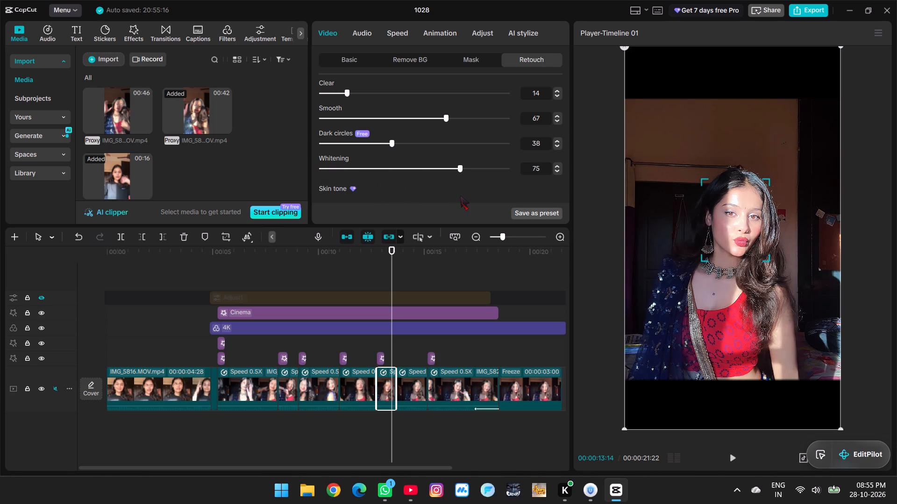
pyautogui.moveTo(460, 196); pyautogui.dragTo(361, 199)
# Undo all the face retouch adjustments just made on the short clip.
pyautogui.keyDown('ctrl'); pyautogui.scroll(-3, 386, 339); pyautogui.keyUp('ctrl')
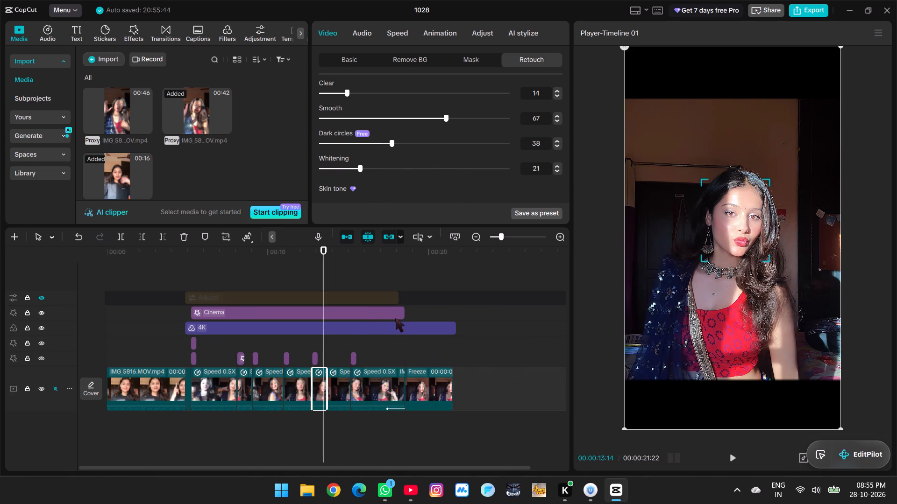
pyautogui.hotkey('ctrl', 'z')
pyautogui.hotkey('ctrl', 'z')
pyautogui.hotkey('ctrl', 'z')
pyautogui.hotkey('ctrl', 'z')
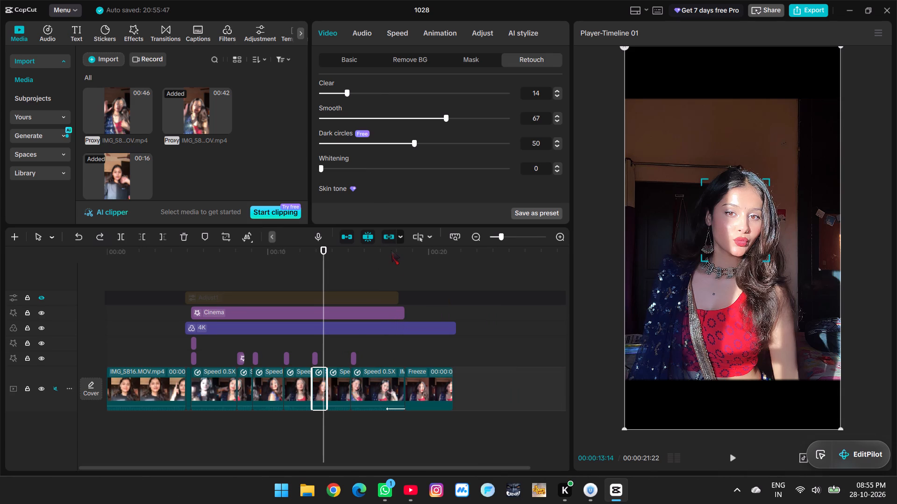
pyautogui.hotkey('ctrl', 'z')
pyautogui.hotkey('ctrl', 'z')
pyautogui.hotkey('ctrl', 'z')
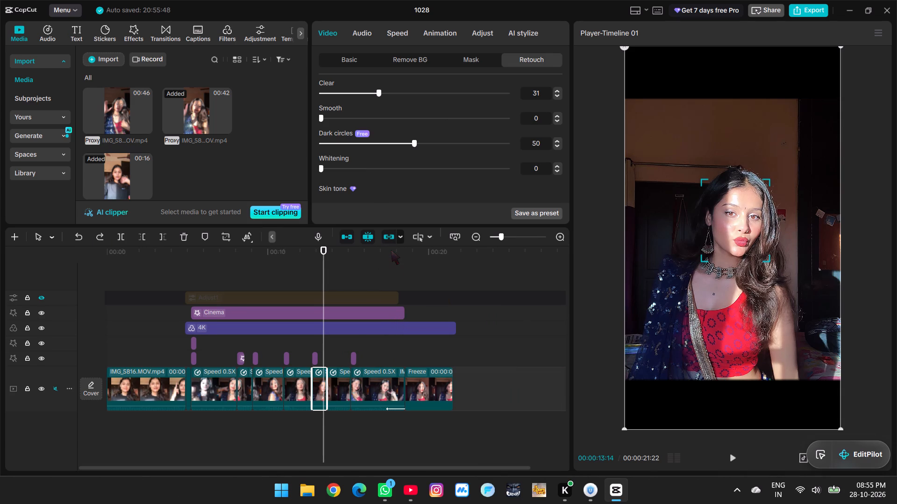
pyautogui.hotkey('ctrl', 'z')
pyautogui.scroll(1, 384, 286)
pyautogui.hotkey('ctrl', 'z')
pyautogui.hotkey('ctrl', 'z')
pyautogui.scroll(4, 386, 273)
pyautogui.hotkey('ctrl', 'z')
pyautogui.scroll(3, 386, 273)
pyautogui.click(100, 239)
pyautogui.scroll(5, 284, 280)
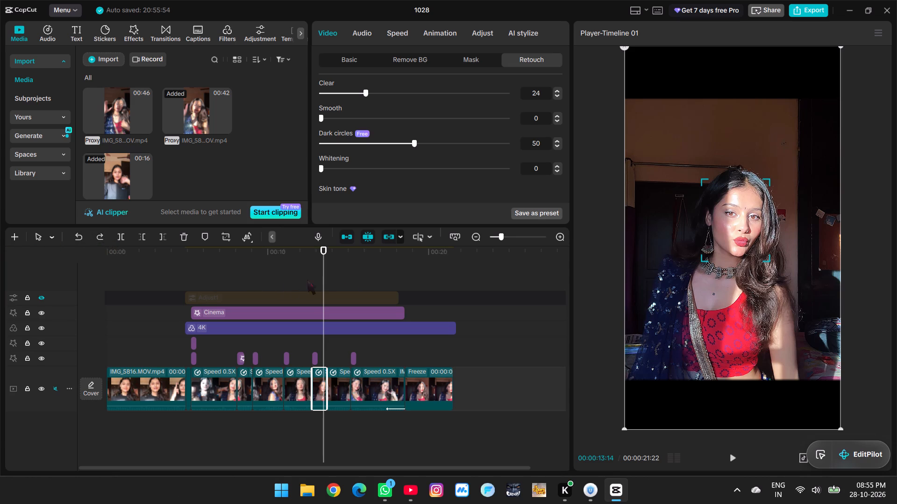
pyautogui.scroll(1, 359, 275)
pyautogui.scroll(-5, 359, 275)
# Enlarge the timeline area by moving the divider above it upward.
pyautogui.moveTo(369, 226); pyautogui.dragTo(370, 223)
pyautogui.moveTo(370, 223); pyautogui.dragTo(383, 139)
pyautogui.scroll(3, 304, 217)
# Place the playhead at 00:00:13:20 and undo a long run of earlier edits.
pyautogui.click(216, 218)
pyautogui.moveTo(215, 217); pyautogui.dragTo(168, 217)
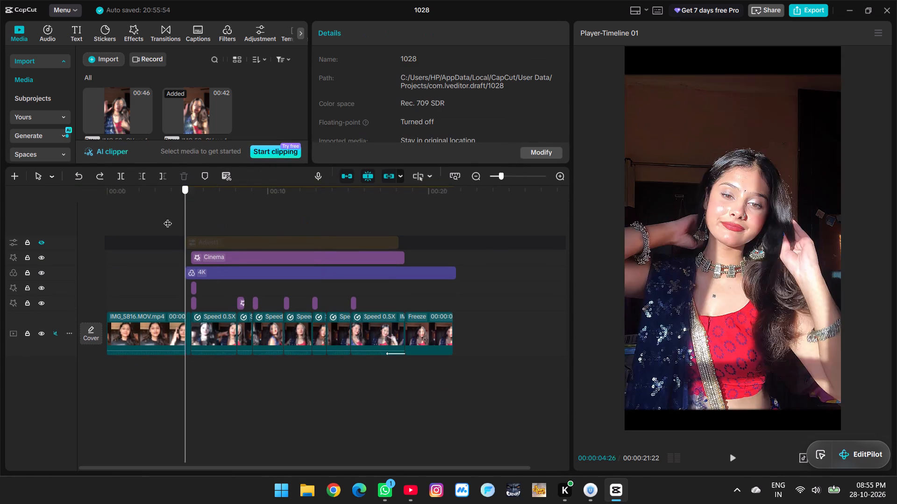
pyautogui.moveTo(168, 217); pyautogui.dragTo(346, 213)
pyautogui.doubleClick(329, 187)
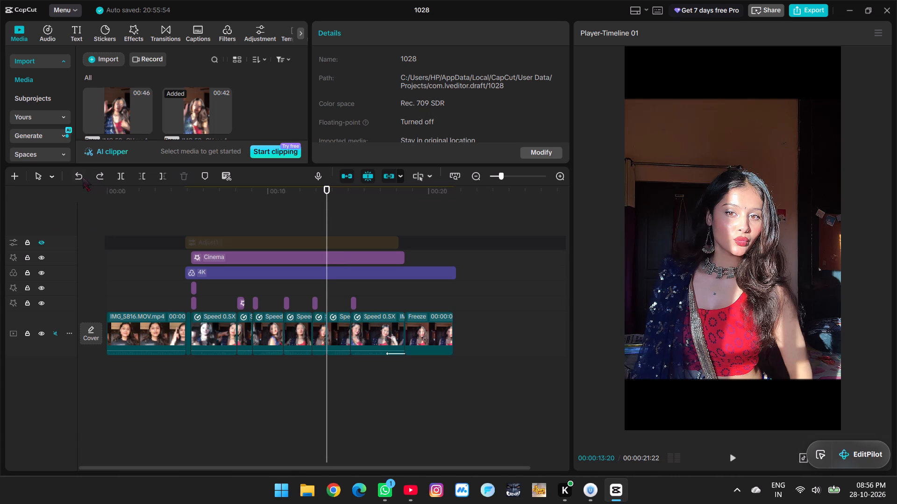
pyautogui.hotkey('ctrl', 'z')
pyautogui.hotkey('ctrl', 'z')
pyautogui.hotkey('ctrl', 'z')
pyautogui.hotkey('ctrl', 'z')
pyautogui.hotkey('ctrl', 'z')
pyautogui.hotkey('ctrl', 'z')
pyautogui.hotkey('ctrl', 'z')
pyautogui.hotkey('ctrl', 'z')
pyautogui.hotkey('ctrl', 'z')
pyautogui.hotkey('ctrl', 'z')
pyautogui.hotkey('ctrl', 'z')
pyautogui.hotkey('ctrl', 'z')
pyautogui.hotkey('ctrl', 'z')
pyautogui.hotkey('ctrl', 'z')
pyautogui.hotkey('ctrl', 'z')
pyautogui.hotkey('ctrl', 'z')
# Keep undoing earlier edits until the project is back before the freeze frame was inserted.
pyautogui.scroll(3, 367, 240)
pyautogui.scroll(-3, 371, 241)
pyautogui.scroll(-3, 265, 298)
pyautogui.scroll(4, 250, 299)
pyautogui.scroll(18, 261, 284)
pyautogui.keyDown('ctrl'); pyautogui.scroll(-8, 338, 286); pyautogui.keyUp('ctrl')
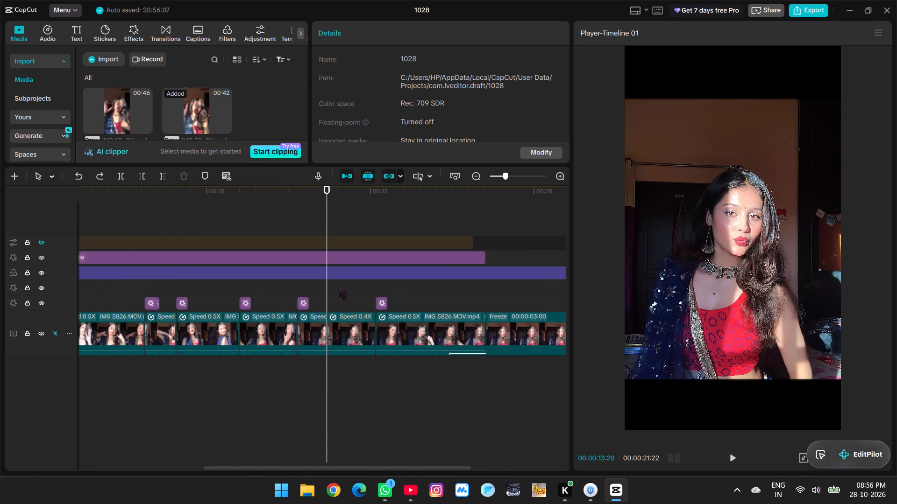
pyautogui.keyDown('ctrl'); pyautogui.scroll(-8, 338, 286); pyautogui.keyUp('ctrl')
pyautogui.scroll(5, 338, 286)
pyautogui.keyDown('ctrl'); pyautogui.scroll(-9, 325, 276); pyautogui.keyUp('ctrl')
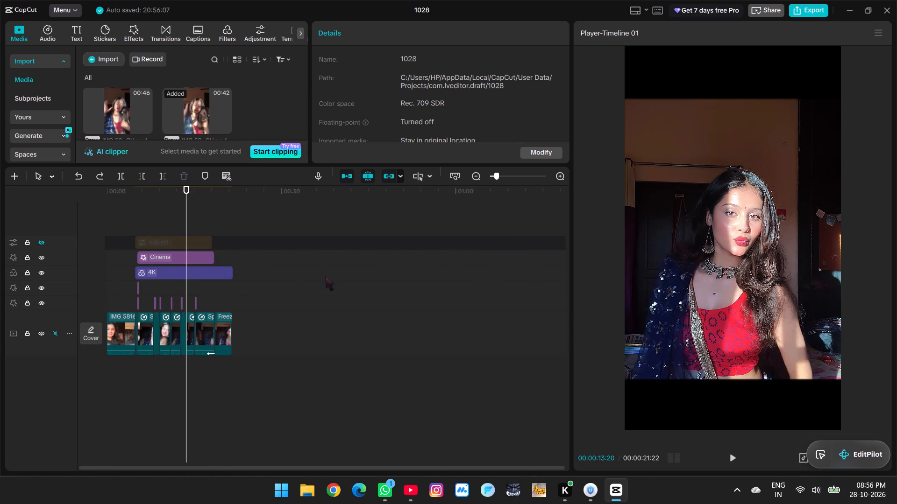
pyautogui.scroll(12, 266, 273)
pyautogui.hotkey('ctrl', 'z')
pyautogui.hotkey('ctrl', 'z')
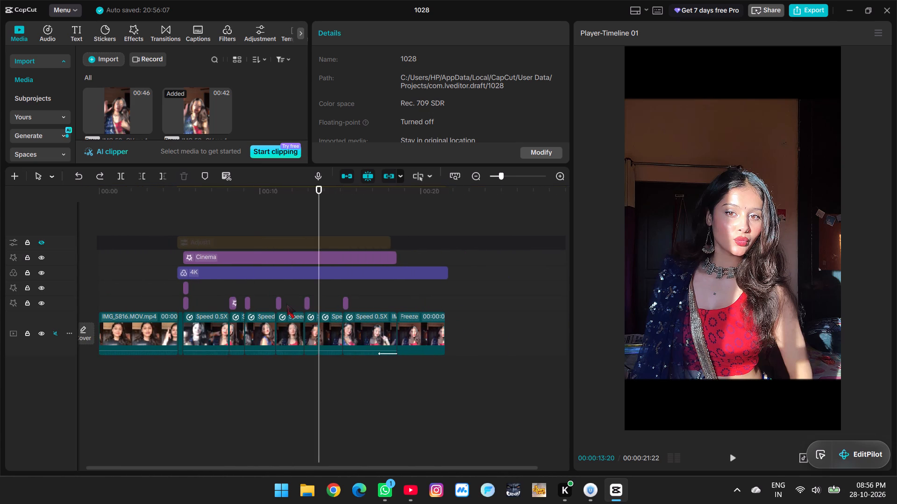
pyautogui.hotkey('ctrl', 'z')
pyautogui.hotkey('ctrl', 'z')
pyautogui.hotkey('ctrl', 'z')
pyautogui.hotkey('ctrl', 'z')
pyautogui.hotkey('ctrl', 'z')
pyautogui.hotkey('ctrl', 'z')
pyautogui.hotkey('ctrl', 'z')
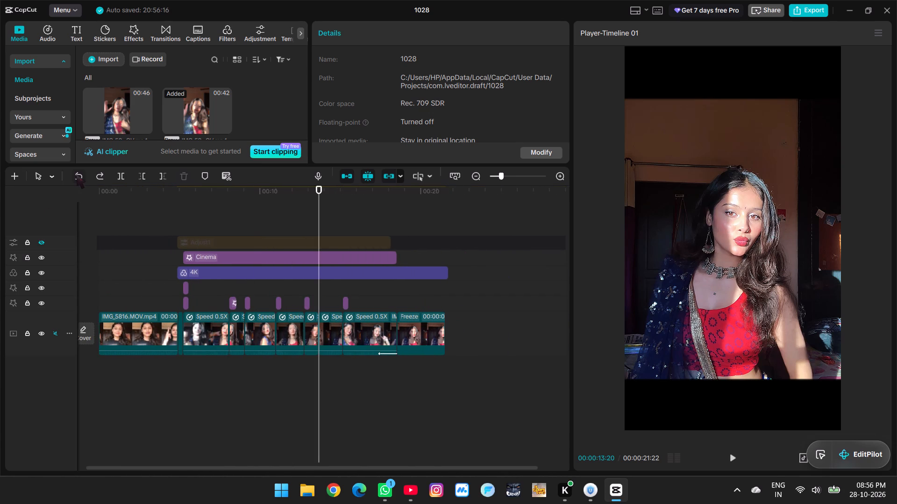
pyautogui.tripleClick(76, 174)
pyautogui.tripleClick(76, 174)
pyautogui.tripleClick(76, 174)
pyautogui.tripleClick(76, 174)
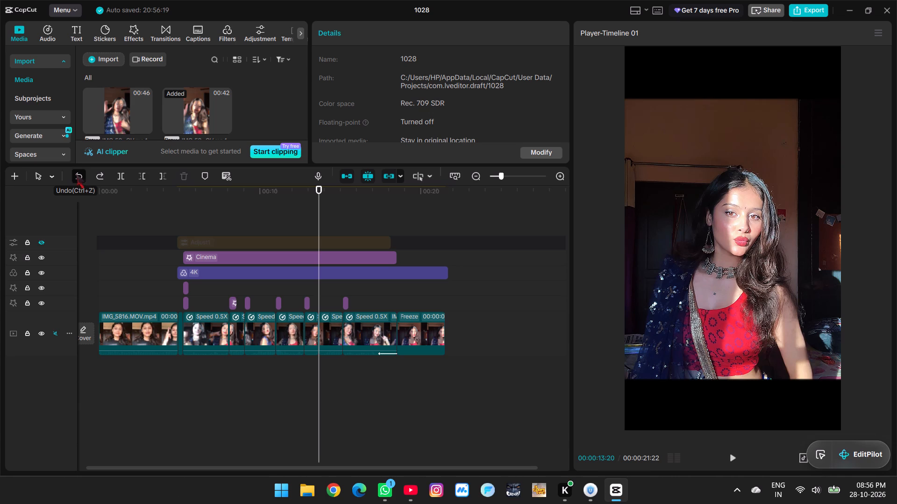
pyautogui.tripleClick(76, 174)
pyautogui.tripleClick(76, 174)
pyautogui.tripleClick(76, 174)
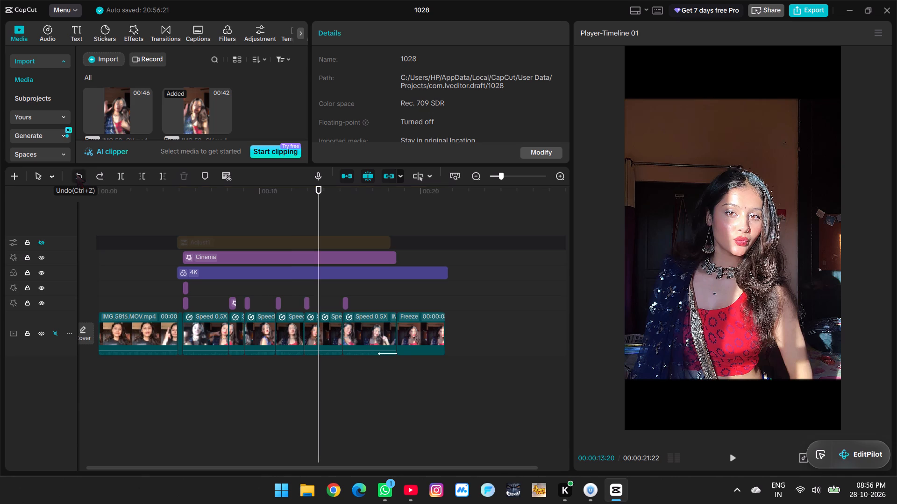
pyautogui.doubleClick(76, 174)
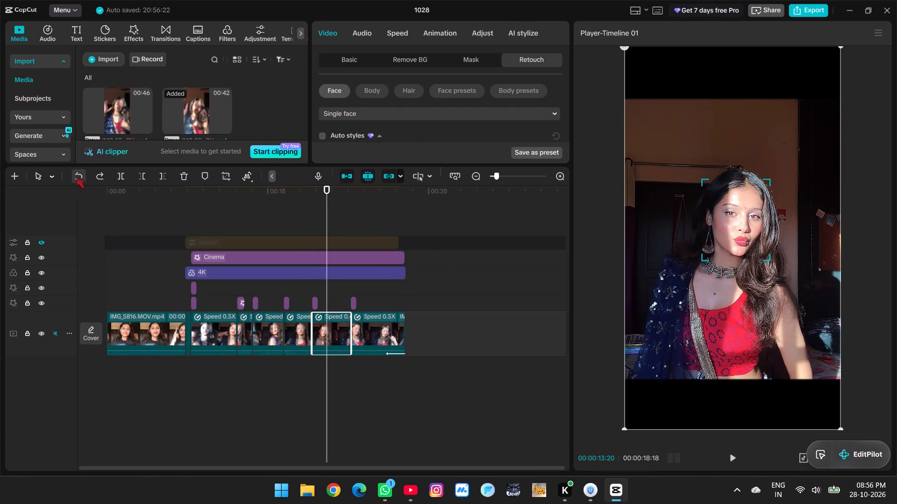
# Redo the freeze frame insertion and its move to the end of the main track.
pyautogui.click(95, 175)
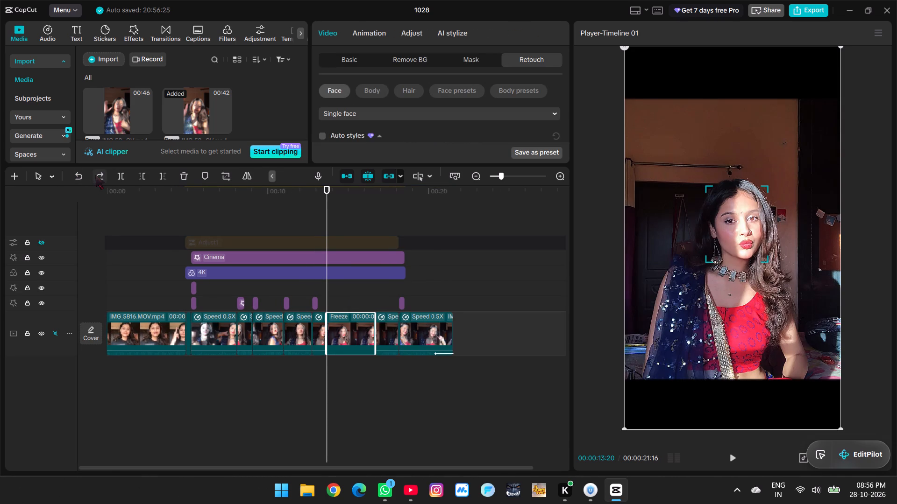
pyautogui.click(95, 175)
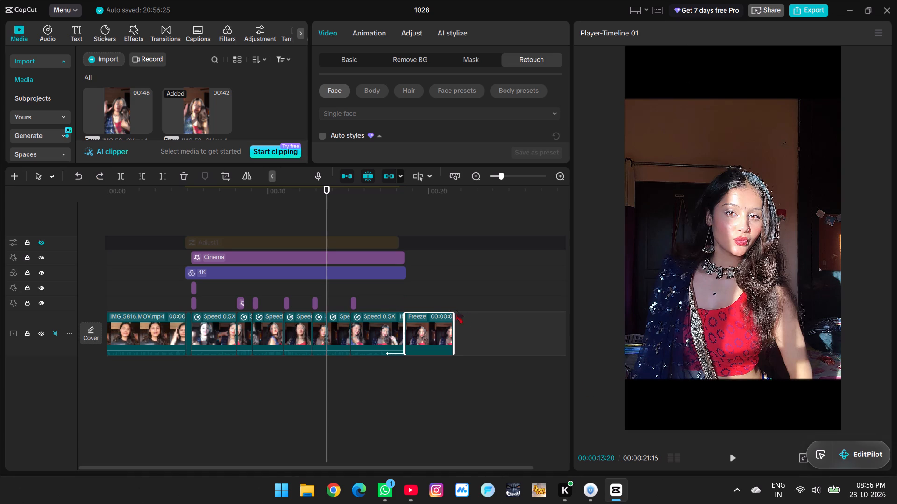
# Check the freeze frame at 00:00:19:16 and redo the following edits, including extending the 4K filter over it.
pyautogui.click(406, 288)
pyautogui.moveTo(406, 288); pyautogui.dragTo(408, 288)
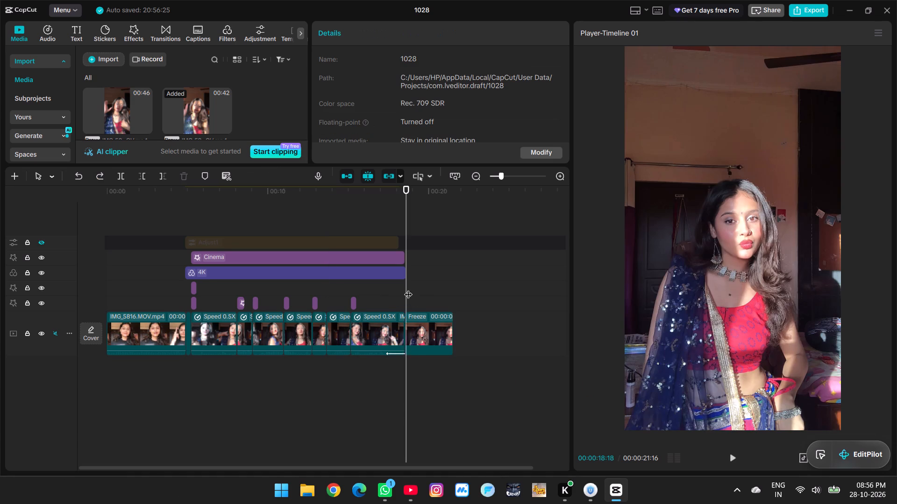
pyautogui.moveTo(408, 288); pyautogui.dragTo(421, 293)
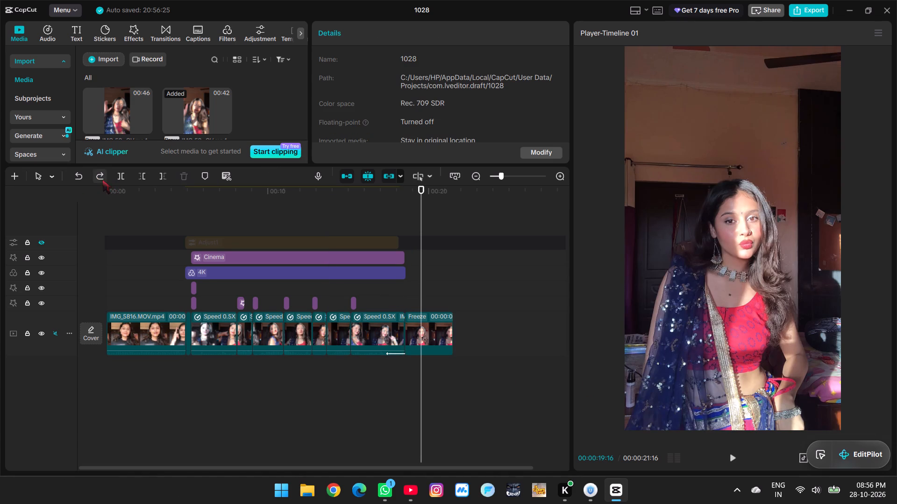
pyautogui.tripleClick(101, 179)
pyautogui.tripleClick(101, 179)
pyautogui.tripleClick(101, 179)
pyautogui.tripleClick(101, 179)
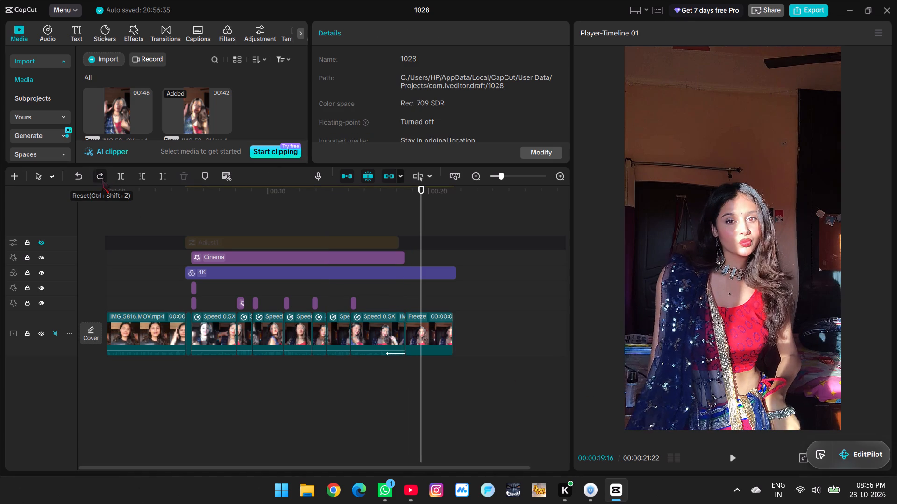
# Undo and redo the latest edit repeatedly to compare the freeze frame's look at 00:00:19:16.
pyautogui.doubleClick(101, 179)
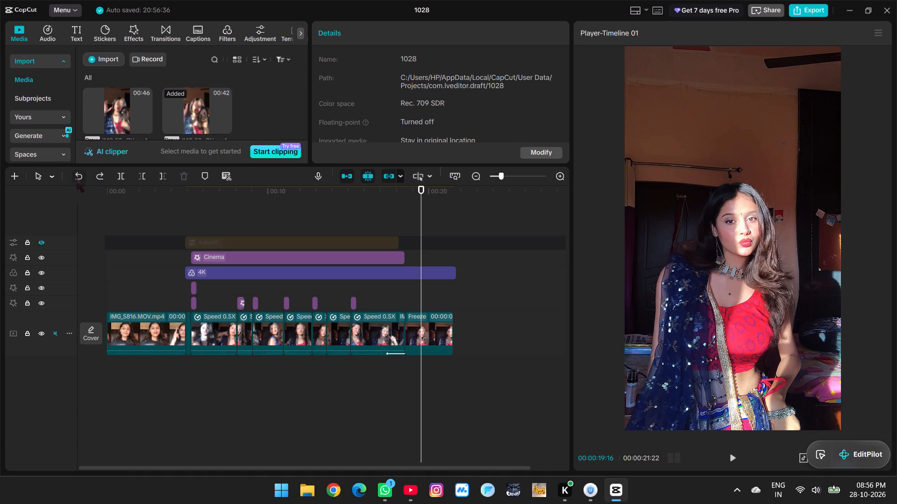
pyautogui.click(76, 178)
pyautogui.click(94, 175)
pyautogui.click(76, 179)
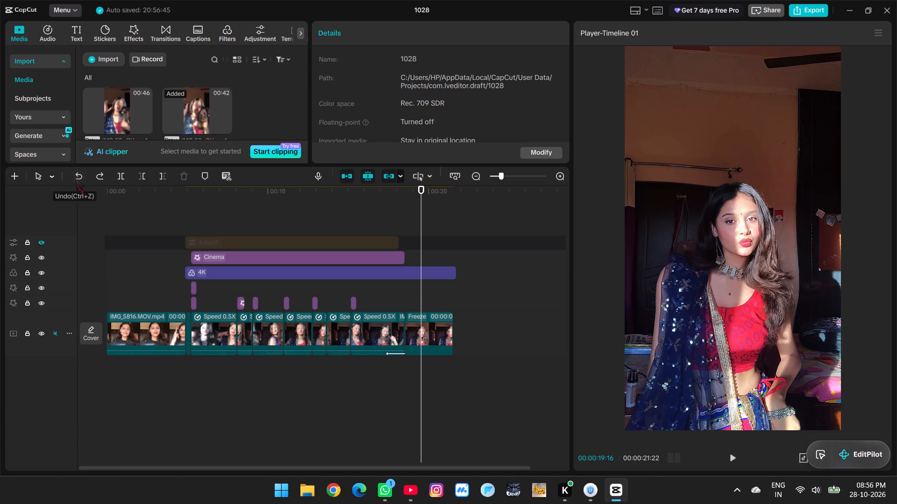
pyautogui.click(105, 174)
pyautogui.click(76, 172)
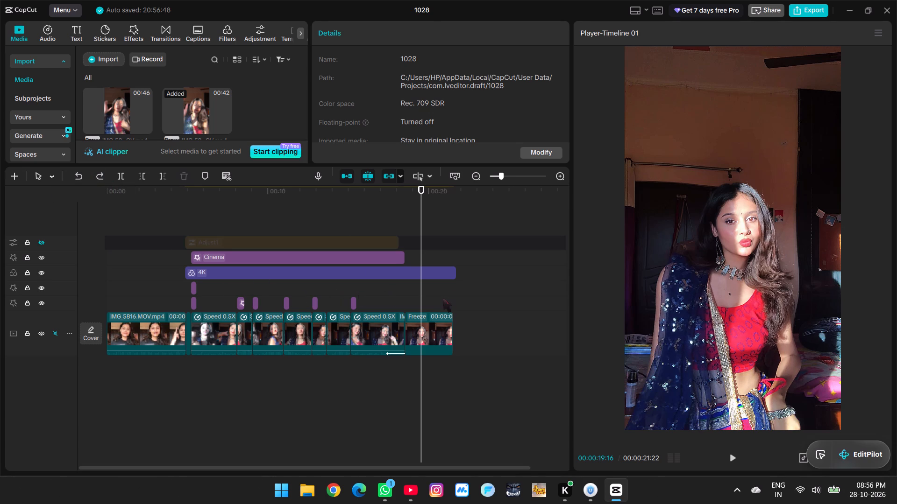
# Enable Auto styles face retouching on the freeze frame clip, accepting removal of its existing adjustments.
pyautogui.keyDown('ctrl'); pyautogui.scroll(-2, 434, 301); pyautogui.keyUp('ctrl')
pyautogui.keyDown('ctrl'); pyautogui.click(398, 303); pyautogui.keyUp('ctrl')
pyautogui.moveTo(398, 303); pyautogui.dragTo(365, 300)
pyautogui.keyDown('ctrl'); pyautogui.scroll(8, 374, 301); pyautogui.keyUp('ctrl')
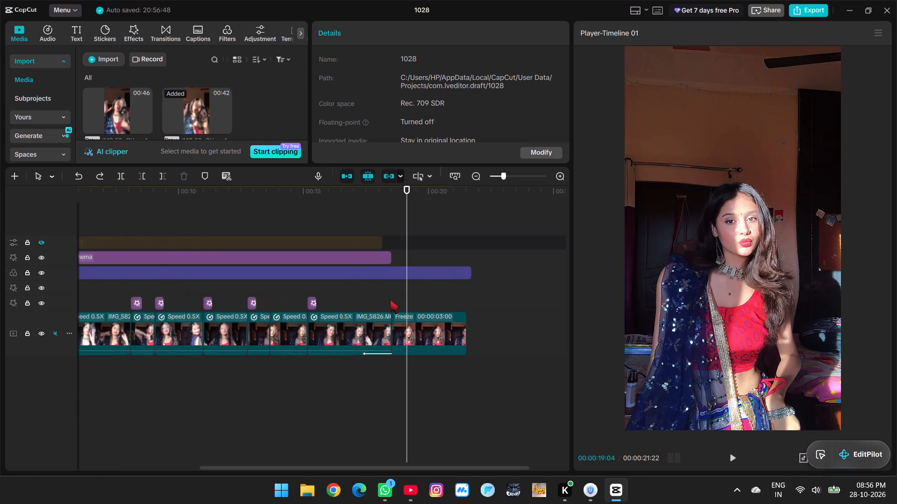
pyautogui.keyDown('ctrl'); pyautogui.scroll(11, 390, 300); pyautogui.keyUp('ctrl')
pyautogui.click(420, 323)
pyautogui.scroll(4, 420, 300)
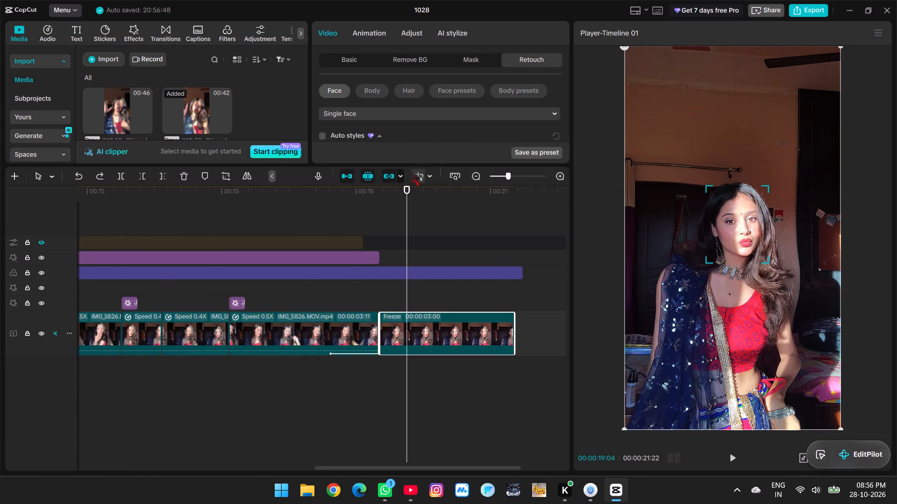
pyautogui.moveTo(284, 165); pyautogui.dragTo(286, 282)
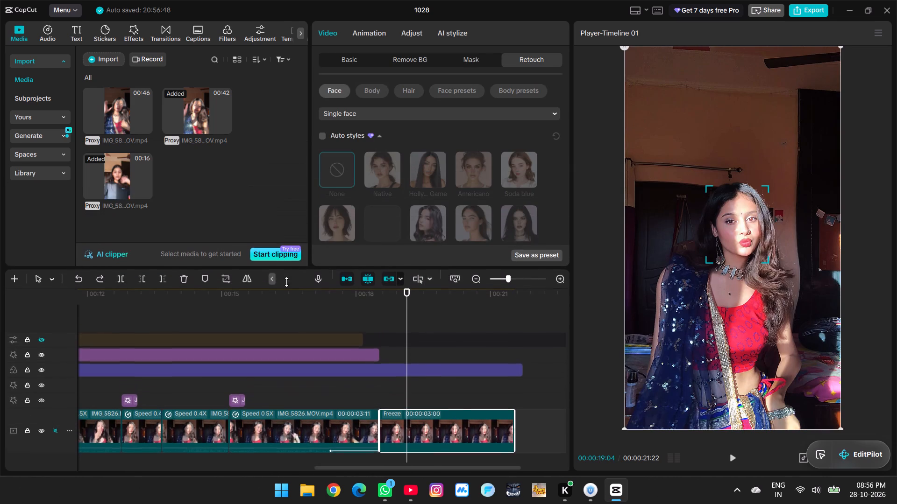
pyautogui.moveTo(286, 282); pyautogui.dragTo(299, 312)
pyautogui.scroll(-1, 366, 212)
pyautogui.scroll(1, 345, 182)
pyautogui.click(321, 137)
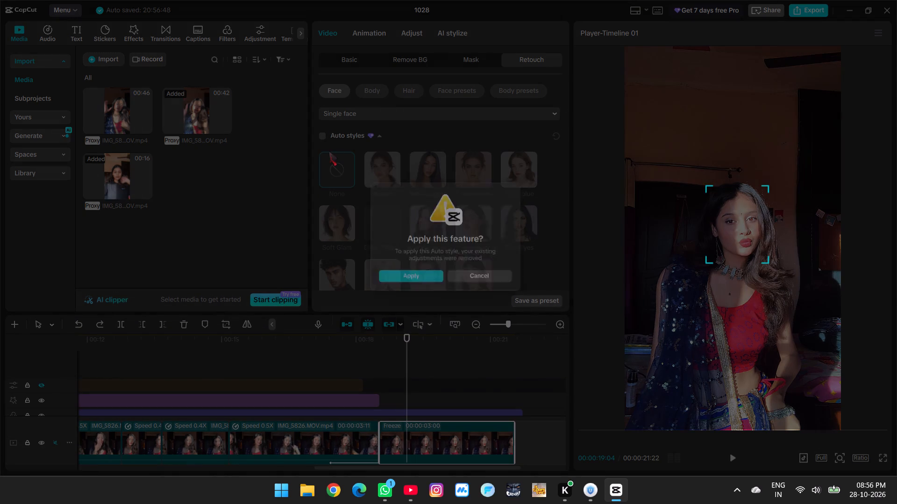
pyautogui.click(407, 275)
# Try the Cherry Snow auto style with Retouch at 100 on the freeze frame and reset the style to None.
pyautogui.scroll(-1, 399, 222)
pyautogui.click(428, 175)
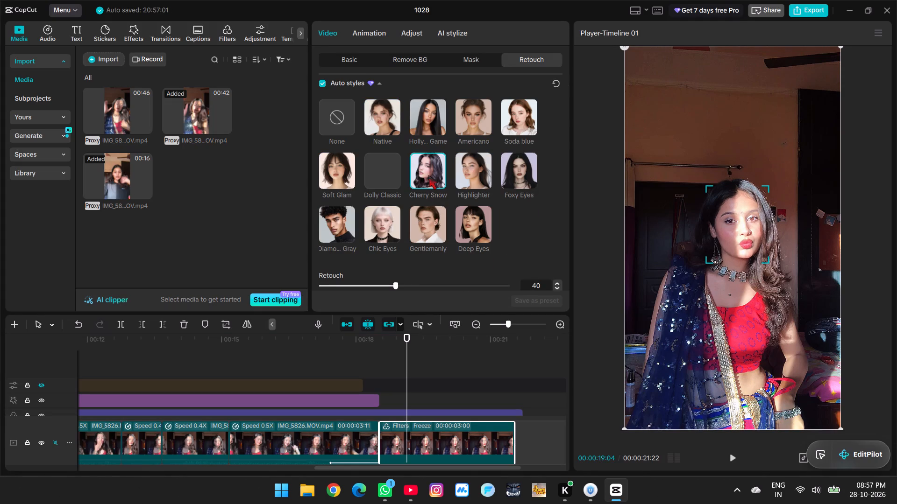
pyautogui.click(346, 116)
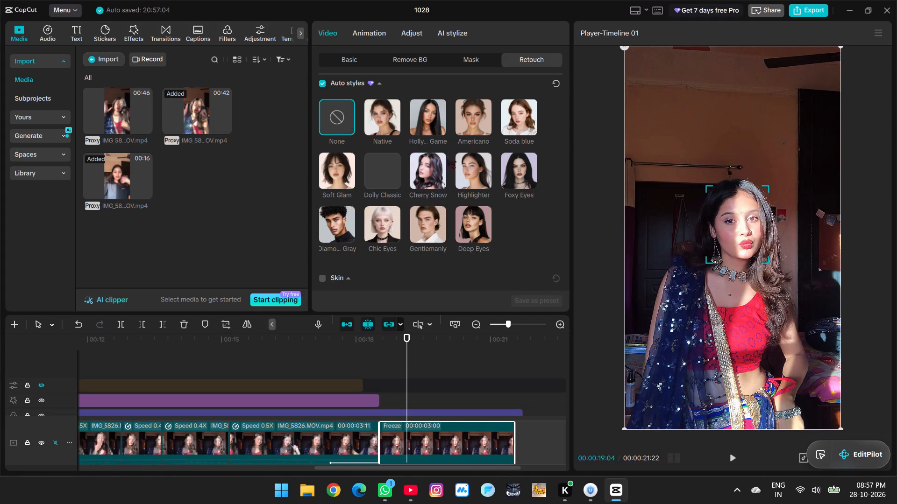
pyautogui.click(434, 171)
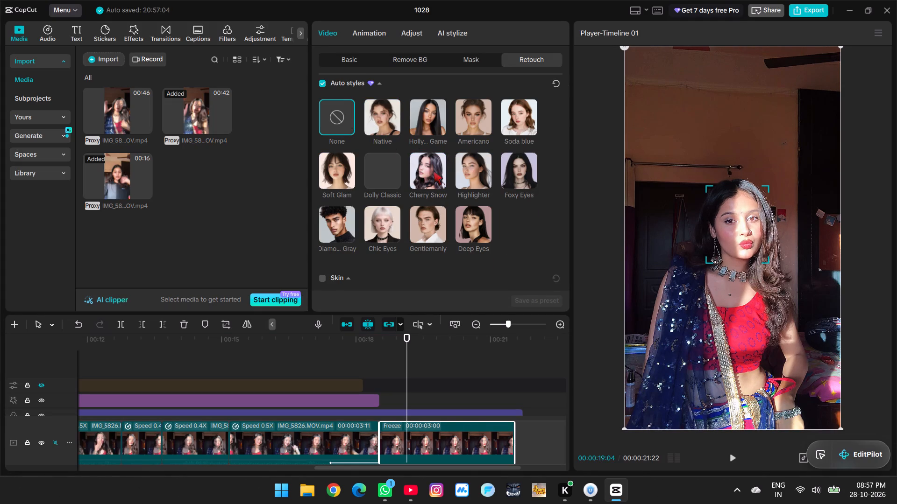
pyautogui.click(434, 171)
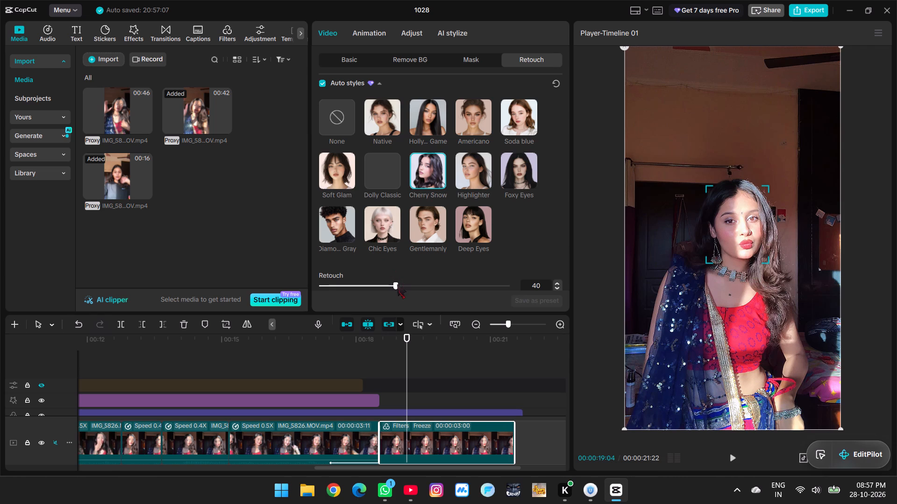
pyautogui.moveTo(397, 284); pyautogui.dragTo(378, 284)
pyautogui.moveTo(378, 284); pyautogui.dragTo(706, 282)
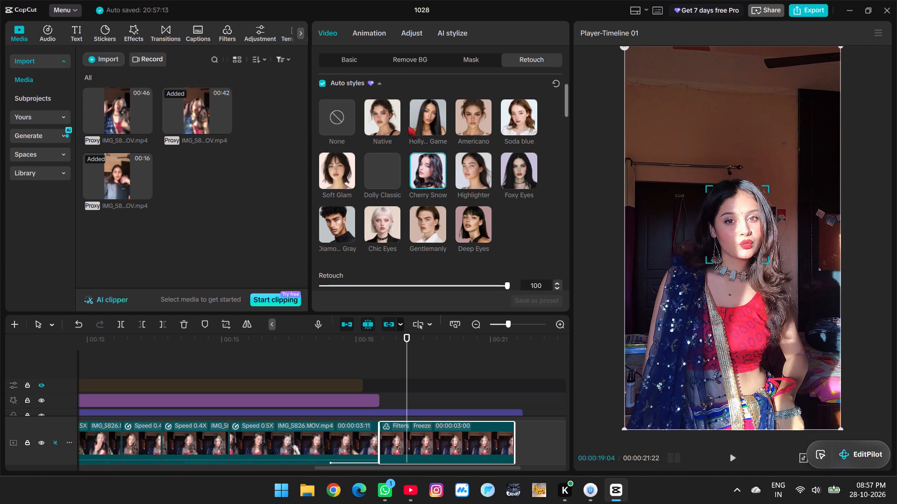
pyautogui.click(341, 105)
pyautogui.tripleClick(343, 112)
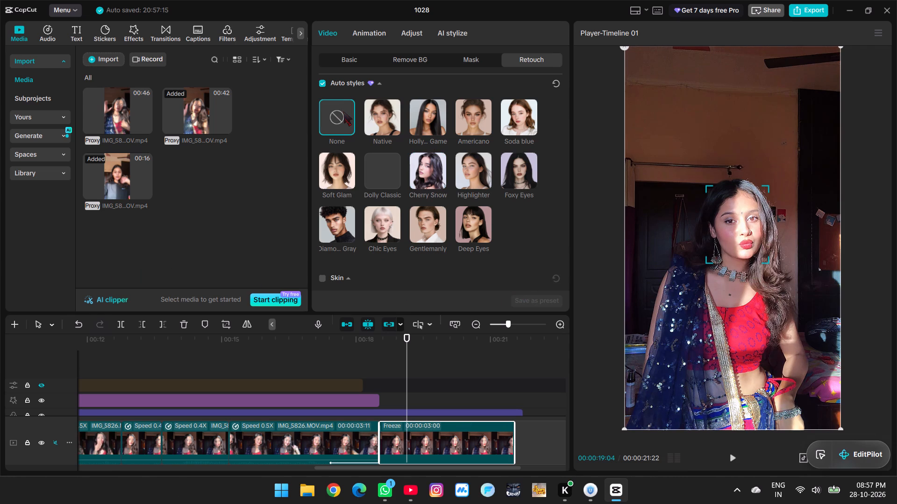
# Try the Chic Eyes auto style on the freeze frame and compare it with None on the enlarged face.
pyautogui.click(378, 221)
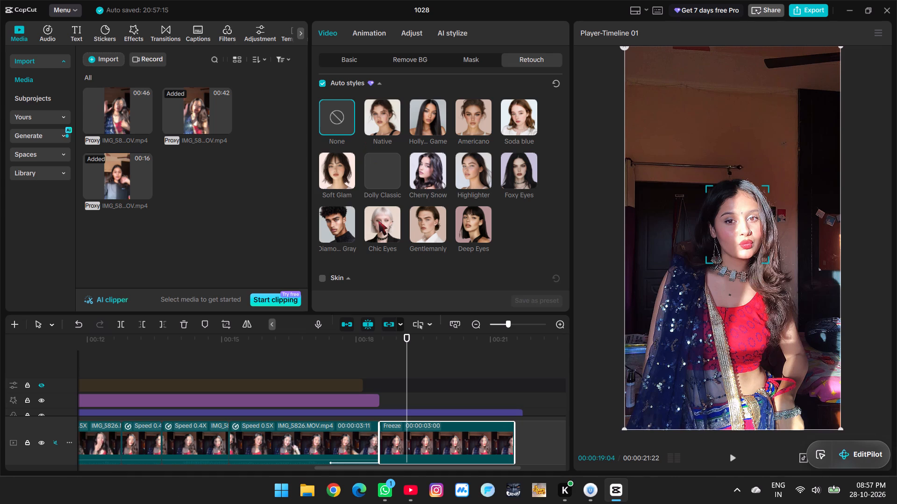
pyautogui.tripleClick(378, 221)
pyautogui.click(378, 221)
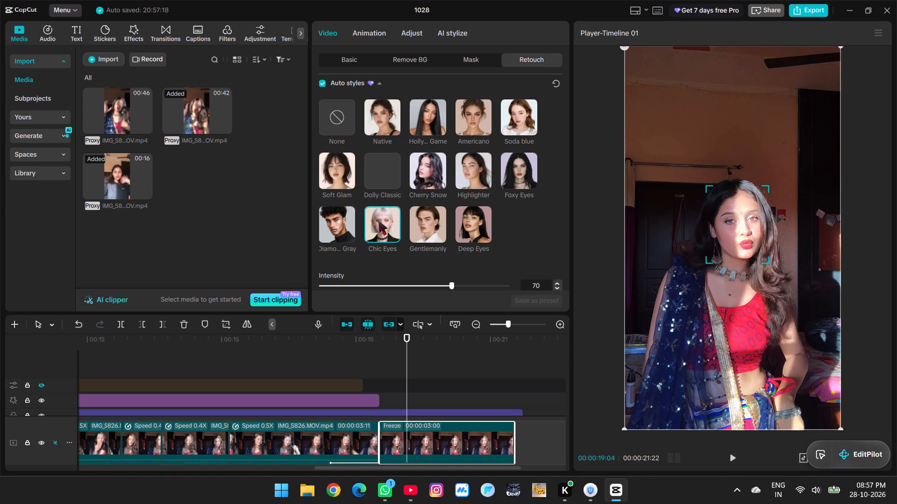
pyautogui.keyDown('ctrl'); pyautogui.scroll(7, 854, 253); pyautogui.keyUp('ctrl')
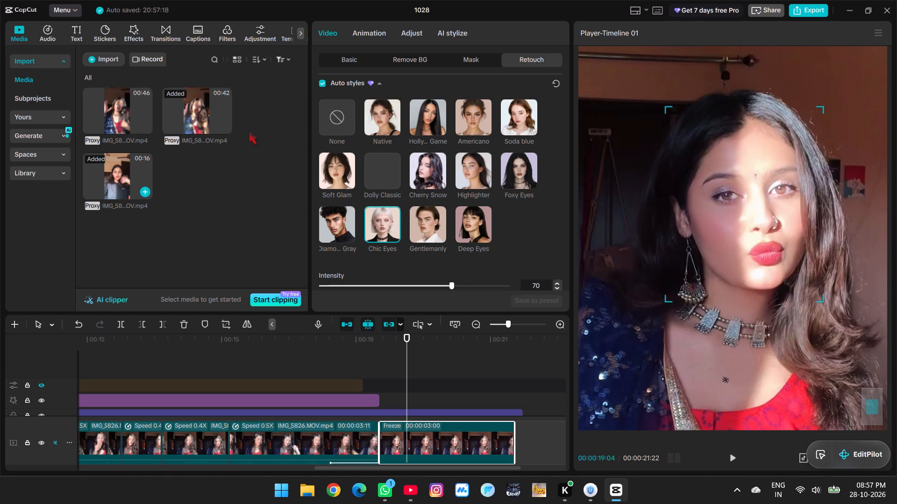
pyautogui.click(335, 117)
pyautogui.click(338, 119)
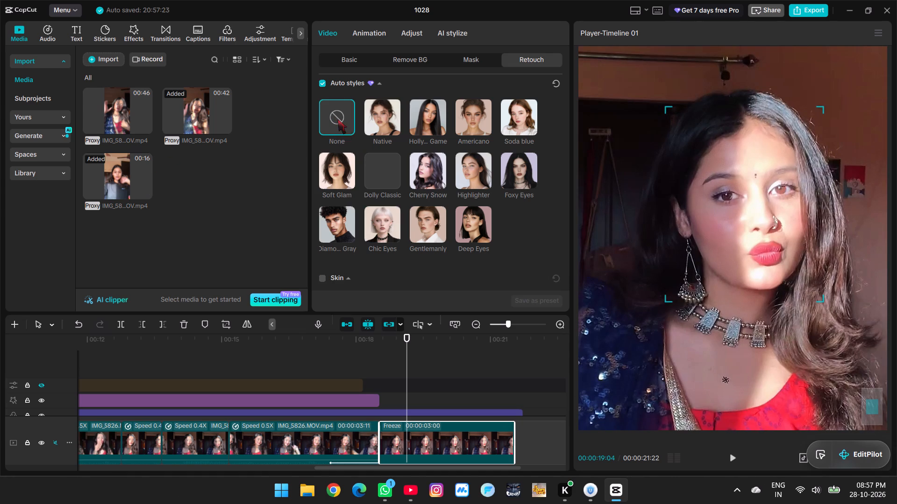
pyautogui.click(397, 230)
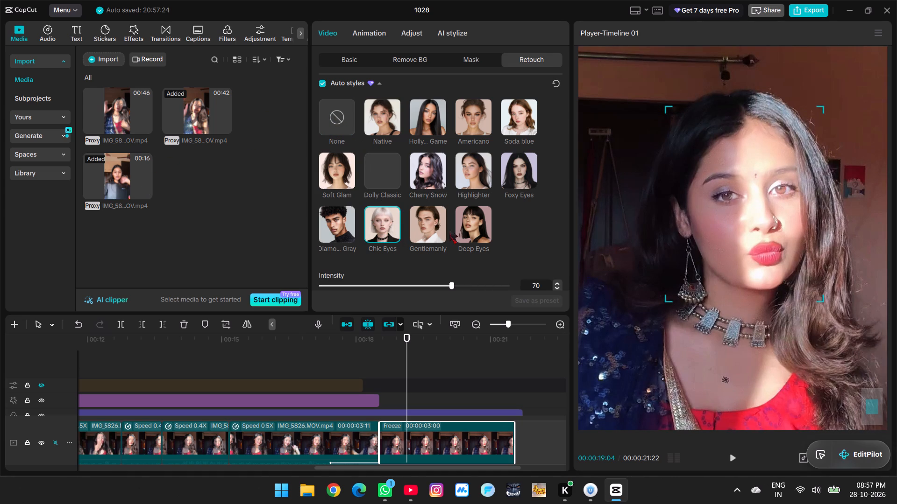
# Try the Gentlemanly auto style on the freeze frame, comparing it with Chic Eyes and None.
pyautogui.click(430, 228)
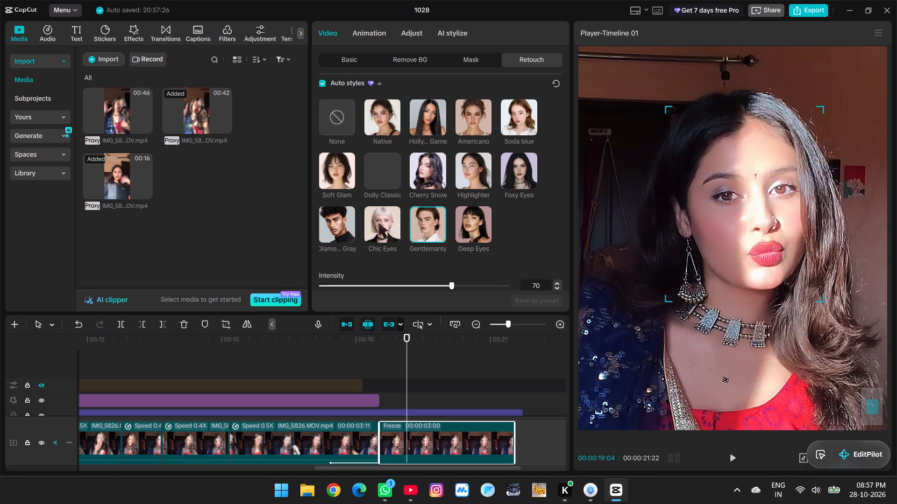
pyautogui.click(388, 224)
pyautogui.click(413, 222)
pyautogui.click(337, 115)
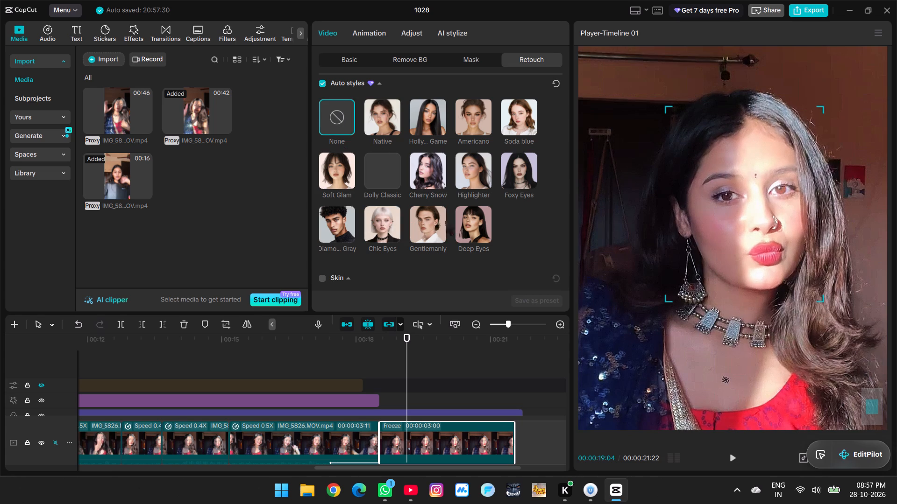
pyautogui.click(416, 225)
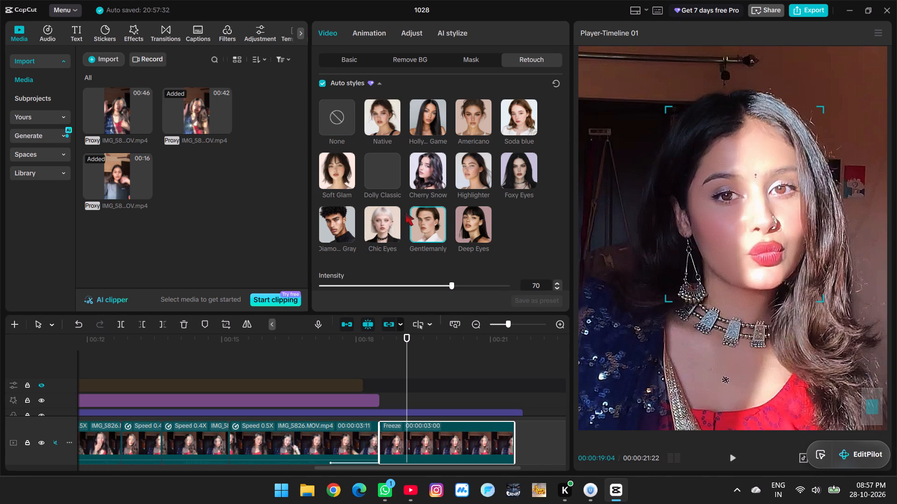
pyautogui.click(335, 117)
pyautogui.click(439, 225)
# Apply the Deep Eyes auto style to the freeze frame, comparing it with None.
pyautogui.scroll(-1, 439, 223)
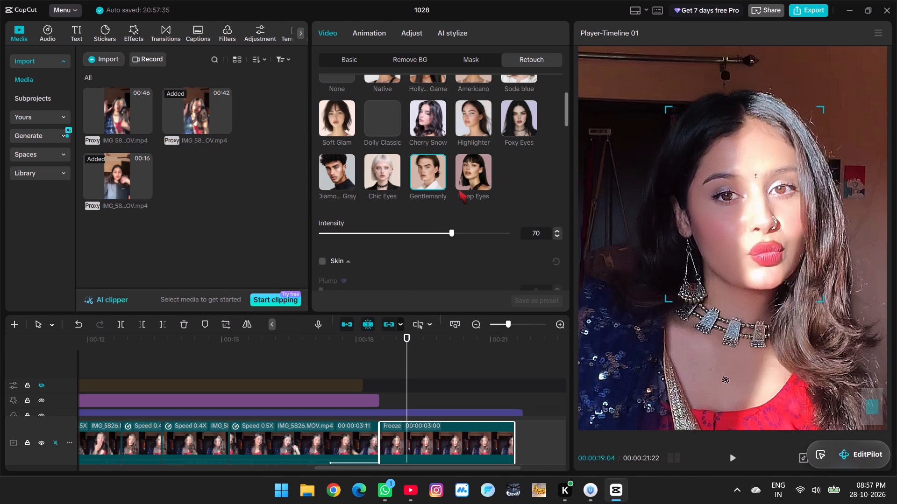
pyautogui.click(461, 171)
pyautogui.click(461, 171)
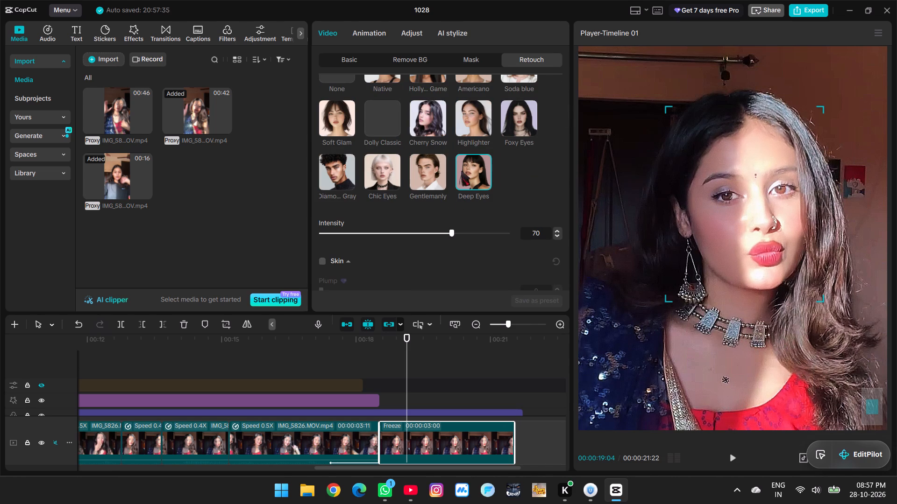
pyautogui.doubleClick(465, 172)
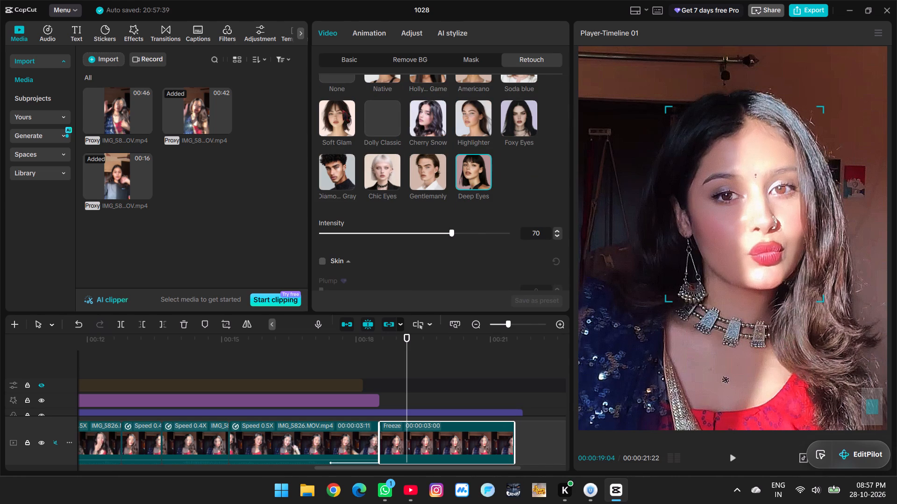
pyautogui.scroll(3, 342, 109)
pyautogui.scroll(-2, 342, 166)
pyautogui.scroll(1, 339, 154)
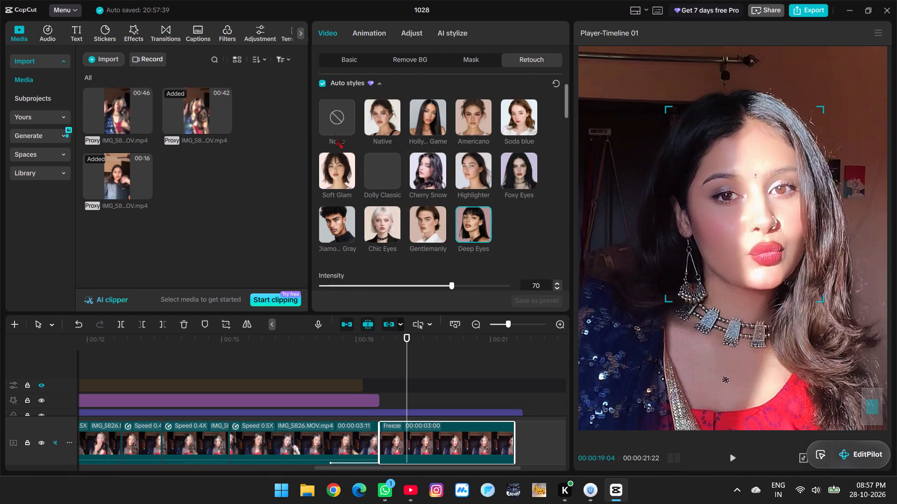
pyautogui.click(340, 114)
pyautogui.click(466, 229)
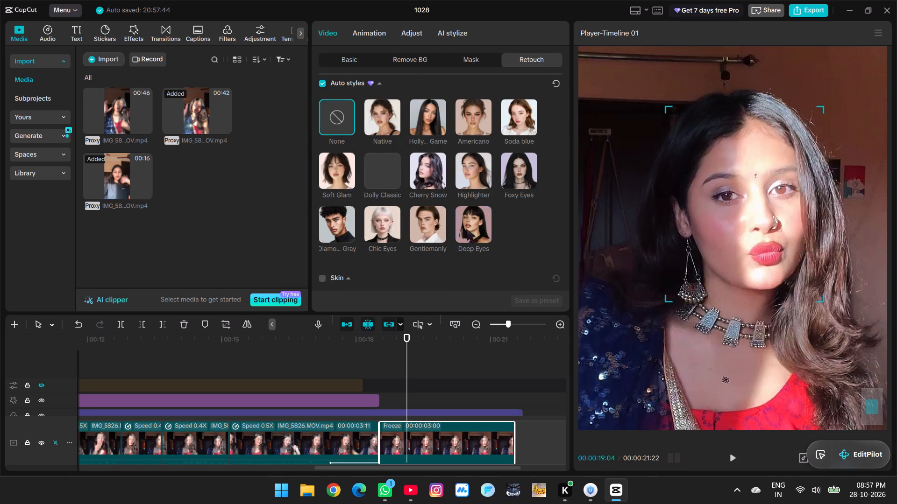
# Enable the Skin adjustments on the freeze frame, accepting removal of its Deep Eyes auto style.
pyautogui.scroll(-2, 480, 212)
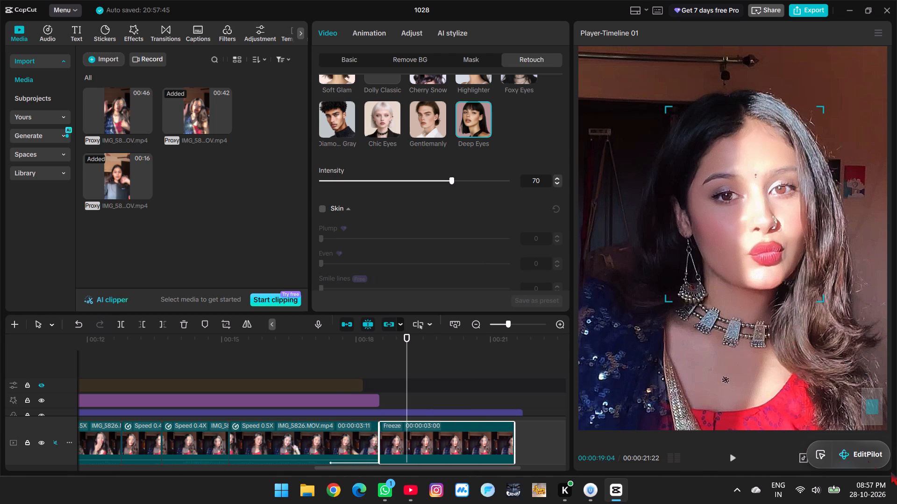
pyautogui.click(825, 489)
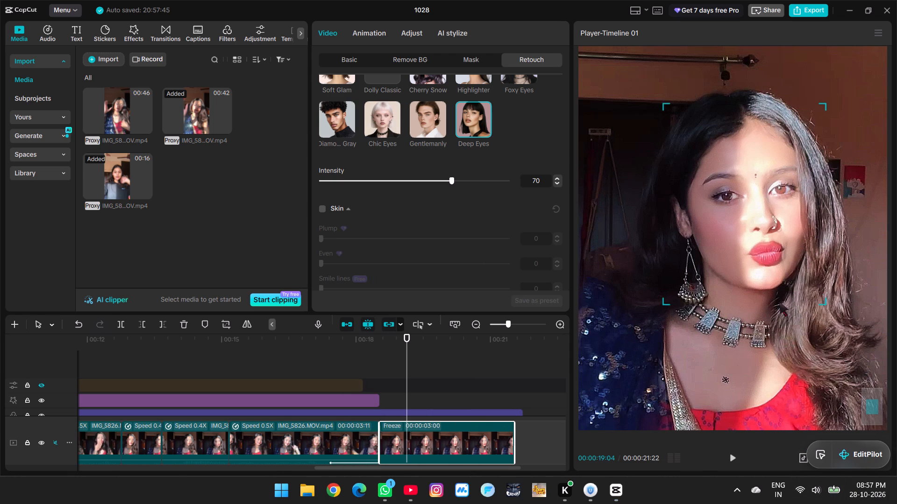
pyautogui.keyDown('ctrl'); pyautogui.scroll(-7, 779, 302); pyautogui.keyUp('ctrl')
pyautogui.scroll(-2, 383, 213)
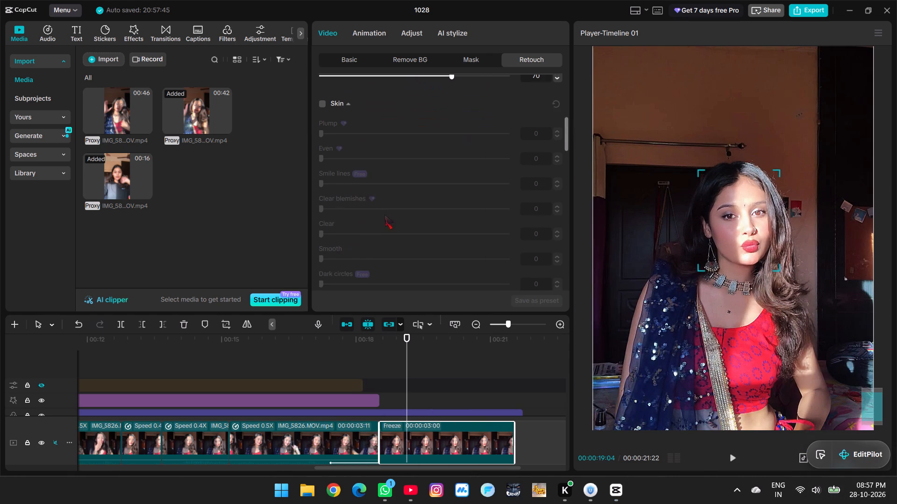
pyautogui.scroll(-2, 384, 214)
pyautogui.scroll(3, 348, 191)
pyautogui.click(324, 157)
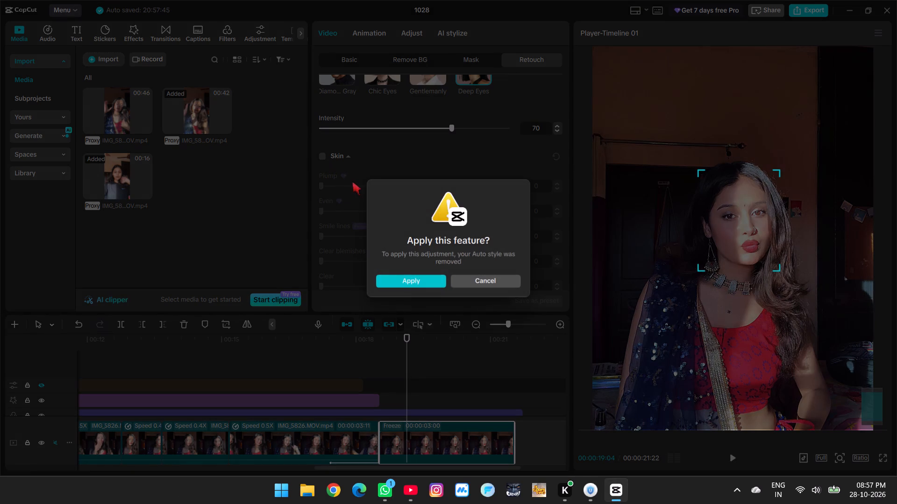
pyautogui.click(395, 282)
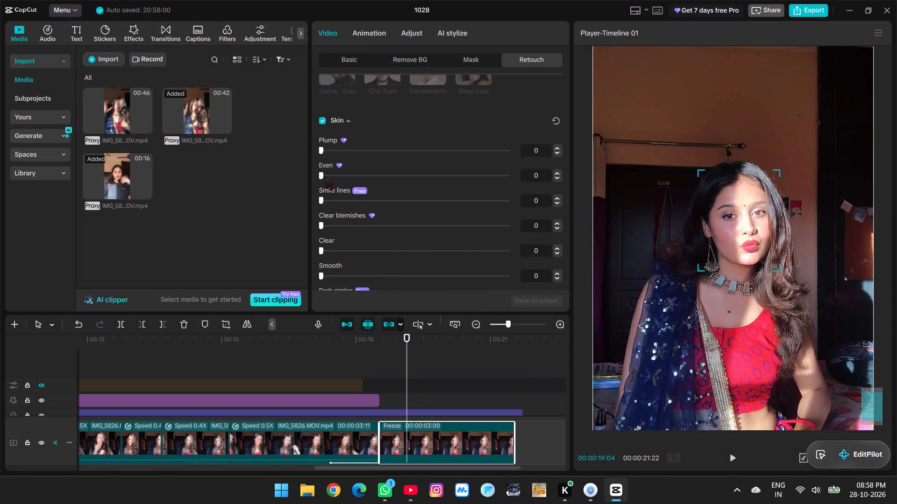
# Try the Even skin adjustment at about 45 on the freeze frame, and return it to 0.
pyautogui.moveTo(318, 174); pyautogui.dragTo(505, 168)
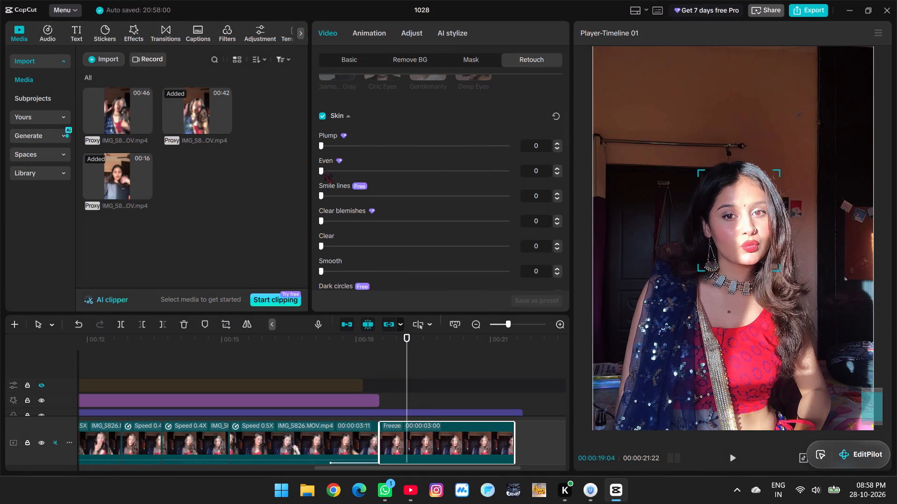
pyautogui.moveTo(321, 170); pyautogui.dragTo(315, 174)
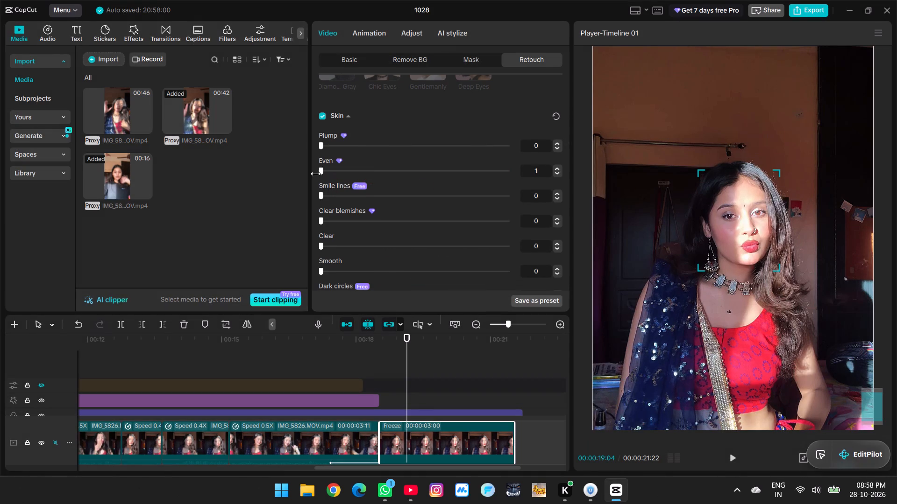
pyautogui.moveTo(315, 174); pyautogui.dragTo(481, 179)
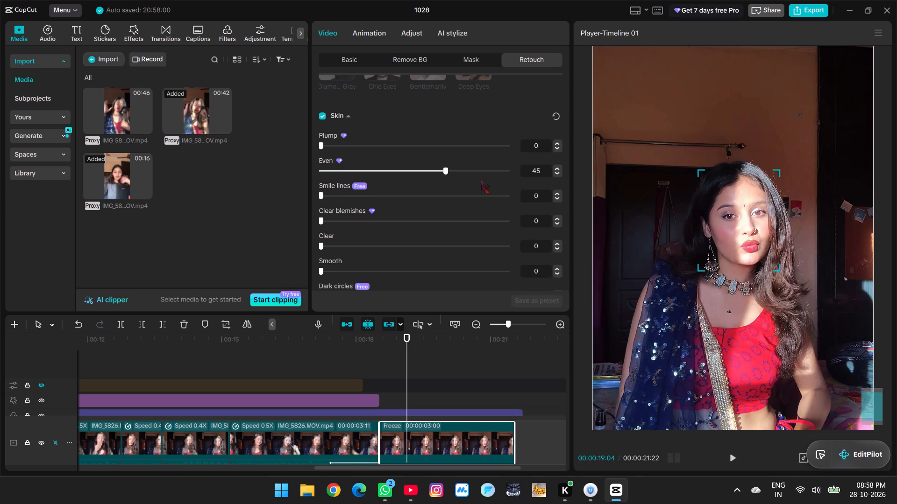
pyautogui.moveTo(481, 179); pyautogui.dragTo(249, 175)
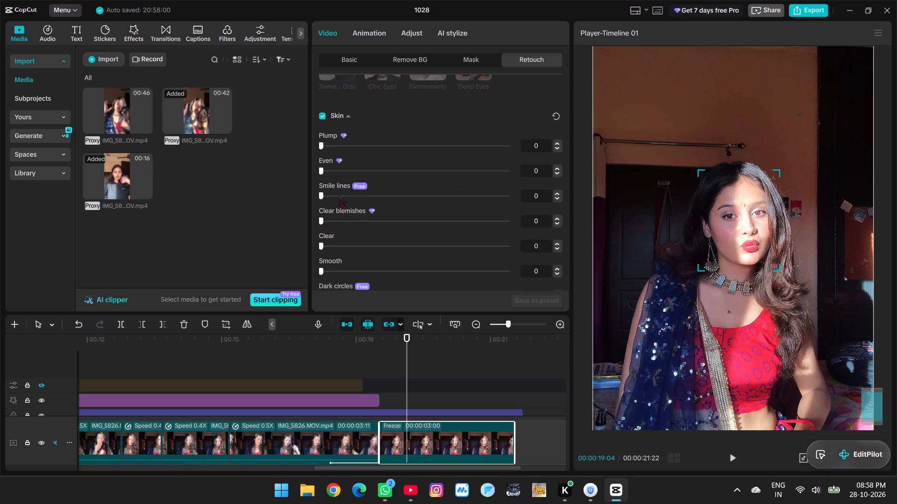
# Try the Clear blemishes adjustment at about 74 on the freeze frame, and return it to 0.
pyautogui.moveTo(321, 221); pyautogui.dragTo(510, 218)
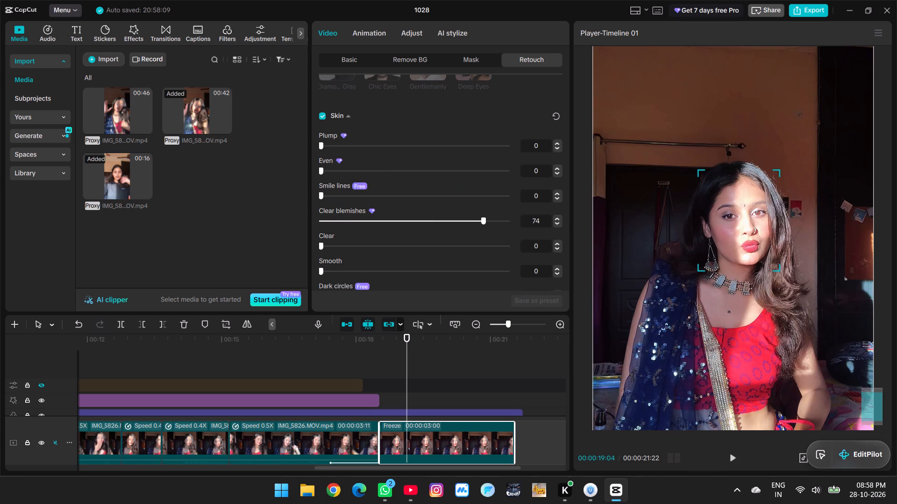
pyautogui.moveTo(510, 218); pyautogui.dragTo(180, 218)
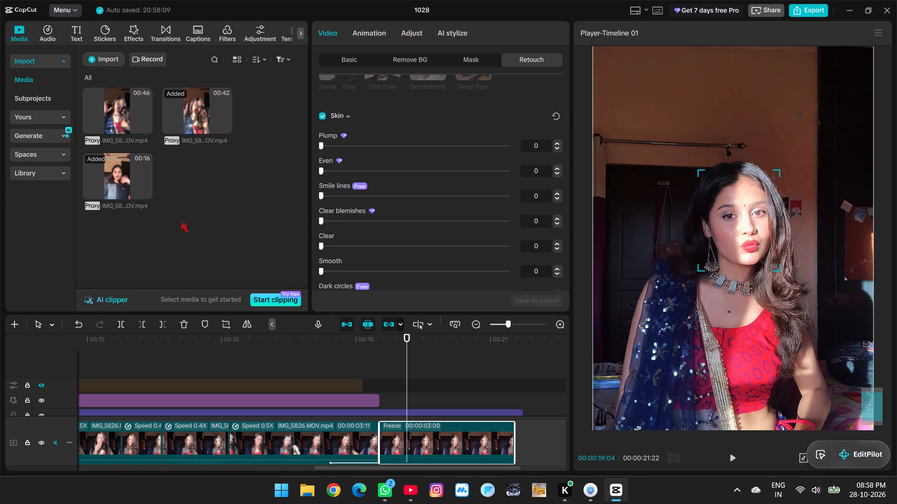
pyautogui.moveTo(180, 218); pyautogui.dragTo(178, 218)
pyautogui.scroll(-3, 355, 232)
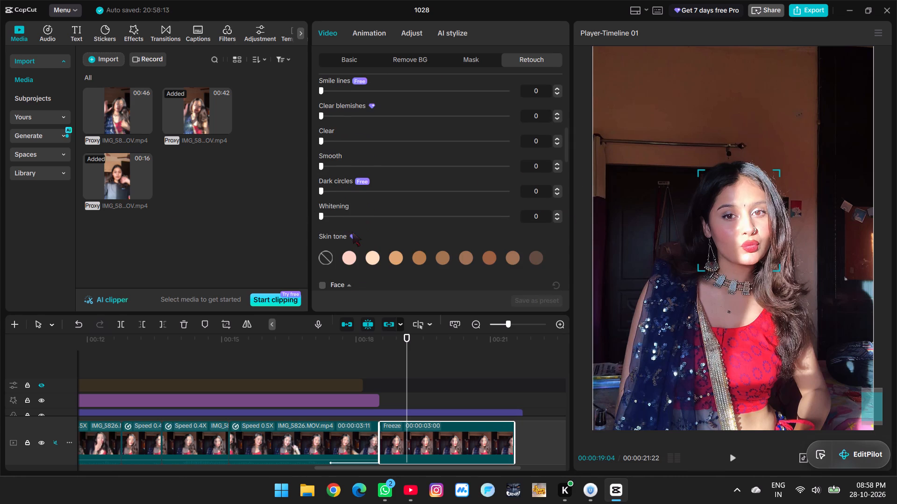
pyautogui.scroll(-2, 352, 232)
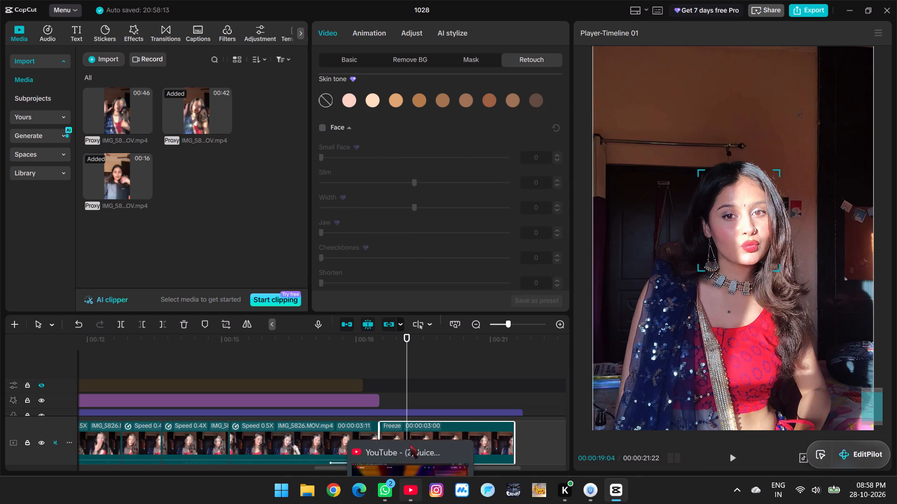
# Play back the slowed clips under the Cinema effect, checking the pacing and cuts up to about 11 seconds.
pyautogui.keyDown('ctrl'); pyautogui.scroll(-5, 426, 347); pyautogui.keyUp('ctrl')
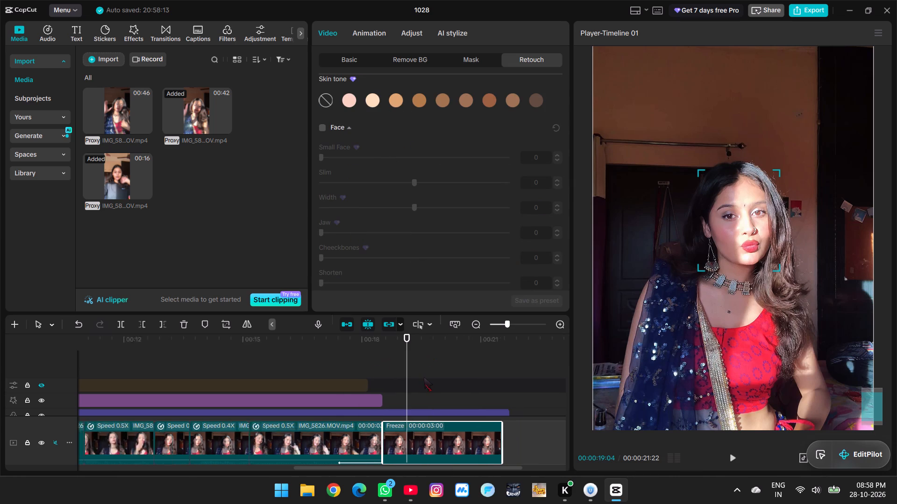
pyautogui.keyDown('ctrl'); pyautogui.scroll(-15, 424, 377); pyautogui.keyUp('ctrl')
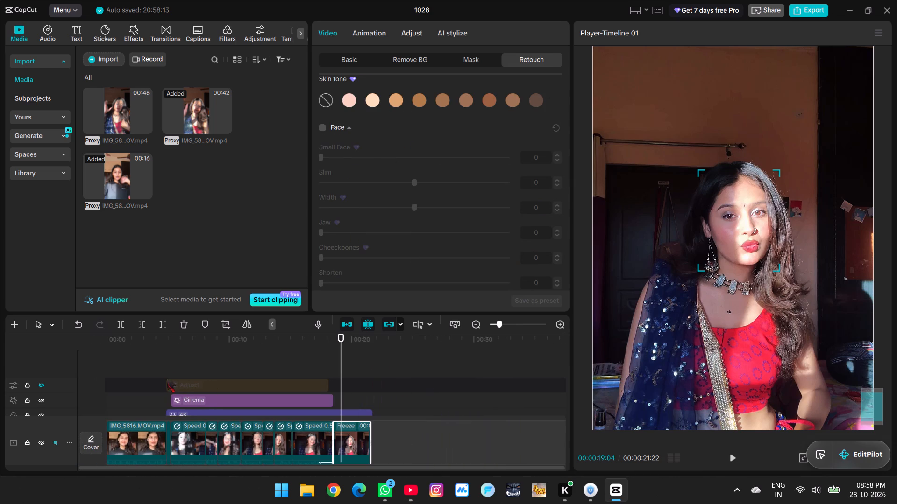
pyautogui.click(166, 370)
pyautogui.scroll(-3, 182, 370)
pyautogui.press('space')
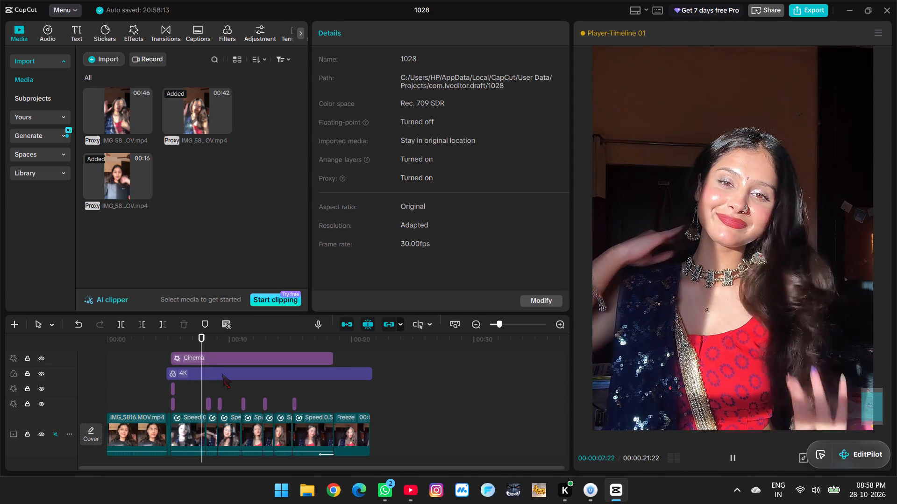
pyautogui.press('space')
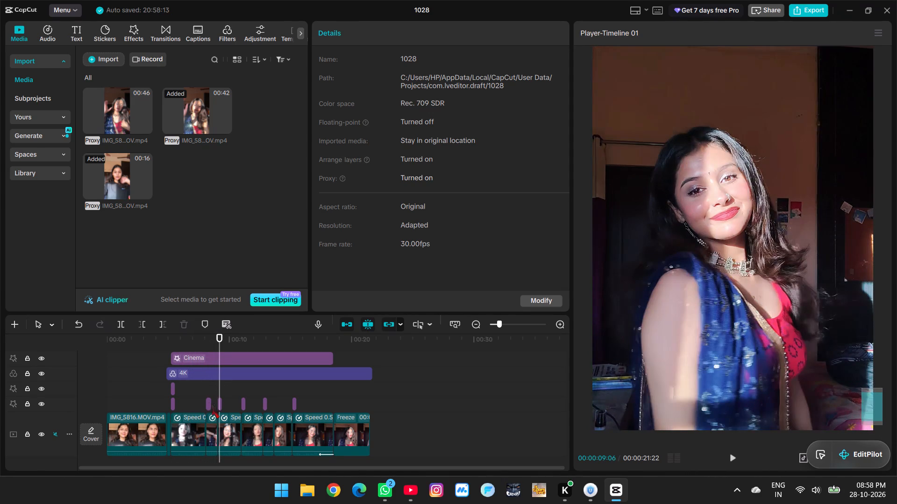
pyautogui.click(192, 392)
pyautogui.press('space')
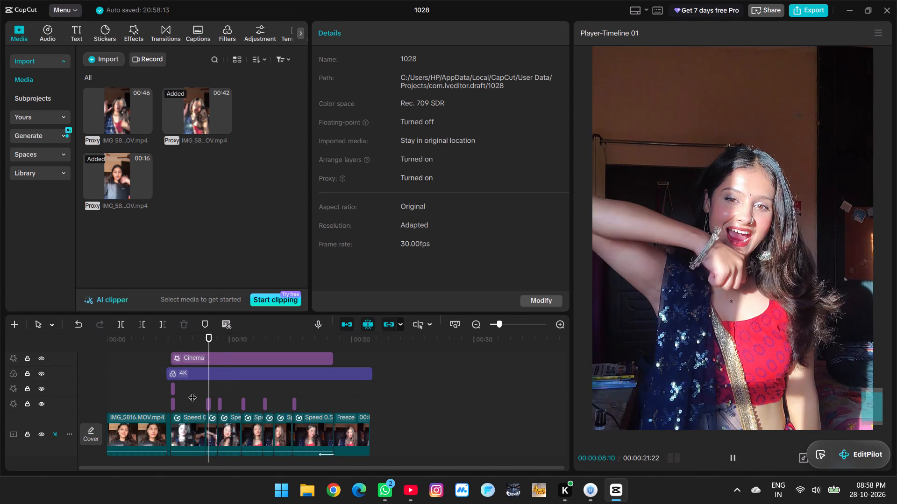
pyautogui.press('space')
pyautogui.press('space')
pyautogui.press('space')
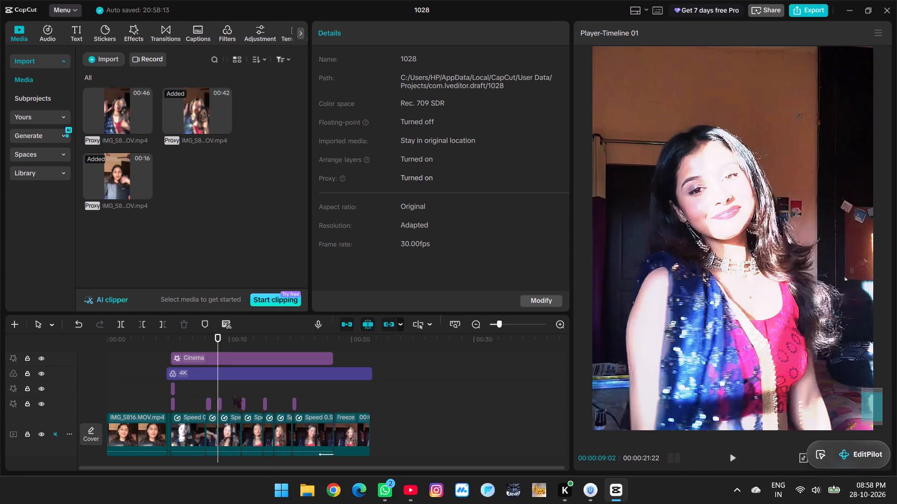
pyautogui.press('space')
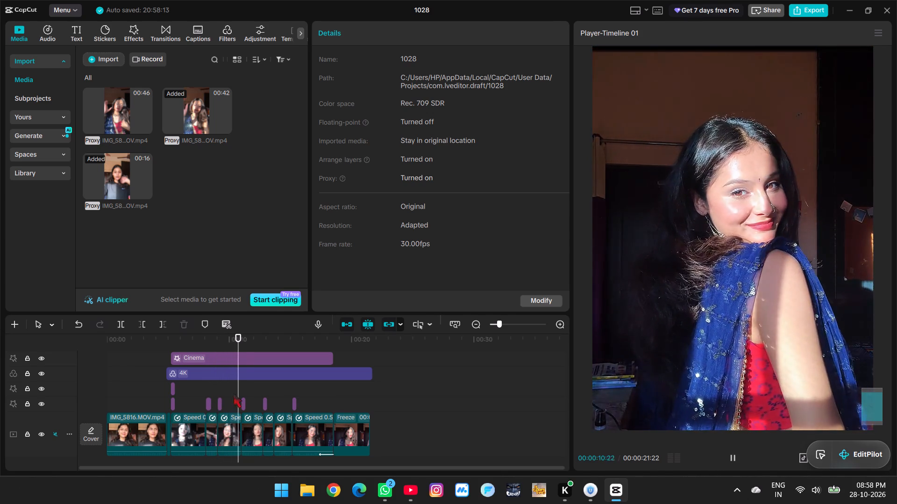
pyautogui.press('space')
# Replay the slowed clips and trim the end of the 0.5X clip at 00:00:10:15, deleting everything after the playhead.
pyautogui.keyDown('ctrl'); pyautogui.scroll(7, 243, 399); pyautogui.keyUp('ctrl')
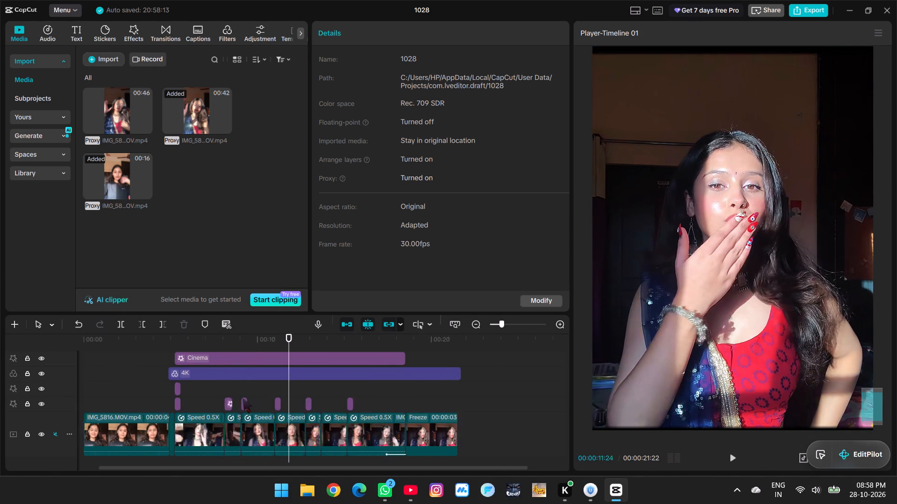
pyautogui.keyDown('ctrl'); pyautogui.scroll(7, 243, 399); pyautogui.keyUp('ctrl')
pyautogui.click(125, 381)
pyautogui.press('space')
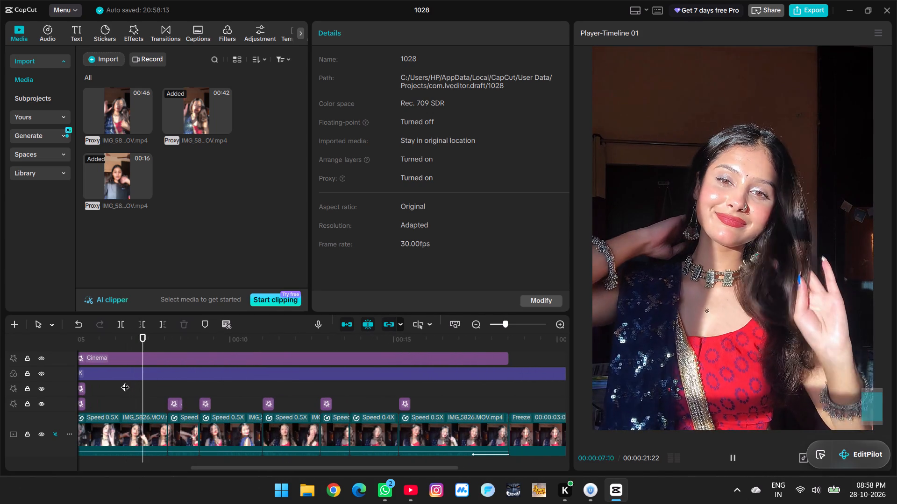
pyautogui.click(124, 381)
pyautogui.moveTo(124, 381); pyautogui.dragTo(107, 384)
pyautogui.press('space')
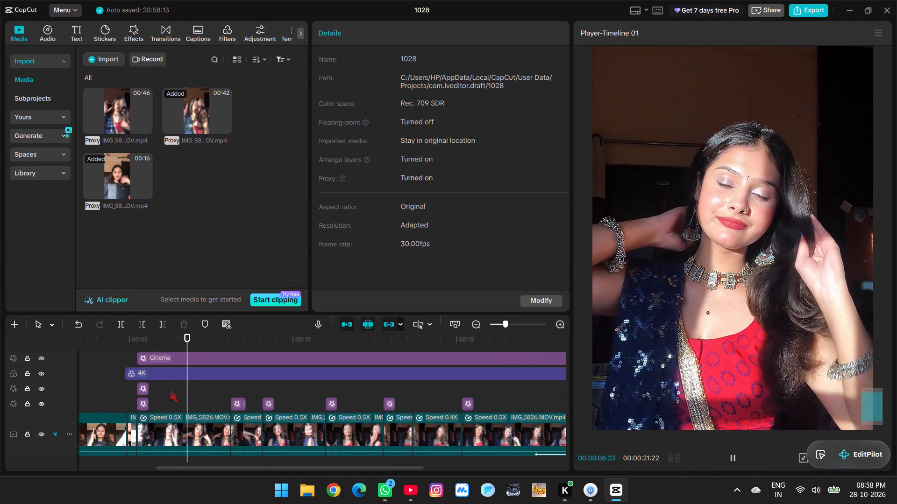
pyautogui.press('space')
pyautogui.press('space')
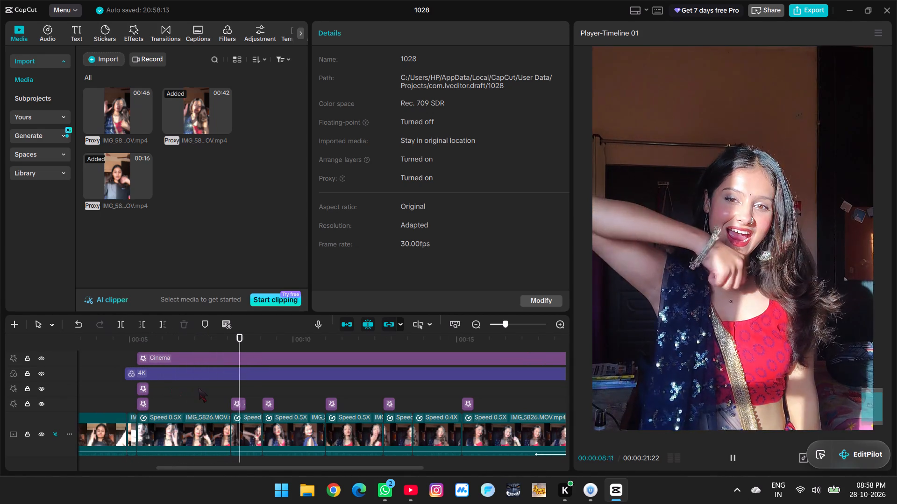
pyautogui.press('space')
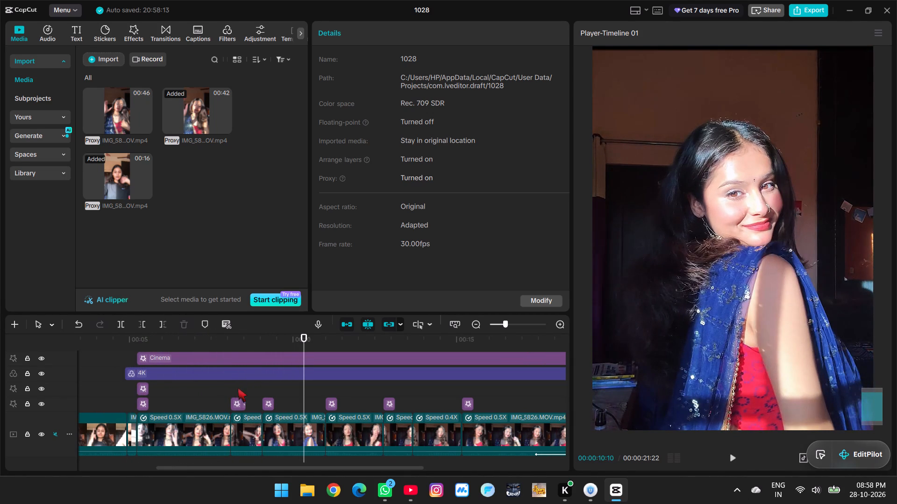
pyautogui.press('space')
pyautogui.press('space')
pyautogui.click(301, 410)
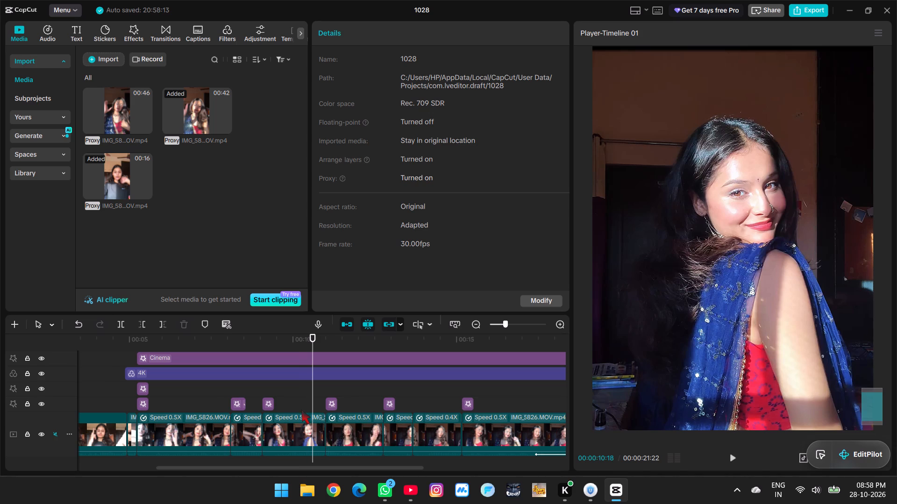
pyautogui.press('space')
pyautogui.press('space')
pyautogui.click(301, 419)
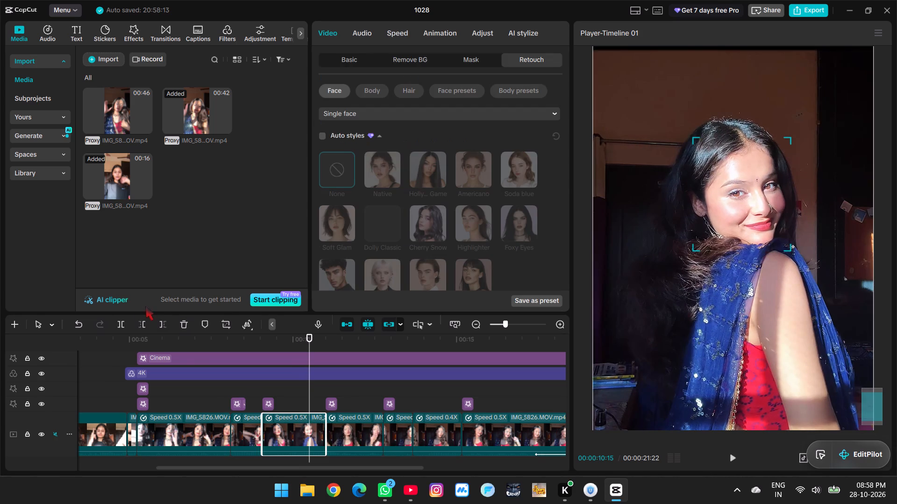
pyautogui.click(166, 322)
# Play on to the 0.4X clip and trim its end at about 00:00:14:12, deleting the part after the playhead.
pyautogui.press('space')
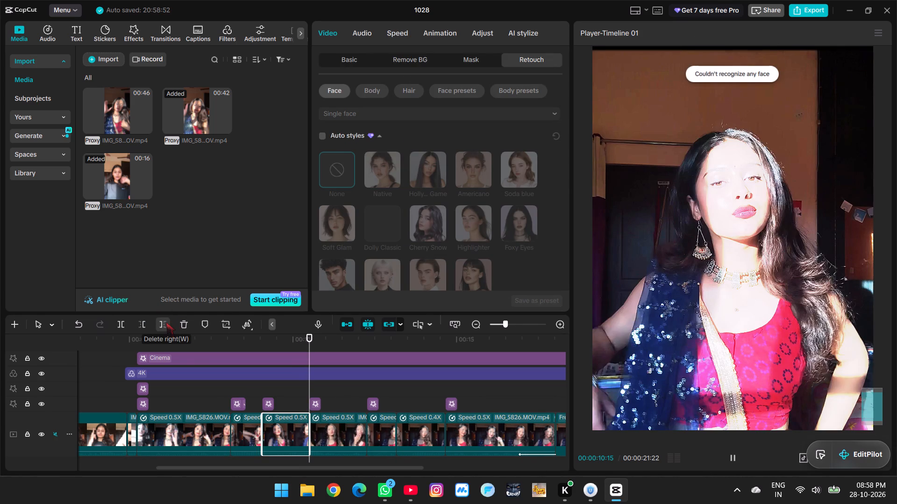
pyautogui.press('space')
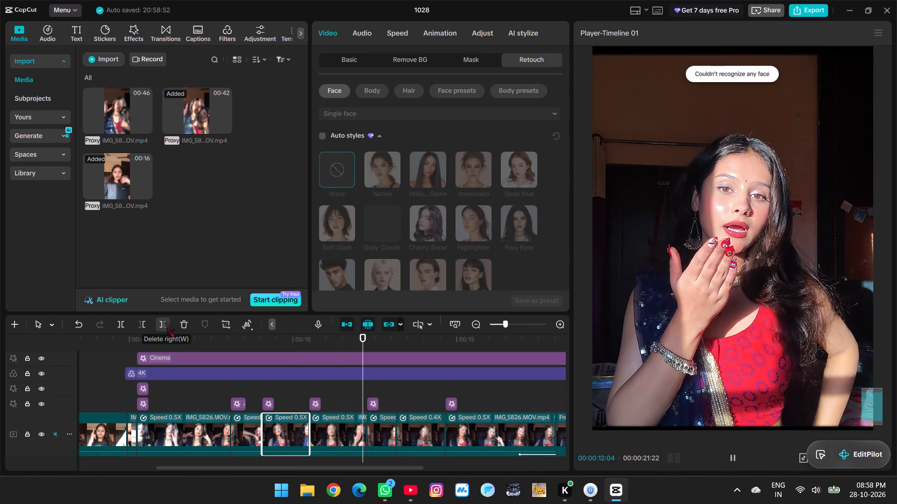
pyautogui.press('space')
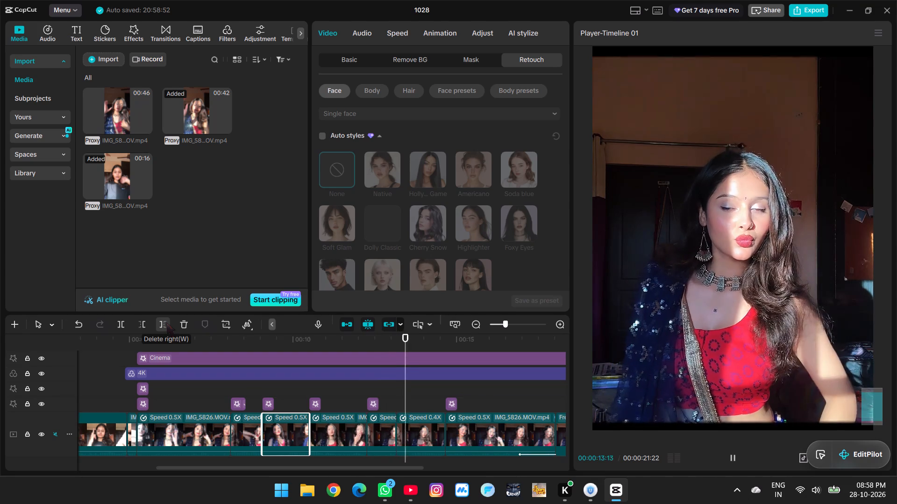
pyautogui.press('space')
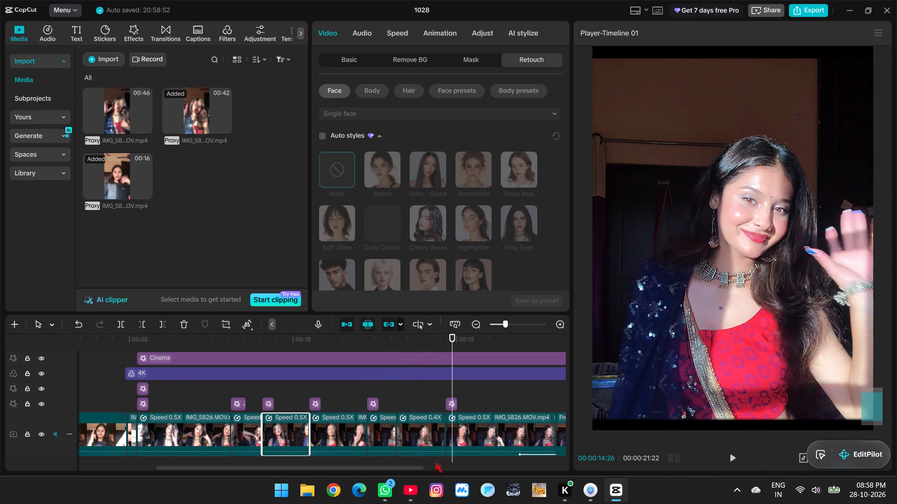
pyautogui.click(418, 396)
pyautogui.press('space')
pyautogui.press('space')
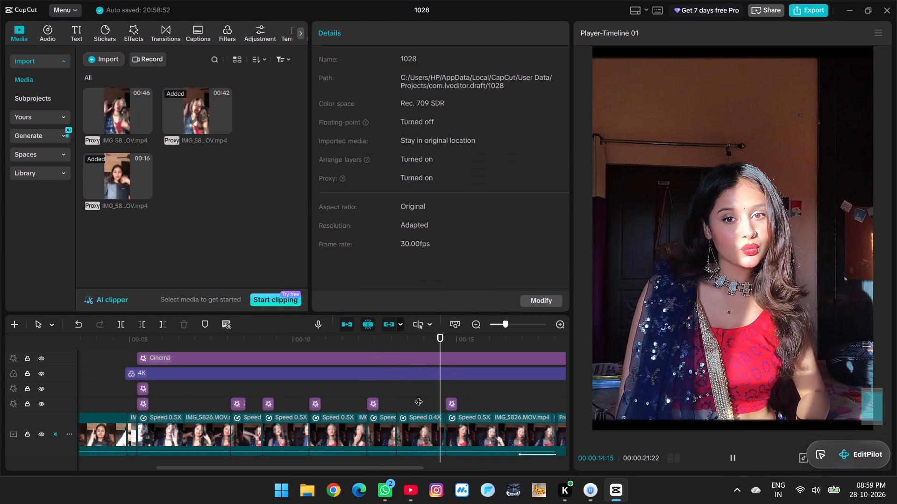
pyautogui.click(423, 396)
pyautogui.click(415, 395)
pyautogui.press('space')
pyautogui.press('space')
pyautogui.press('space')
pyautogui.press('space')
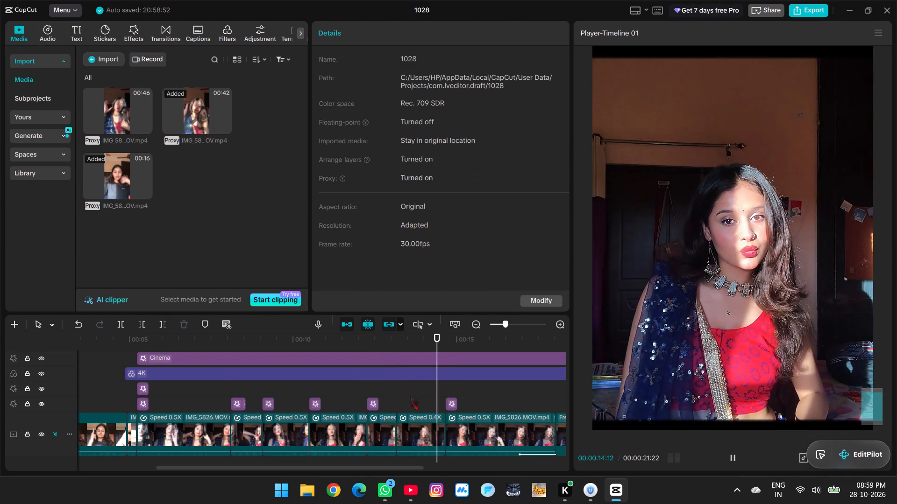
pyautogui.click(167, 329)
# Play on through the last slowed clips and delete the freeze frame clip from the end of the timeline.
pyautogui.press('space')
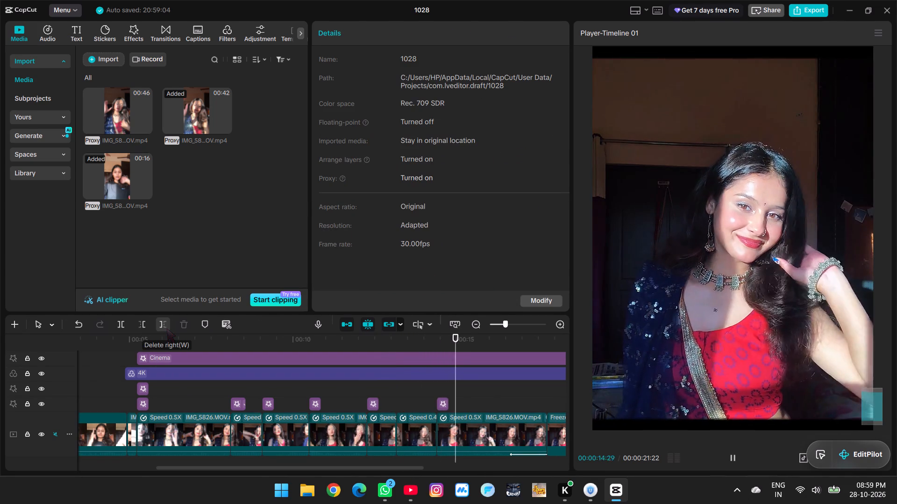
pyautogui.press('space')
pyautogui.press('space')
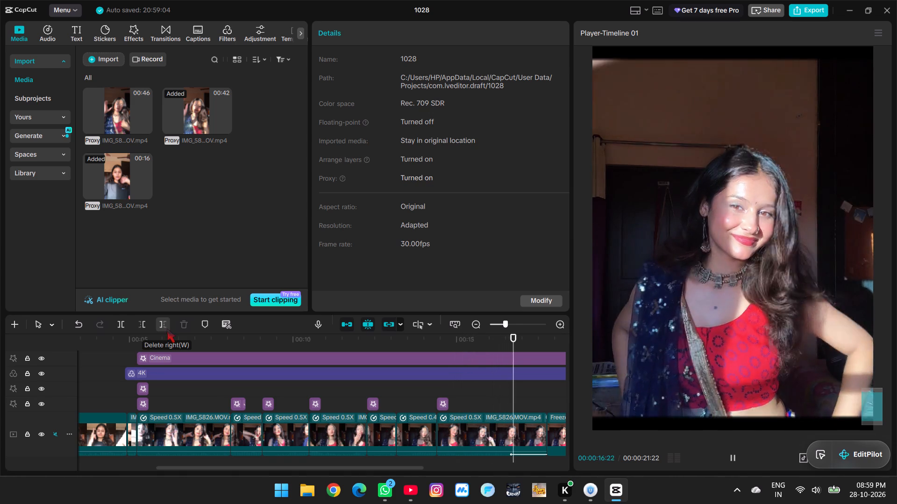
pyautogui.press('space')
pyautogui.keyDown('ctrl'); pyautogui.scroll(-9, 450, 393); pyautogui.keyUp('ctrl')
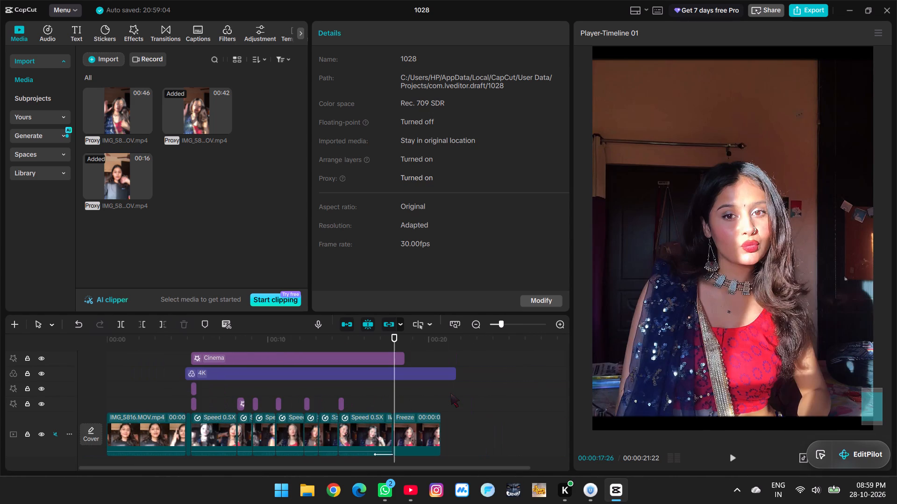
pyautogui.click(411, 425)
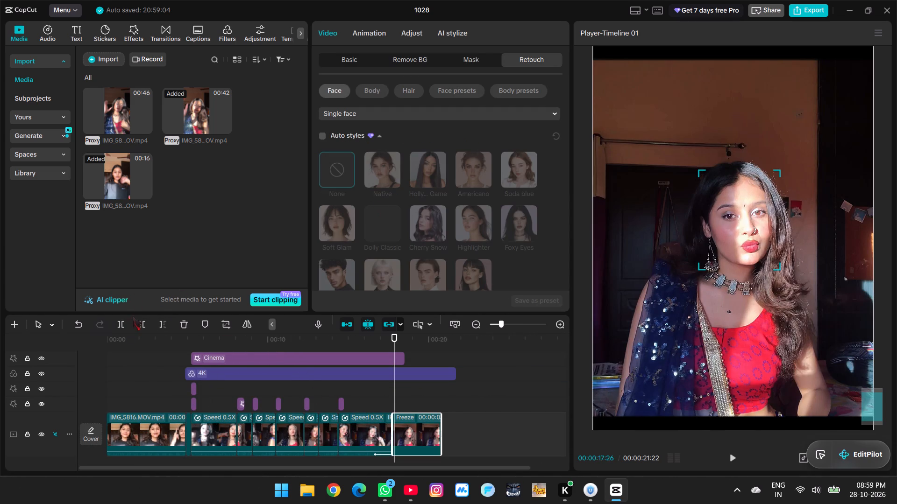
pyautogui.click(189, 325)
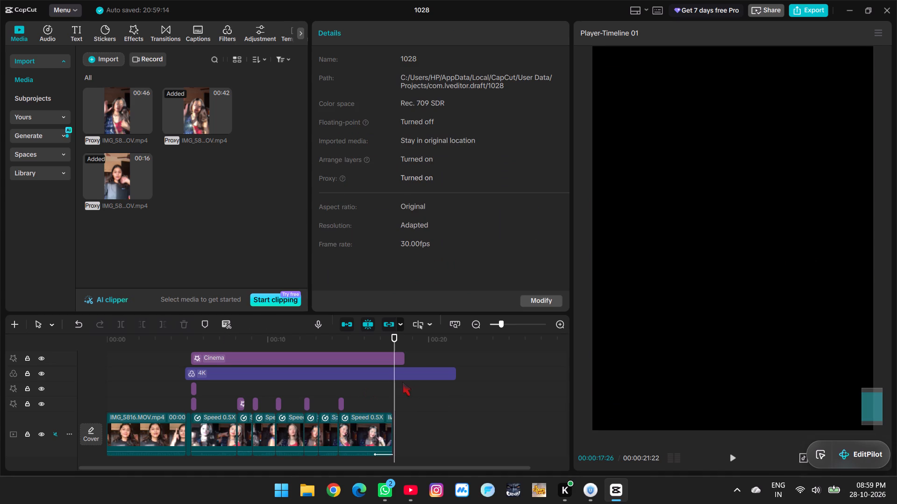
# Trim the ends of the 4K filter and the Cinema effect at 00:00:17:23, where the last clip ends.
pyautogui.click(397, 385)
pyautogui.moveTo(396, 385); pyautogui.dragTo(391, 385)
pyautogui.click(389, 374)
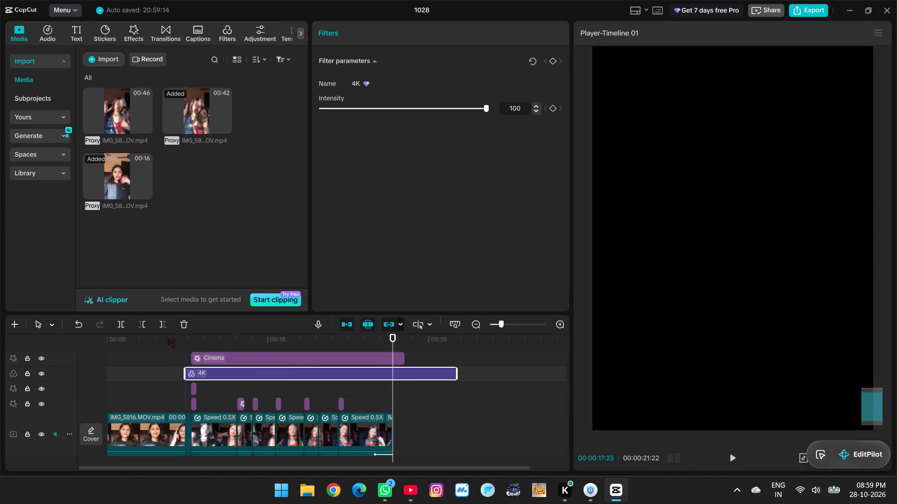
pyautogui.click(163, 326)
pyautogui.click(356, 361)
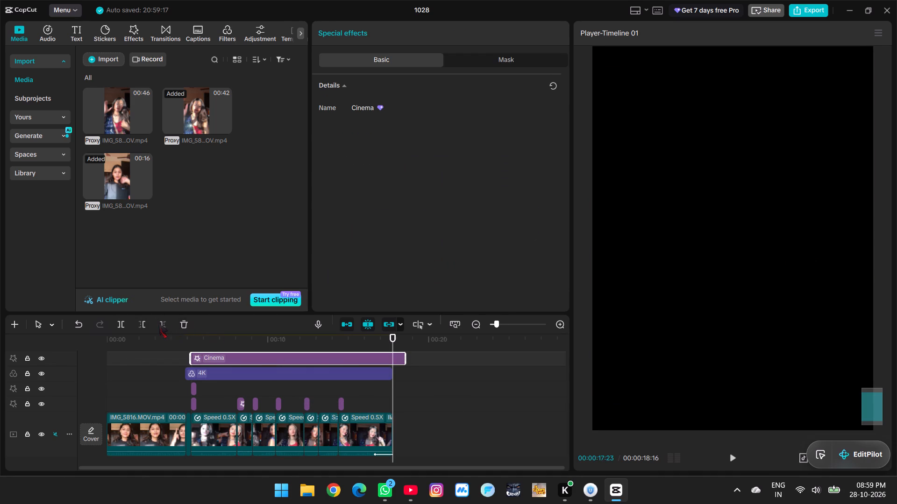
pyautogui.click(162, 323)
# Unhide the Adjust1 track.
pyautogui.scroll(2, 236, 384)
pyautogui.scroll(-3, 263, 384)
pyautogui.scroll(3, 271, 380)
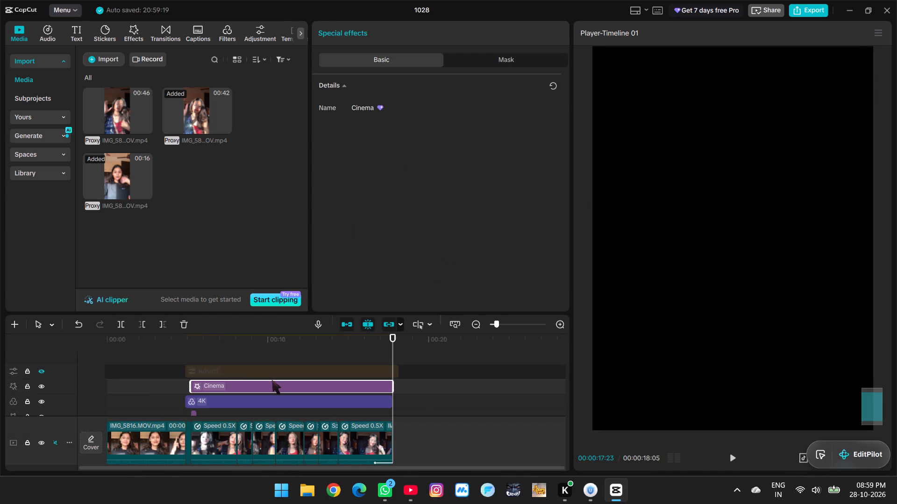
pyautogui.click(35, 371)
pyautogui.click(38, 371)
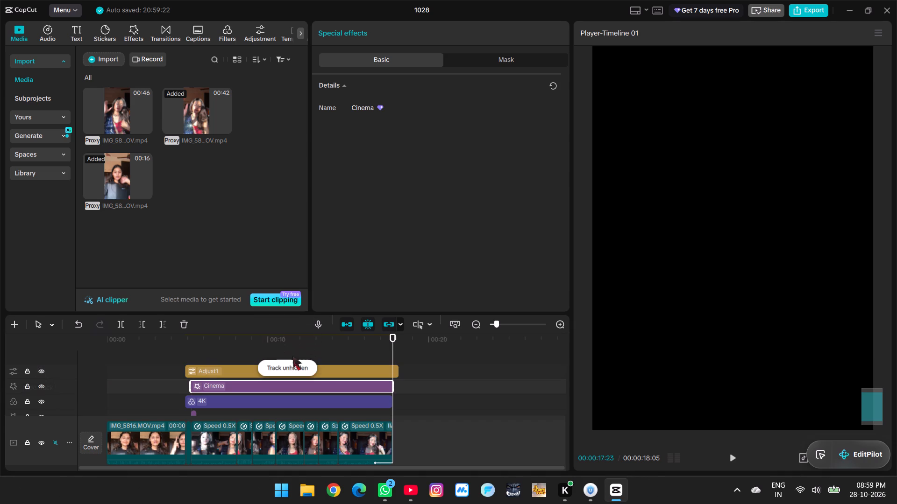
# Play the slowed clips and toggle the Adjust1 track's visibility to compare the look with and without the adjustment.
pyautogui.click(104, 353)
pyautogui.click(187, 351)
pyautogui.press('space')
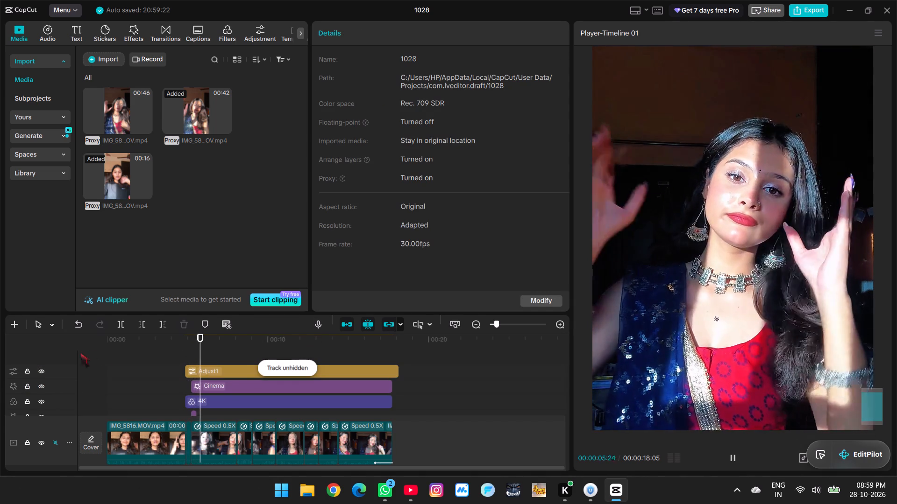
pyautogui.click(46, 371)
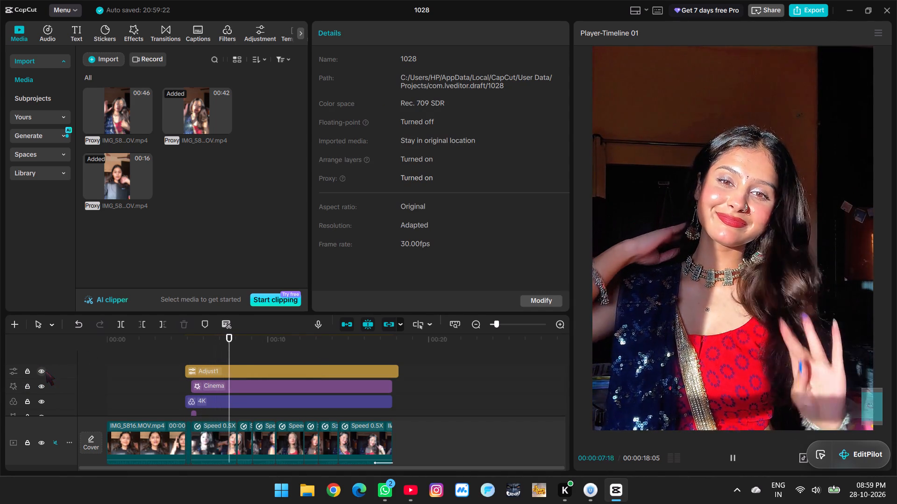
pyautogui.click(44, 371)
pyautogui.click(44, 371)
pyautogui.press('space')
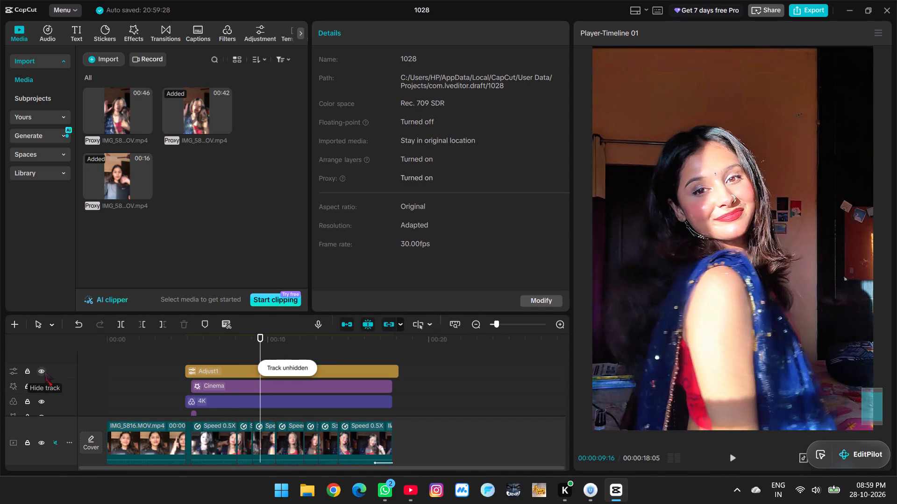
pyautogui.click(44, 371)
pyautogui.click(44, 371)
pyautogui.click(44, 371)
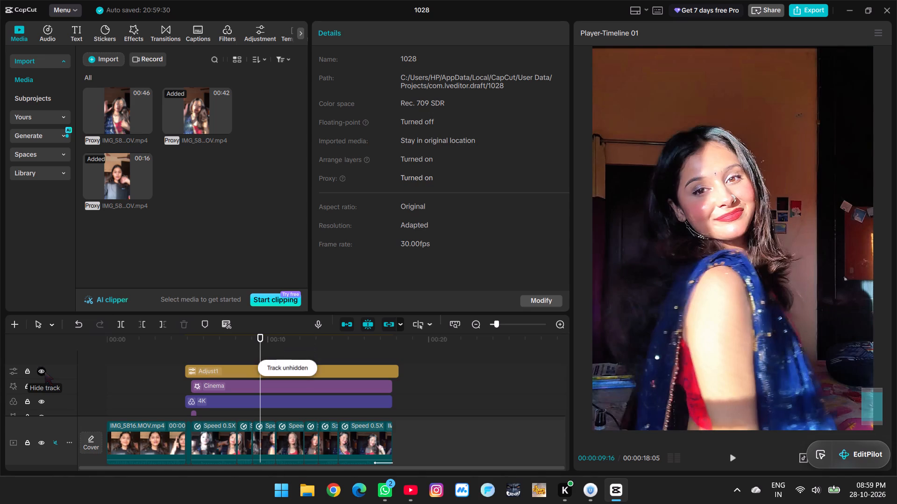
pyautogui.click(44, 371)
pyautogui.press('space')
pyautogui.keyDown('ctrl'); pyautogui.scroll(-2, 719, 361); pyautogui.keyUp('ctrl')
pyautogui.press('space')
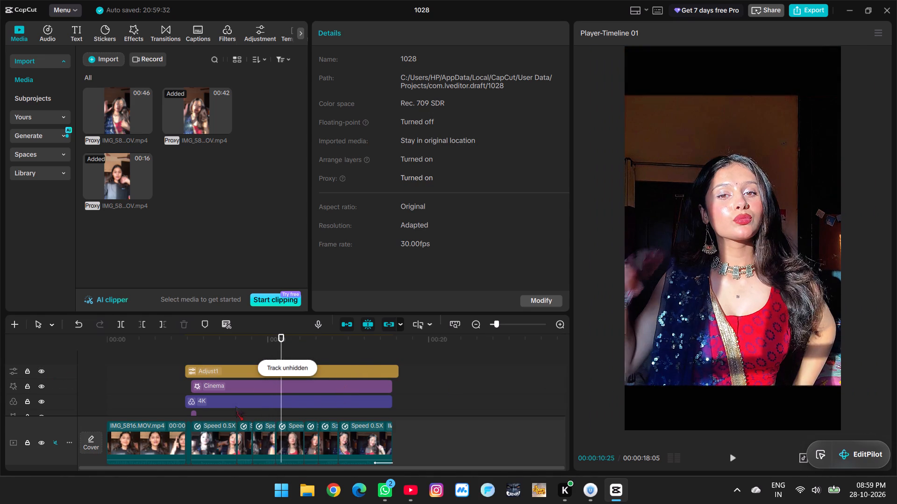
# Hide the Cinema effect track.
pyautogui.click(45, 385)
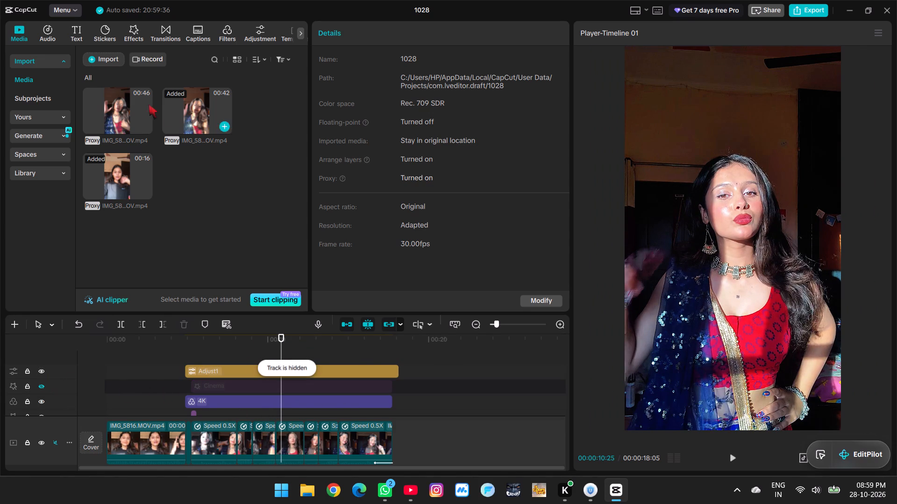
# Add the Old Footage effect from the timeline's start to the end of the long IMG_5816 clip, and play it back.
pyautogui.click(65, 30)
pyautogui.click(49, 34)
pyautogui.click(132, 31)
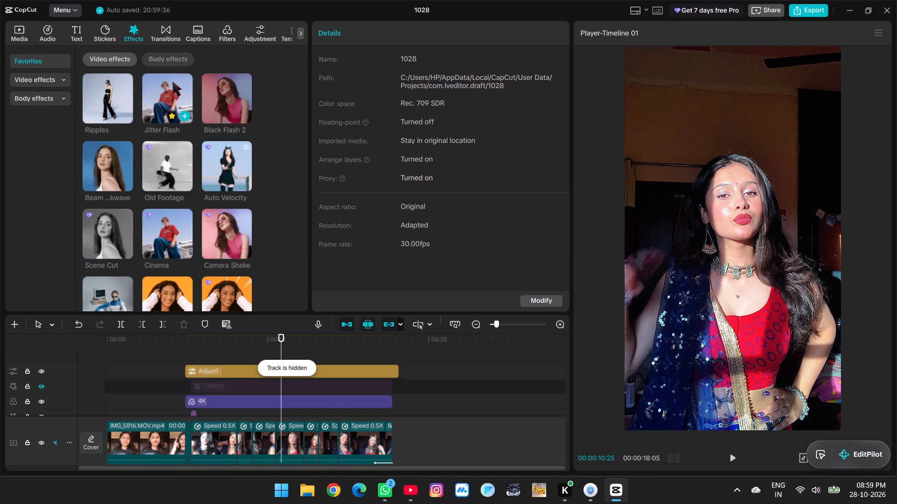
pyautogui.scroll(-3, 166, 172)
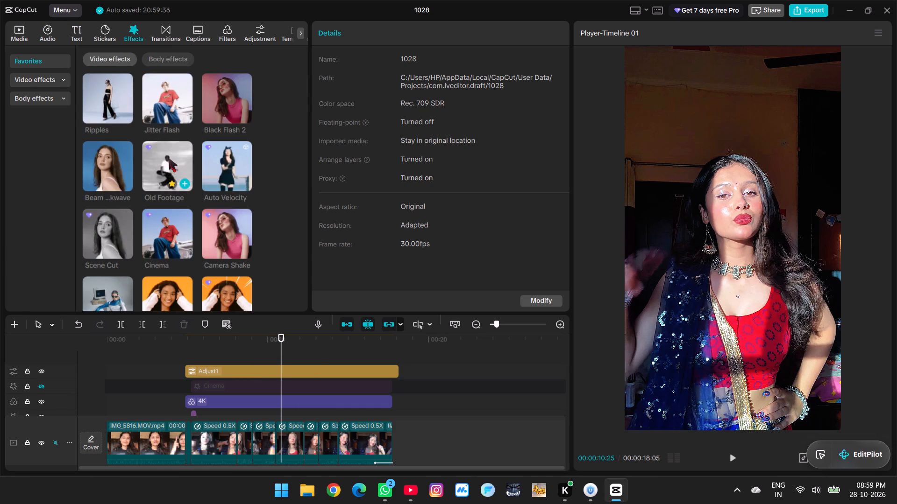
pyautogui.click(168, 158)
pyautogui.moveTo(168, 158); pyautogui.dragTo(114, 372)
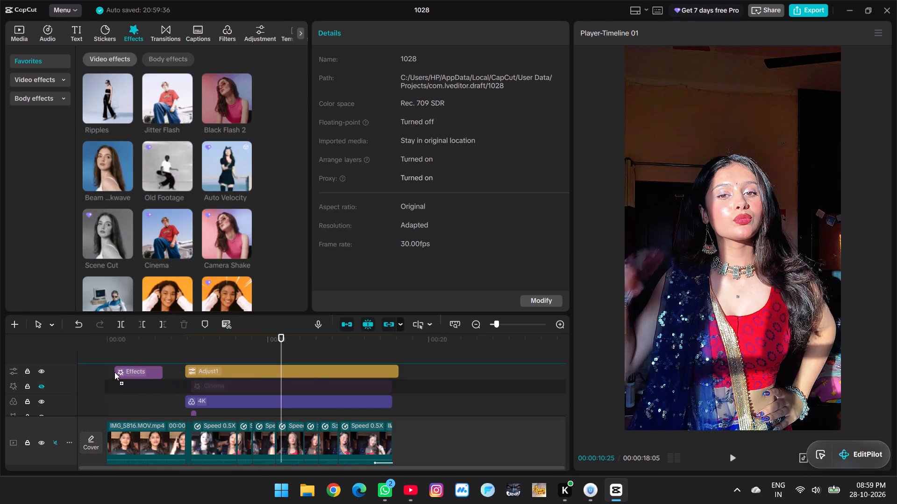
pyautogui.moveTo(114, 372); pyautogui.dragTo(102, 372)
pyautogui.moveTo(156, 370); pyautogui.dragTo(183, 368)
pyautogui.click(173, 358)
pyautogui.click(143, 354)
pyautogui.moveTo(143, 354); pyautogui.dragTo(103, 352)
pyautogui.press('space')
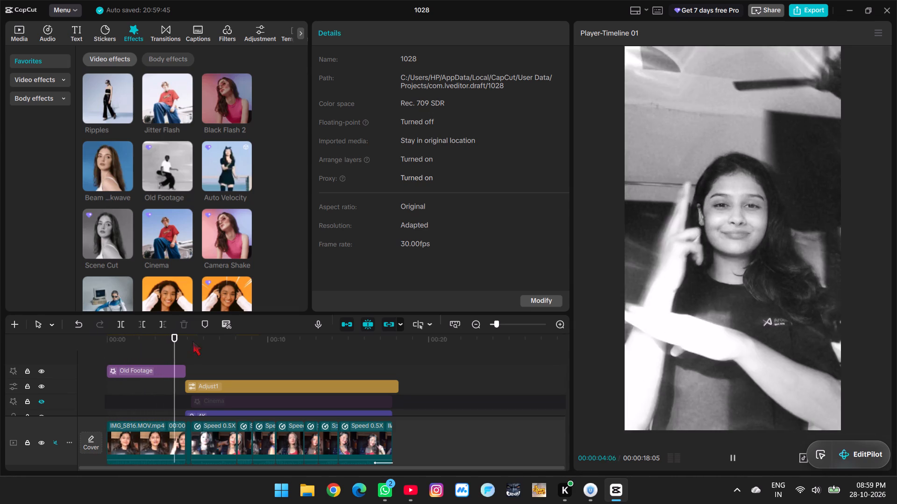
pyautogui.press('space')
# Extend the Old Footage effect to 00:00:05:07, where the first 0.5X clip starts, and play the edit through.
pyautogui.keyDown('ctrl'); pyautogui.scroll(2, 235, 350); pyautogui.keyUp('ctrl')
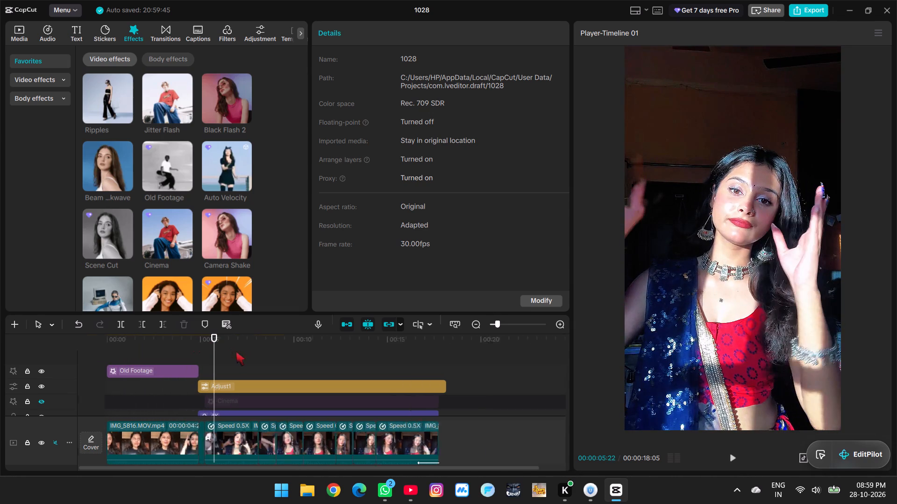
pyautogui.keyDown('ctrl'); pyautogui.scroll(15, 236, 351); pyautogui.keyUp('ctrl')
pyautogui.click(184, 359)
pyautogui.moveTo(184, 359); pyautogui.dragTo(194, 365)
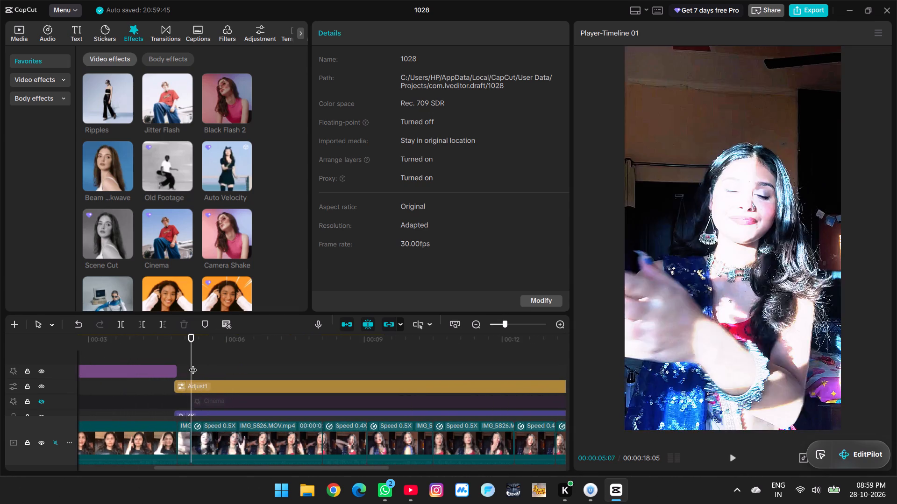
pyautogui.click(167, 363)
pyautogui.moveTo(176, 365); pyautogui.dragTo(187, 367)
pyautogui.press('c')
pyautogui.press('space')
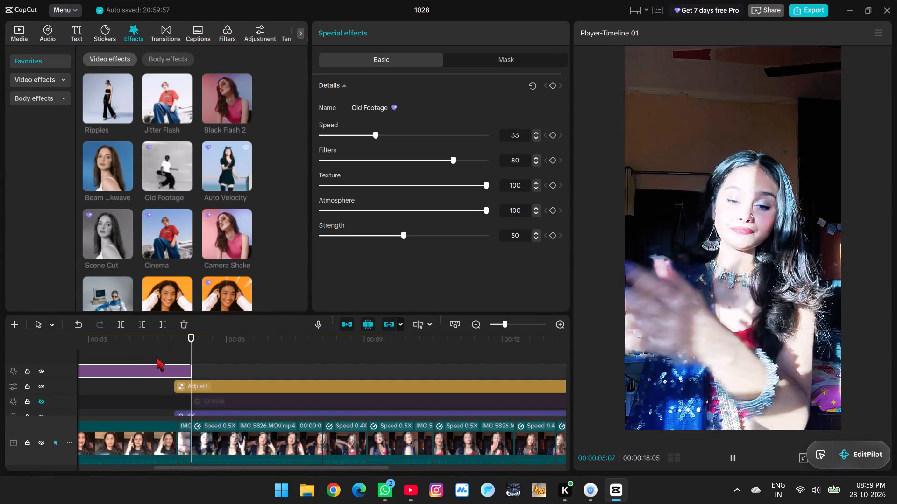
pyautogui.press('space')
pyautogui.click(171, 354)
pyautogui.click(146, 352)
pyautogui.press('space')
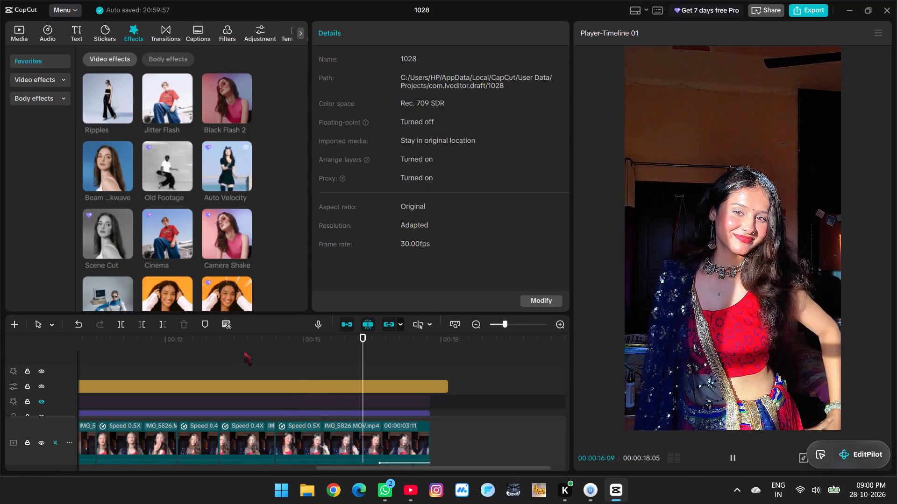
pyautogui.press('space')
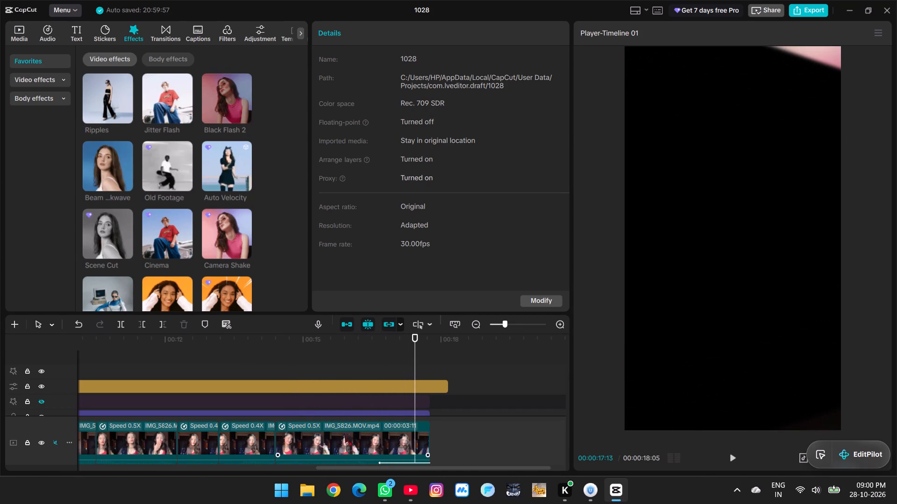
# Add the Speed Lines effect directly after Old Footage, starting with the first 0.5X clip, and play it back.
pyautogui.keyDown('ctrl'); pyautogui.scroll(-5, 279, 375); pyautogui.keyUp('ctrl')
pyautogui.scroll(-3, 208, 244)
pyautogui.moveTo(235, 304); pyautogui.dragTo(222, 297)
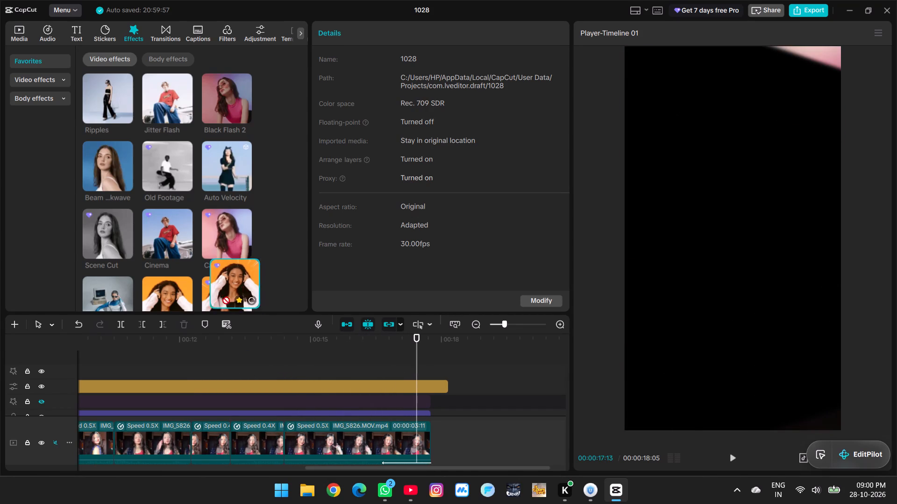
pyautogui.moveTo(222, 297); pyautogui.dragTo(107, 386)
pyautogui.keyDown('ctrl'); pyautogui.scroll(-11, 134, 369); pyautogui.keyUp('ctrl')
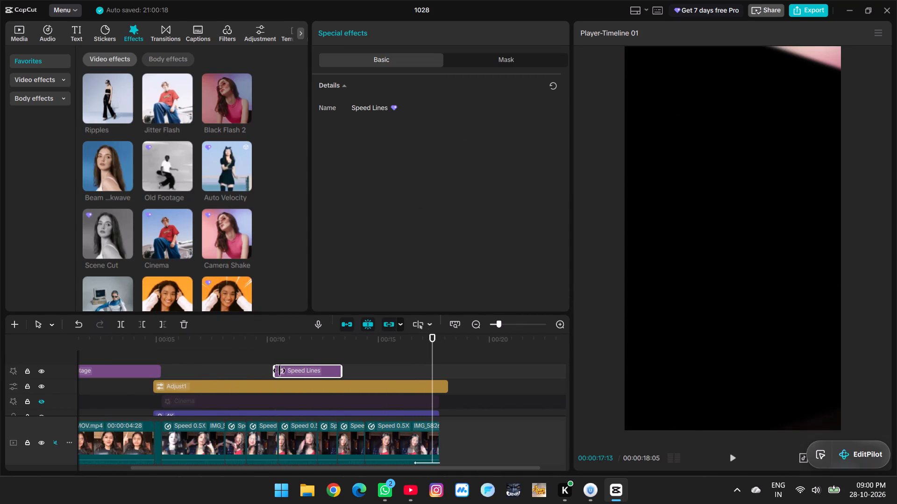
pyautogui.moveTo(285, 371); pyautogui.dragTo(172, 370)
pyautogui.click(199, 350)
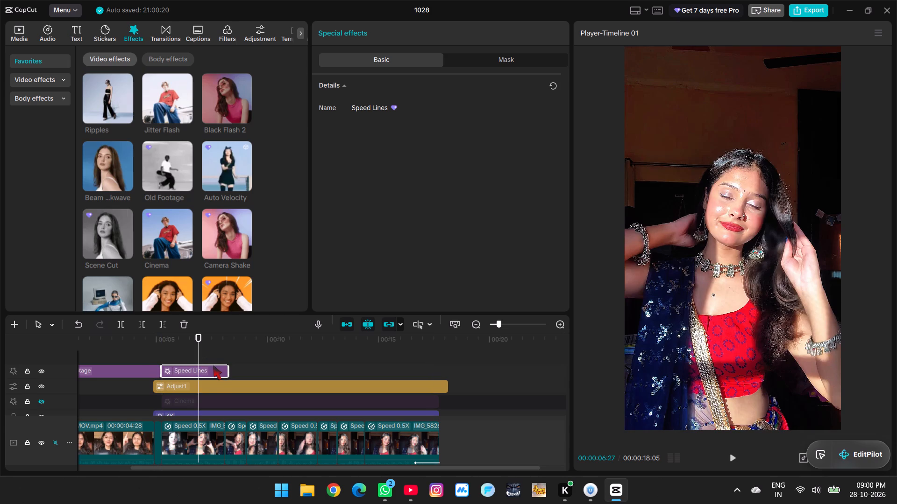
pyautogui.press('c')
pyautogui.click(190, 357)
pyautogui.click(183, 355)
pyautogui.press('space')
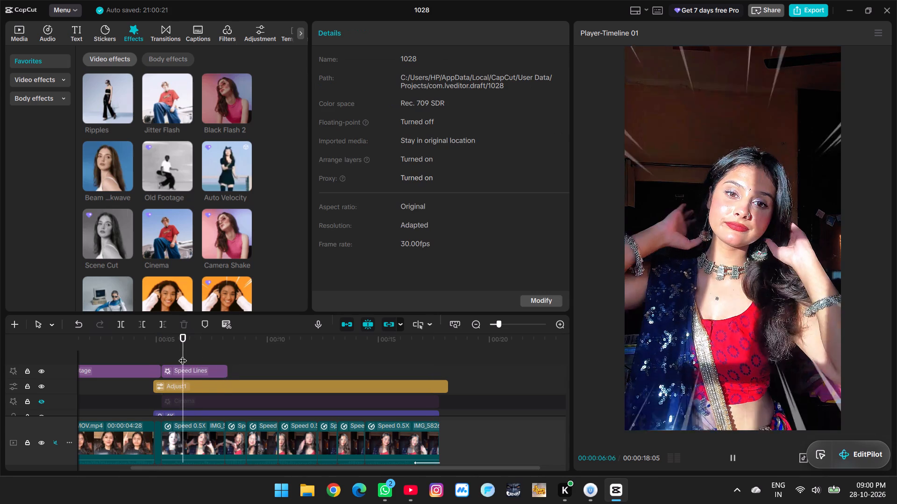
pyautogui.press('space')
# Try a Speed of 86 on the Speed Lines effect, then set it to 25 and replay the clip.
pyautogui.click(214, 366)
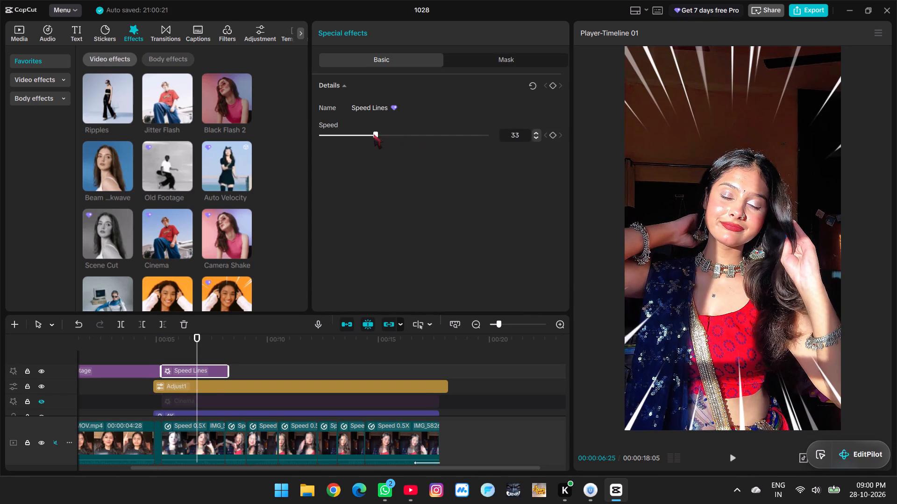
pyautogui.moveTo(374, 135); pyautogui.dragTo(461, 145)
pyautogui.press('space')
pyautogui.press('space')
pyautogui.click(341, 142)
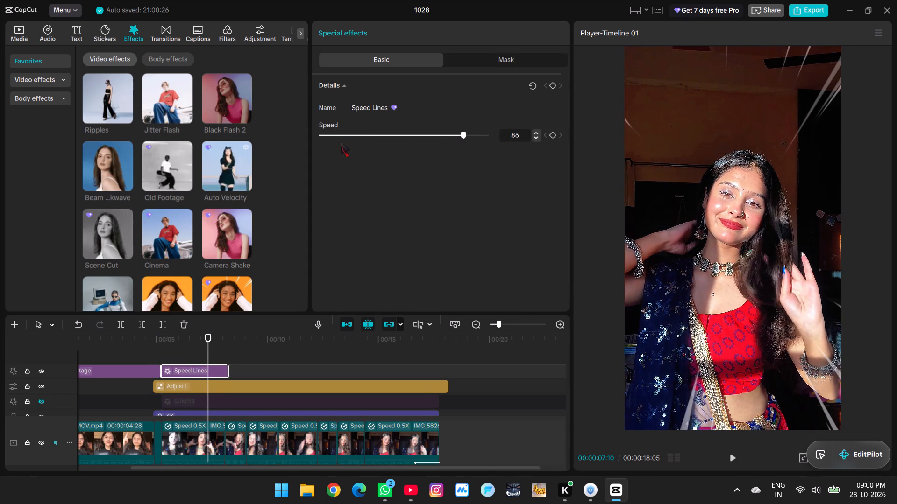
pyautogui.click(341, 130)
pyautogui.press('space')
pyautogui.click(363, 133)
pyautogui.press('space')
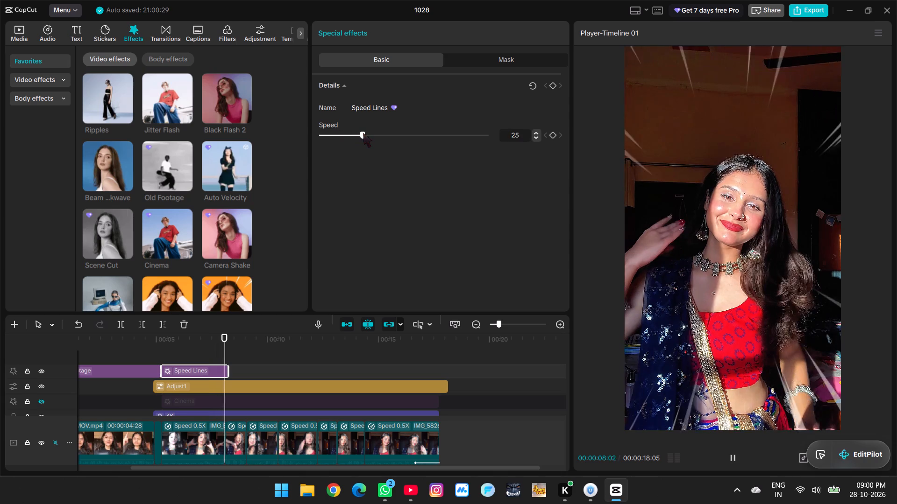
pyautogui.click(164, 352)
pyautogui.press('space')
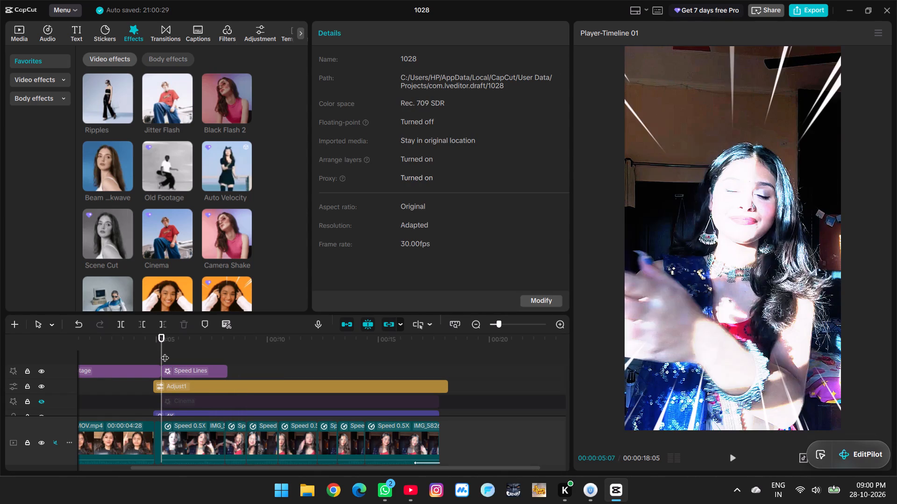
pyautogui.press('space')
pyautogui.press('space')
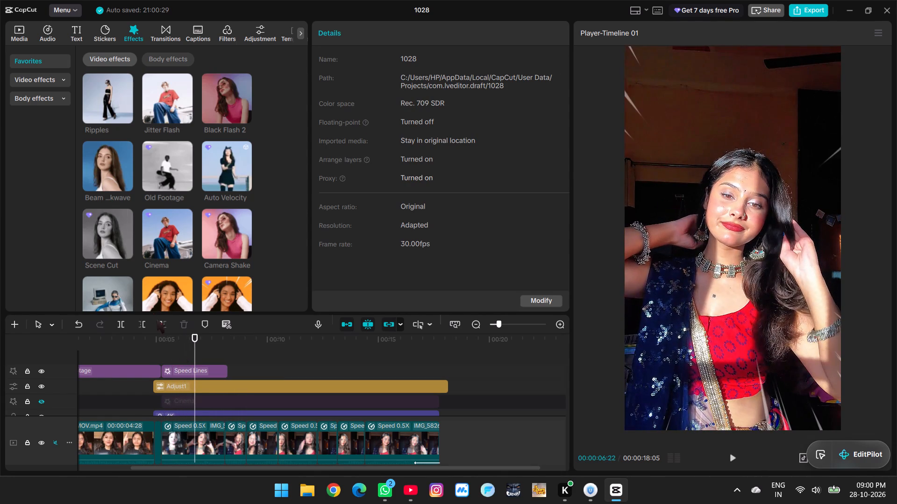
# Add the Flames 2 effect on a new track above Old Footage, just before the long IMG_5816 clip ends, and play it back.
pyautogui.scroll(-1, 142, 276)
pyautogui.moveTo(178, 293); pyautogui.dragTo(146, 352)
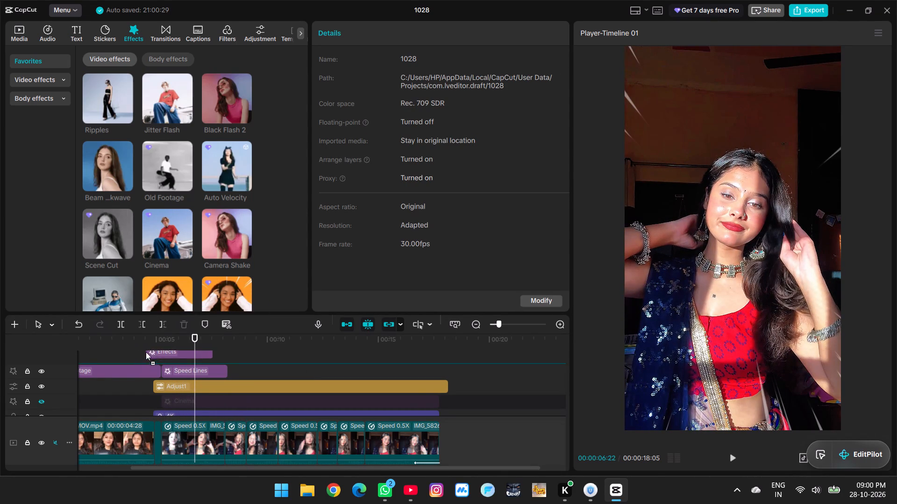
pyautogui.moveTo(146, 352); pyautogui.dragTo(147, 352)
pyautogui.click(149, 352)
pyautogui.press('space')
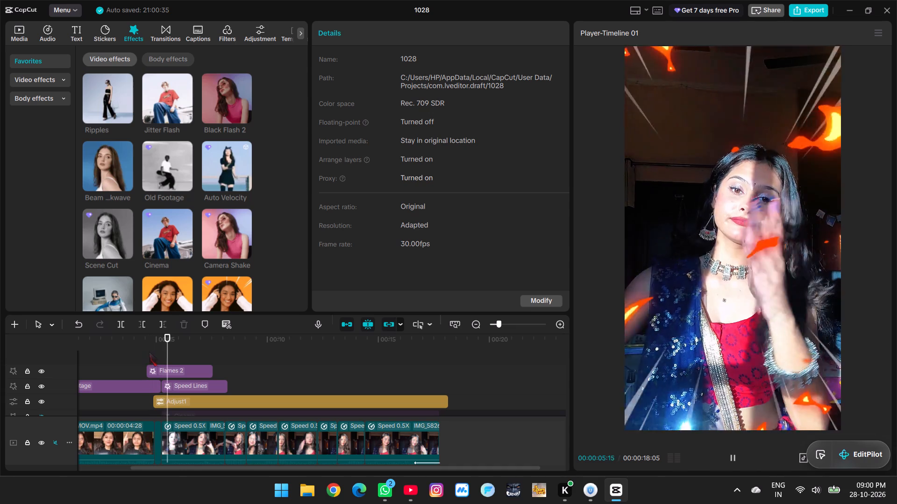
pyautogui.press('space')
pyautogui.click(138, 356)
pyautogui.press('space')
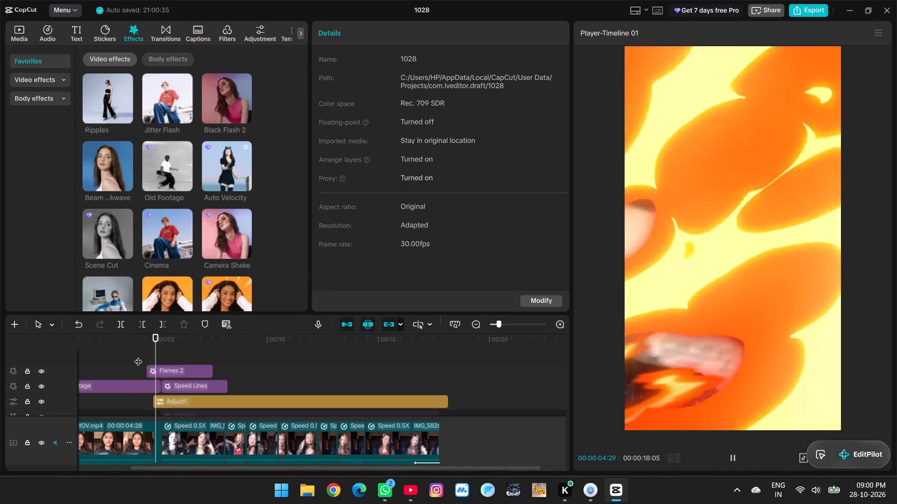
pyautogui.press('space')
# Shorten the Flames 2 effect to about 1 second by trimming its end, and replay the transition.
pyautogui.click(161, 368)
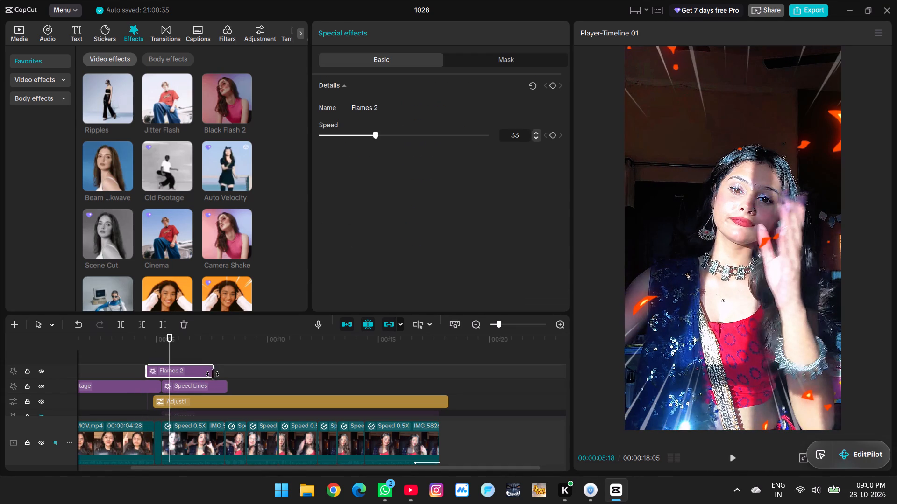
pyautogui.moveTo(213, 374); pyautogui.dragTo(168, 368)
pyautogui.click(127, 355)
pyautogui.press('space')
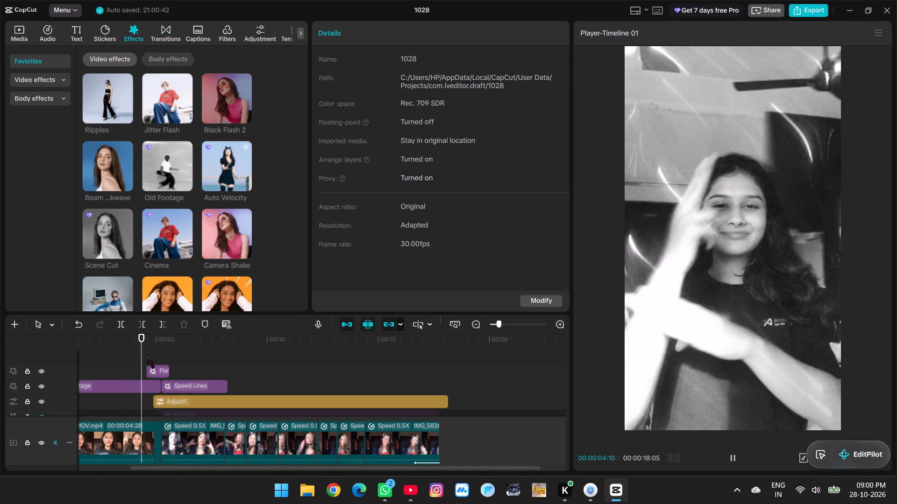
pyautogui.click(147, 354)
pyautogui.press('space')
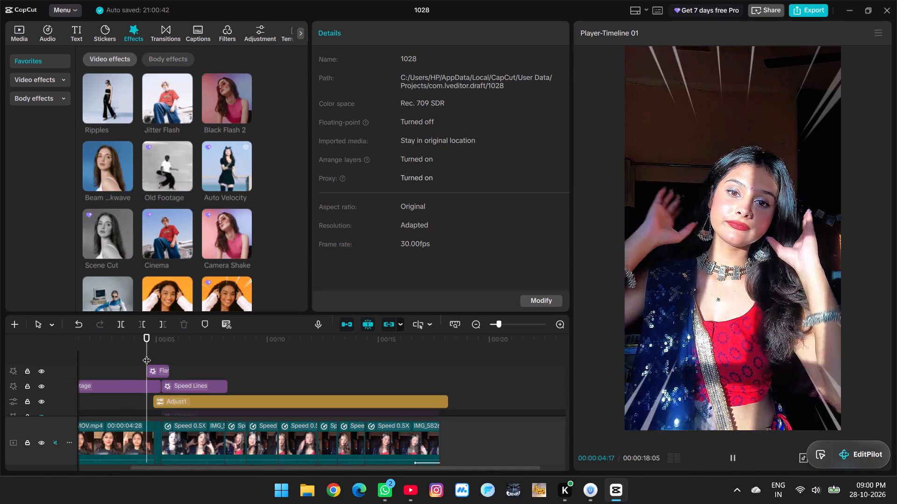
pyautogui.press('space')
pyautogui.press('space')
# Move the Flames 2 effect slightly later so it starts at the cut ending the long IMG_5816 clip, and replay it.
pyautogui.keyDown('ctrl'); pyautogui.scroll(3, 157, 357); pyautogui.keyUp('ctrl')
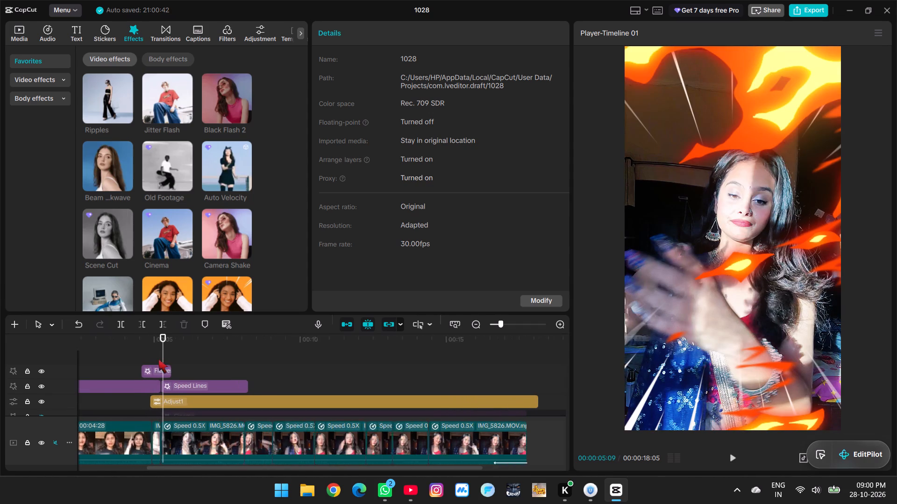
pyautogui.keyDown('ctrl'); pyautogui.scroll(4, 158, 359); pyautogui.keyUp('ctrl')
pyautogui.moveTo(159, 368); pyautogui.dragTo(172, 369)
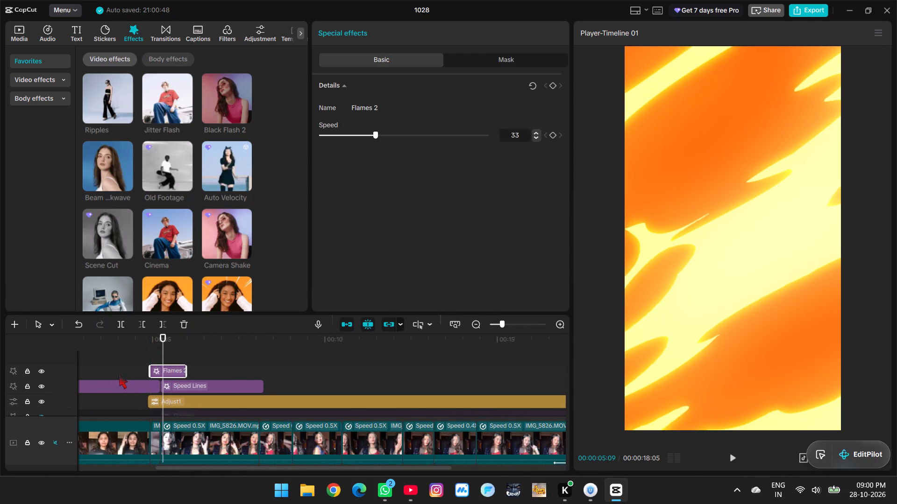
pyautogui.click(142, 347)
pyautogui.press('space')
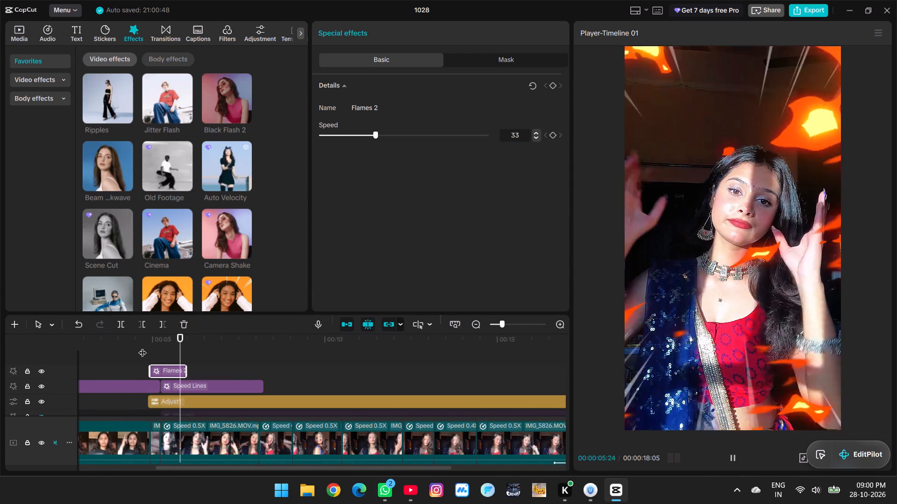
pyautogui.click(142, 347)
pyautogui.press('space')
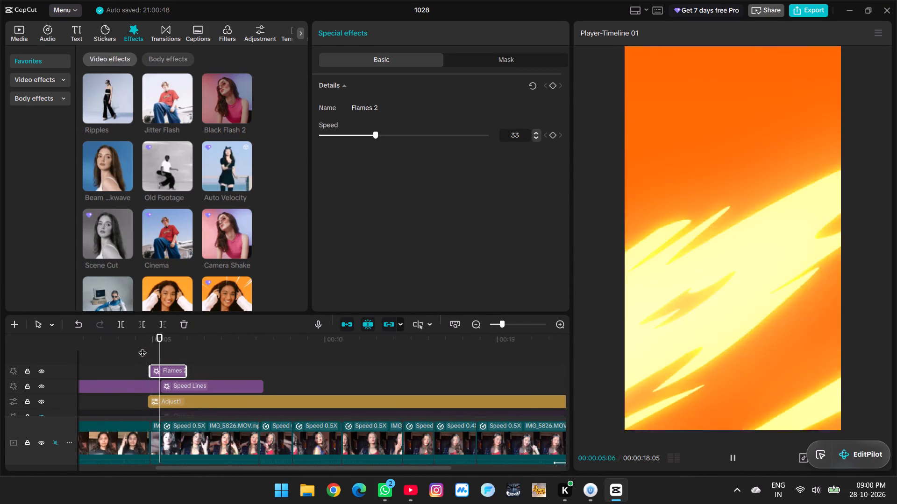
pyautogui.press('space')
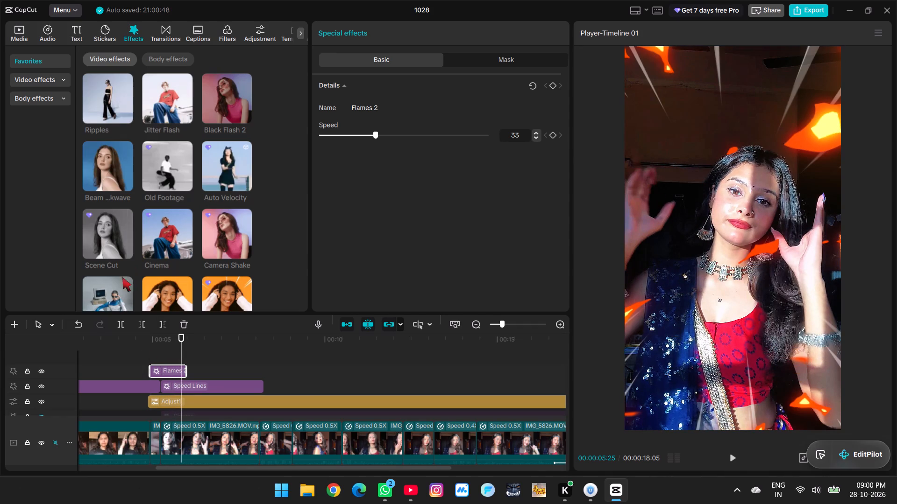
# Add the Jitter effect on a new track above Flames 2, aligned with the start of Speed Lines, and play it back.
pyautogui.moveTo(116, 284); pyautogui.dragTo(155, 356)
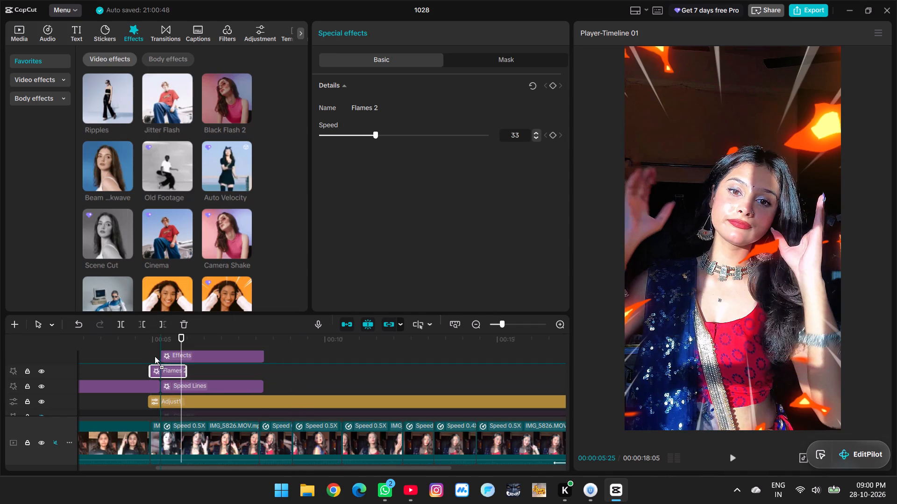
pyautogui.moveTo(155, 356); pyautogui.dragTo(162, 357)
pyautogui.click(165, 354)
pyautogui.press('space')
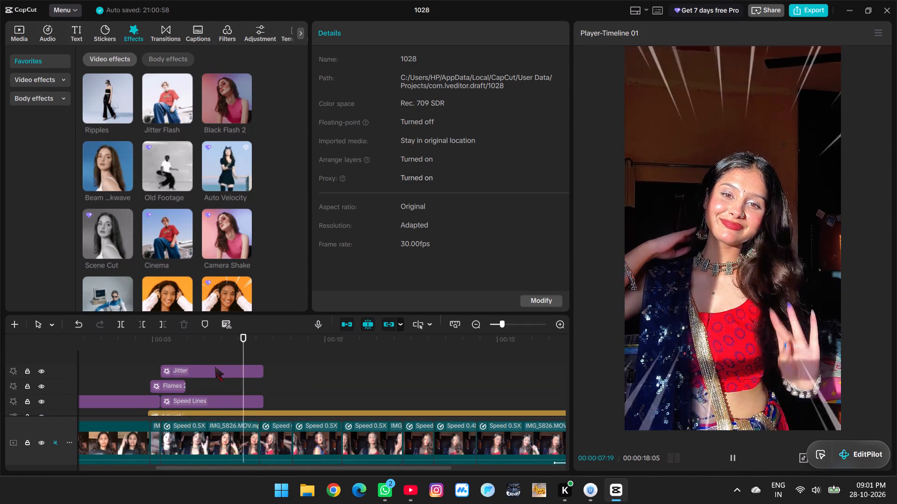
pyautogui.click(215, 367)
pyautogui.press('space')
pyautogui.press('space')
pyautogui.press('space')
pyautogui.click(227, 356)
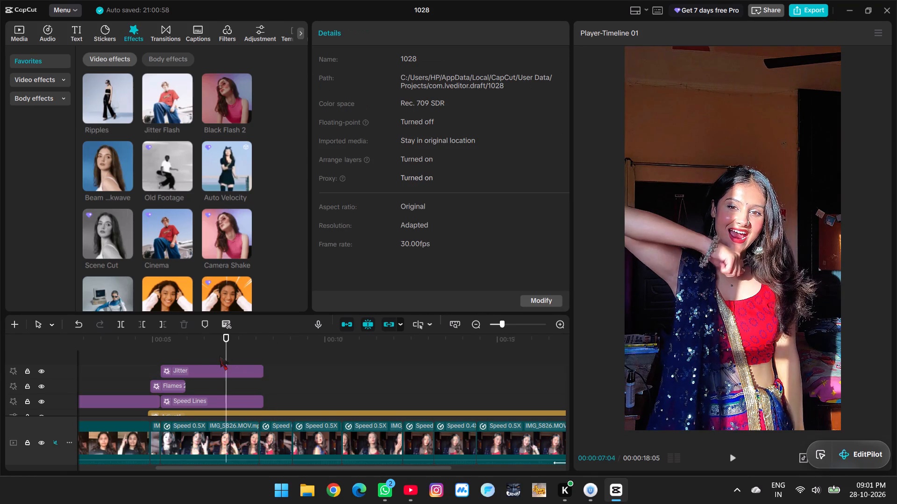
pyautogui.click(195, 353)
pyautogui.press('space')
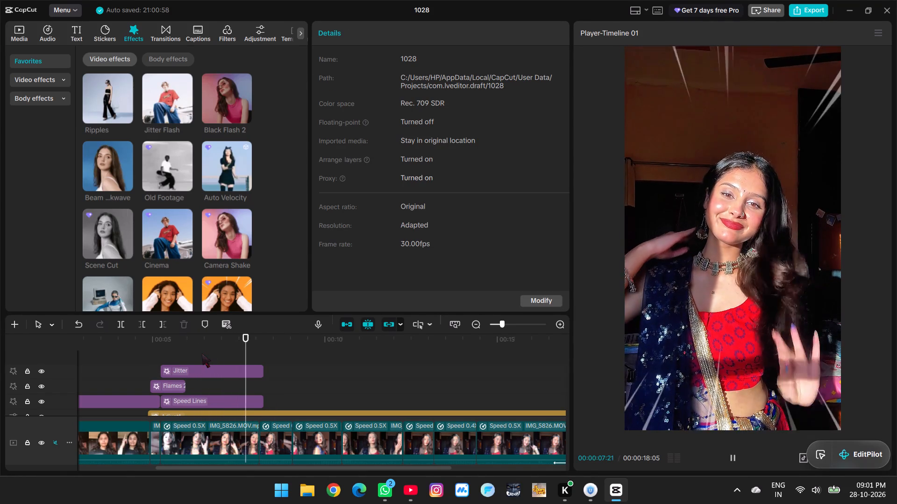
pyautogui.press('space')
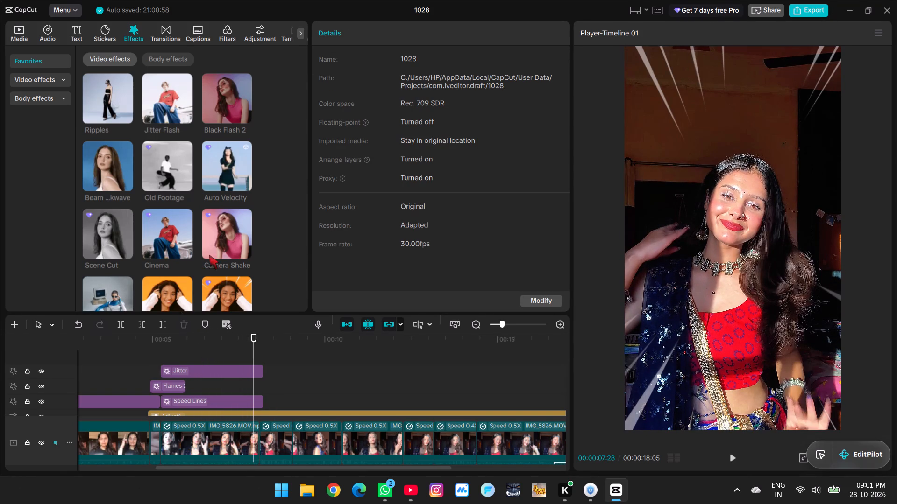
# Add the Camera Shake effect on a new track above Jitter, starting slightly before Jitter, and play it back.
pyautogui.moveTo(221, 215); pyautogui.dragTo(148, 354)
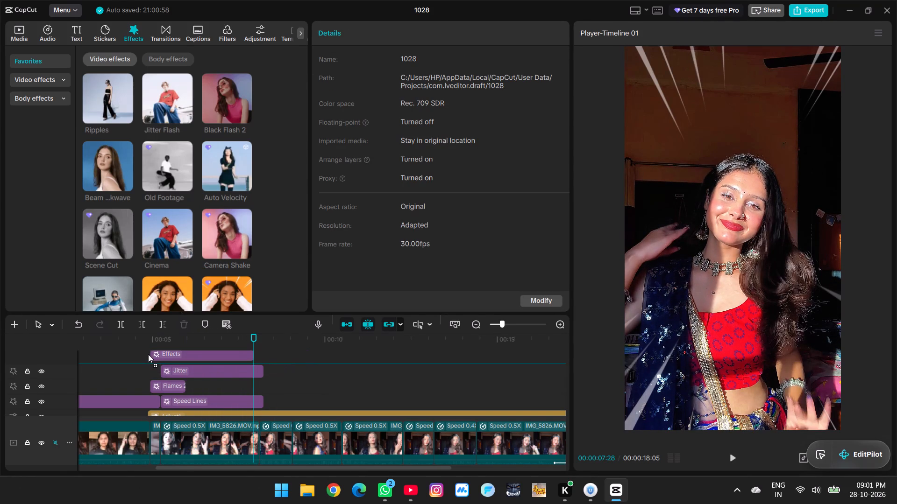
pyautogui.moveTo(148, 354); pyautogui.dragTo(156, 354)
pyautogui.click(170, 347)
pyautogui.press('space')
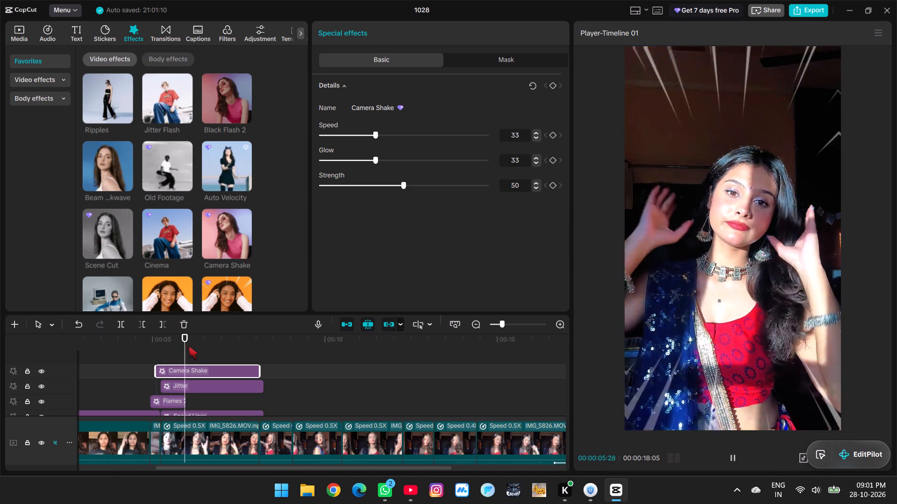
pyautogui.press('space')
# Set the Camera Shake effect's Glow to 100, raise its Strength moderately, and replay the section.
pyautogui.moveTo(385, 160); pyautogui.dragTo(484, 173)
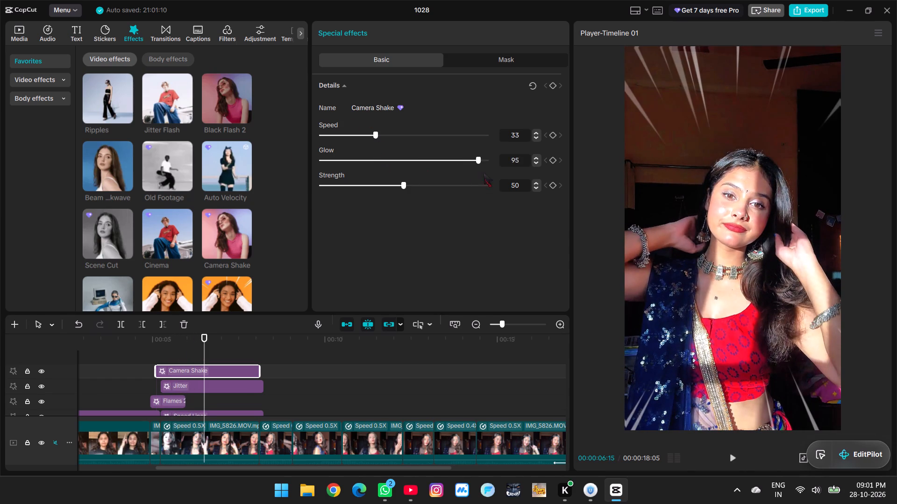
pyautogui.moveTo(484, 173); pyautogui.dragTo(563, 175)
pyautogui.moveTo(401, 184); pyautogui.dragTo(439, 193)
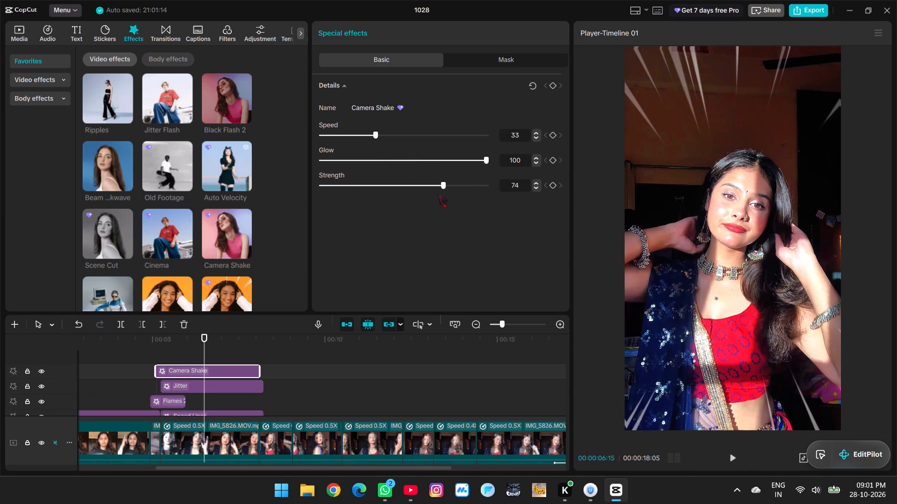
pyautogui.moveTo(439, 193); pyautogui.dragTo(422, 192)
pyautogui.click(160, 351)
pyautogui.press('space')
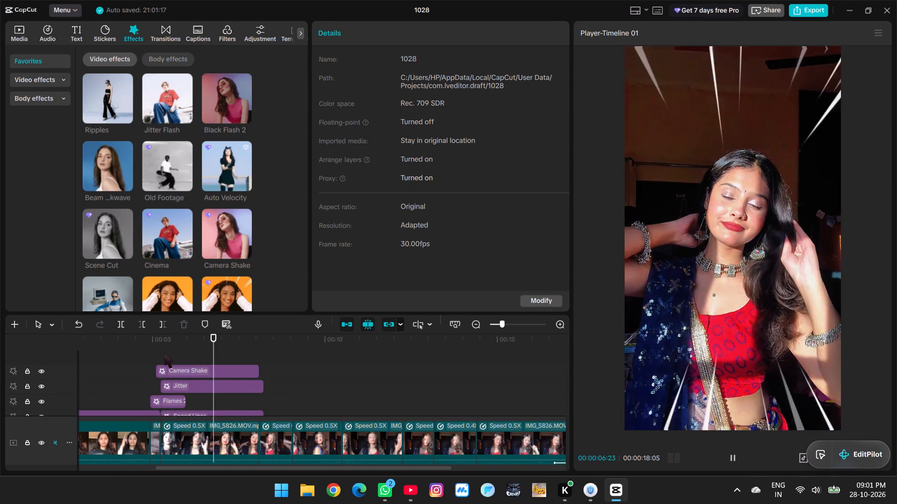
pyautogui.press('space')
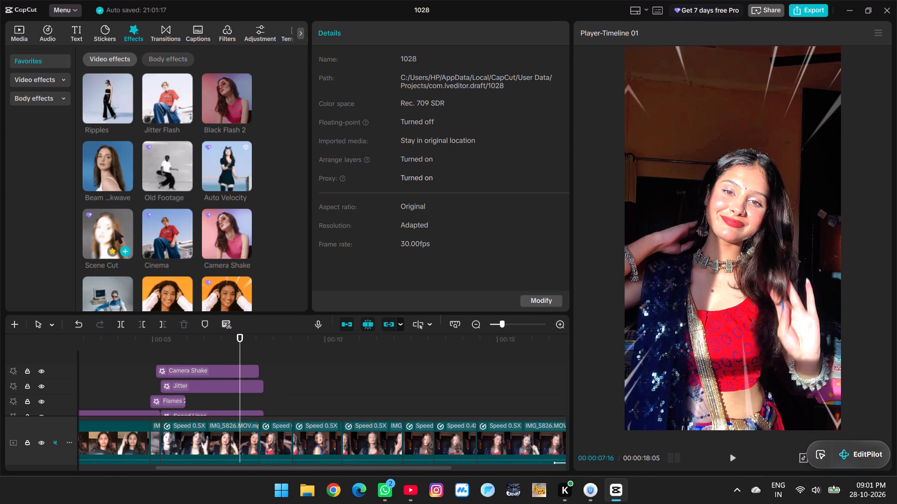
# Preview other favourite video effects, then add Beam Shockwave on the Flames 2 track from the second 0.5X clip's start and play it back.
pyautogui.click(114, 220)
pyautogui.moveTo(114, 220); pyautogui.dragTo(118, 233)
pyautogui.click(157, 222)
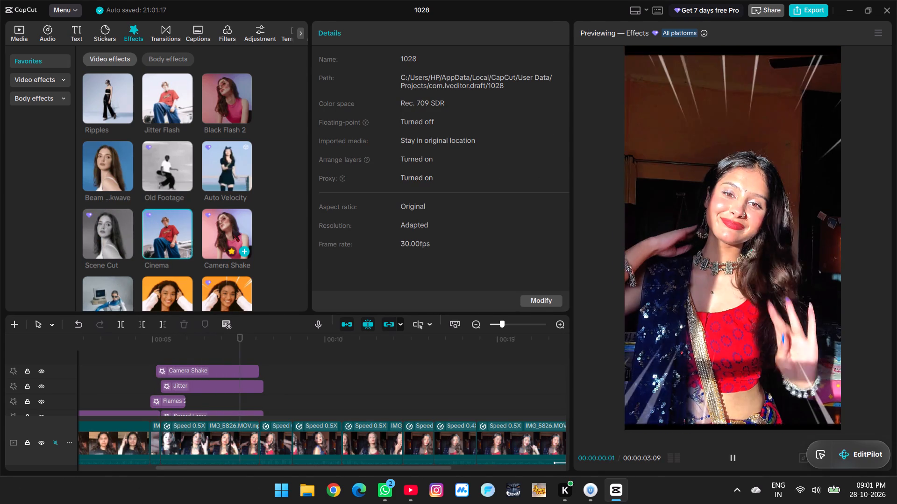
pyautogui.click(232, 227)
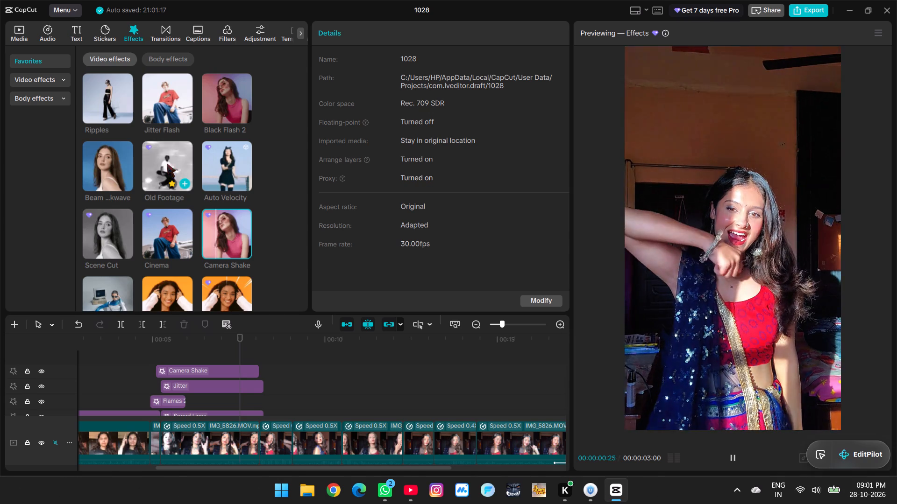
pyautogui.click(95, 169)
pyautogui.moveTo(95, 169); pyautogui.dragTo(265, 361)
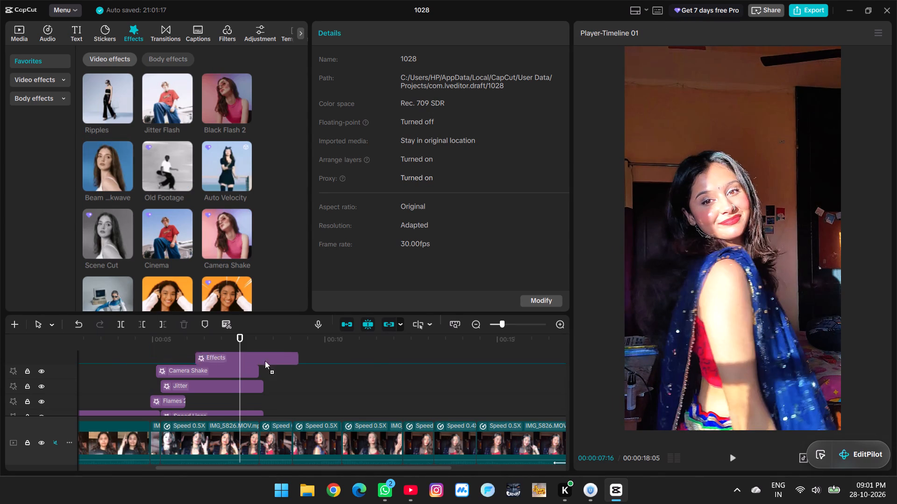
pyautogui.moveTo(265, 361); pyautogui.dragTo(260, 397)
pyautogui.click(276, 378)
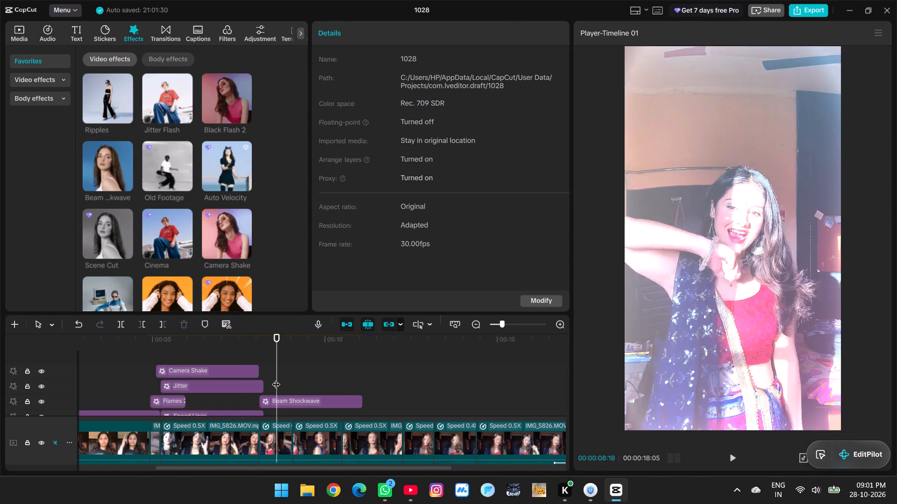
pyautogui.press('space')
pyautogui.press('space')
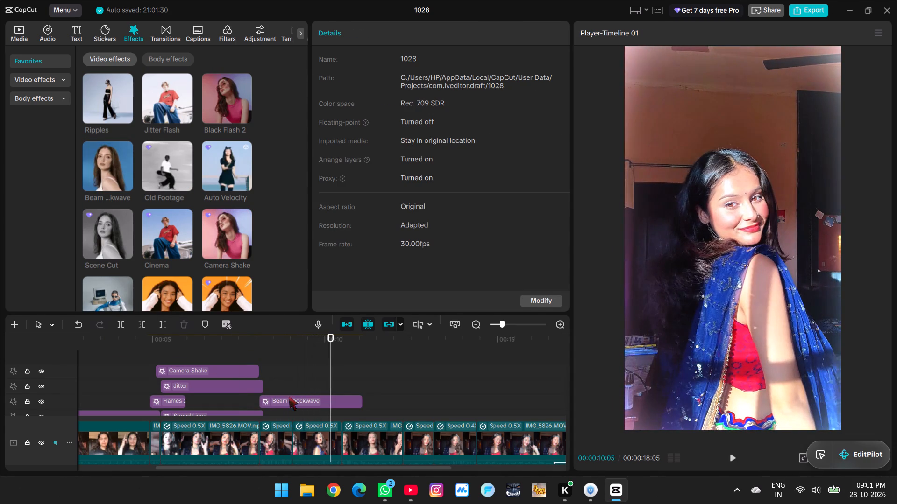
# Set the Beam Shockwave effect's Speed to 78.
pyautogui.click(291, 402)
pyautogui.moveTo(404, 134); pyautogui.dragTo(451, 136)
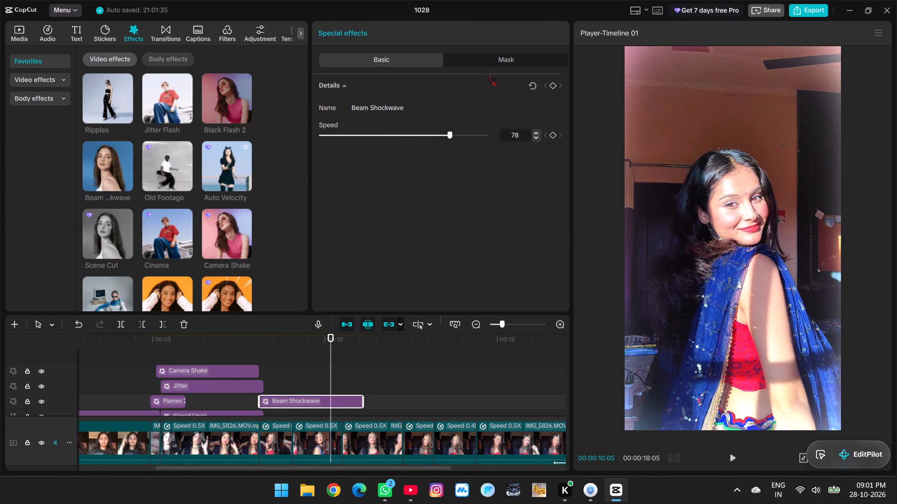
# Add the favourite body effect Glowing Doubles on its own track at the start of the last 0.5X clip, and play it back.
pyautogui.click(188, 65)
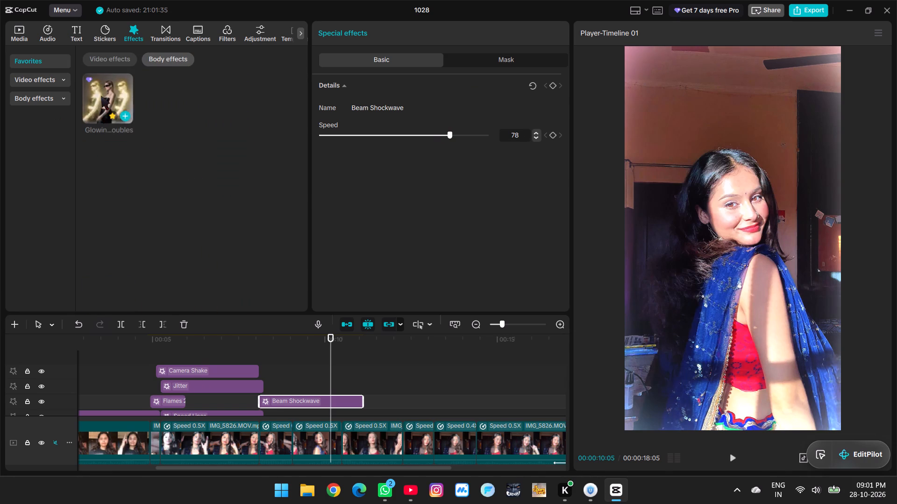
pyautogui.click(101, 96)
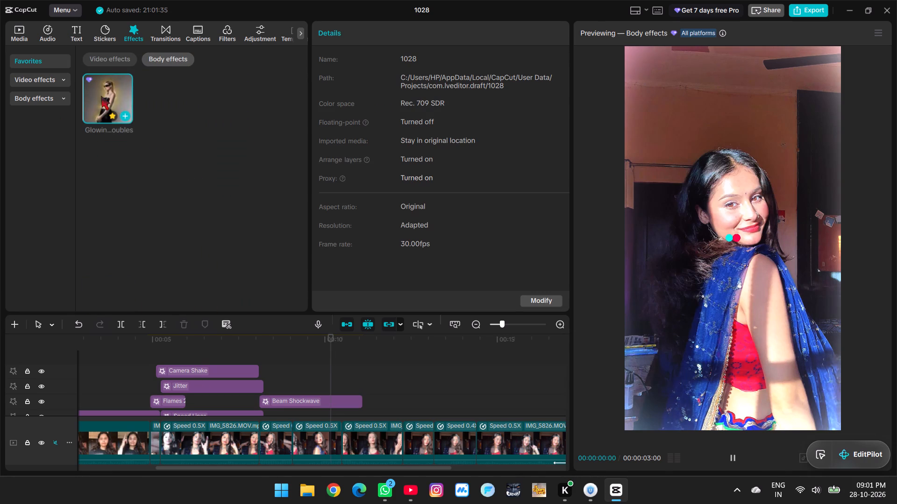
pyautogui.moveTo(101, 96); pyautogui.dragTo(470, 409)
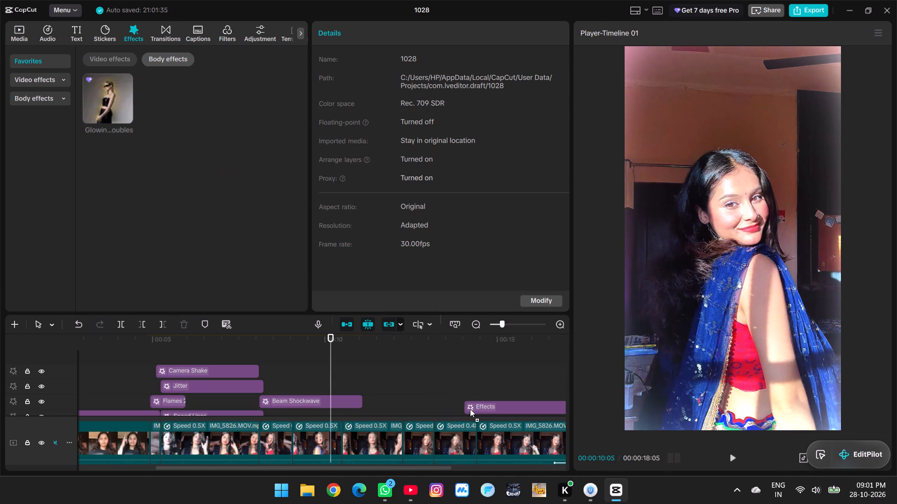
pyautogui.moveTo(470, 409); pyautogui.dragTo(474, 409)
pyautogui.click(482, 377)
pyautogui.click(474, 375)
pyautogui.press('space')
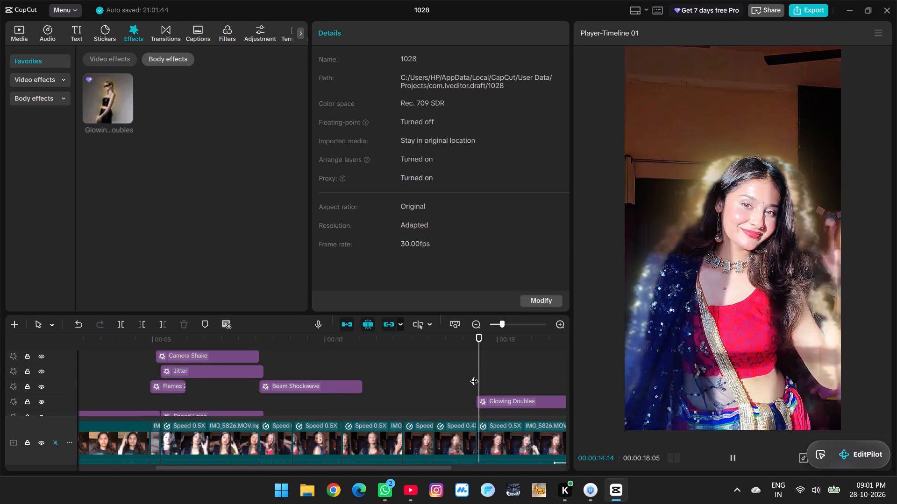
pyautogui.click(464, 376)
pyautogui.press('space')
pyautogui.press('space')
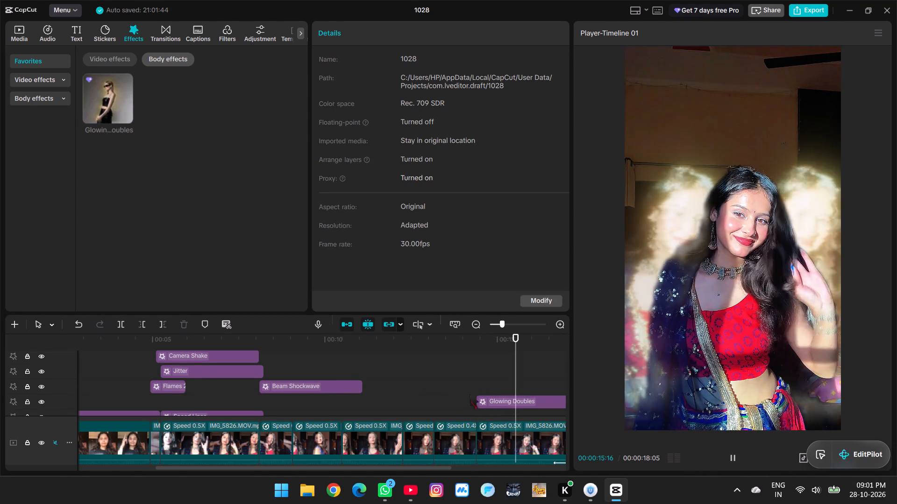
pyautogui.press('space')
pyautogui.keyDown('ctrl'); pyautogui.scroll(-12, 527, 418); pyautogui.keyUp('ctrl')
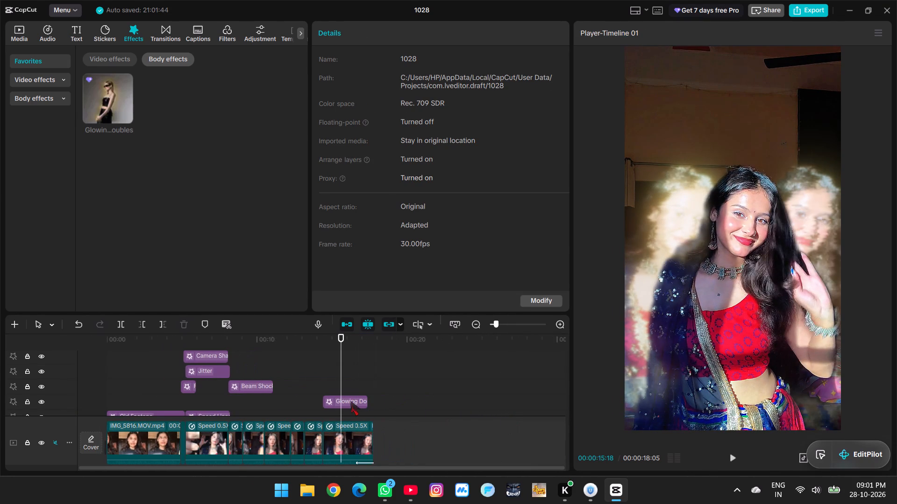
# Set the Glowing Doubles effect's Color to 80 after trying values across the range.
pyautogui.click(350, 401)
pyautogui.moveTo(458, 135); pyautogui.dragTo(348, 134)
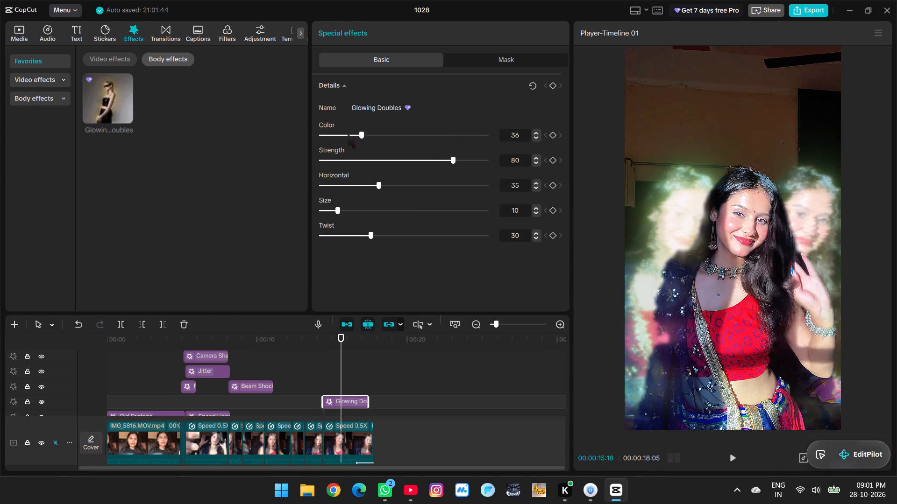
pyautogui.moveTo(348, 134); pyautogui.dragTo(426, 138)
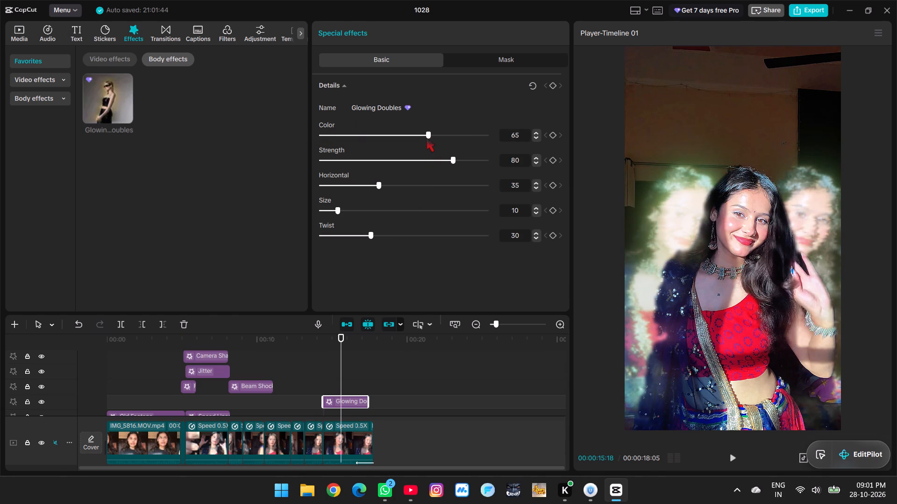
pyautogui.moveTo(426, 138); pyautogui.dragTo(261, 148)
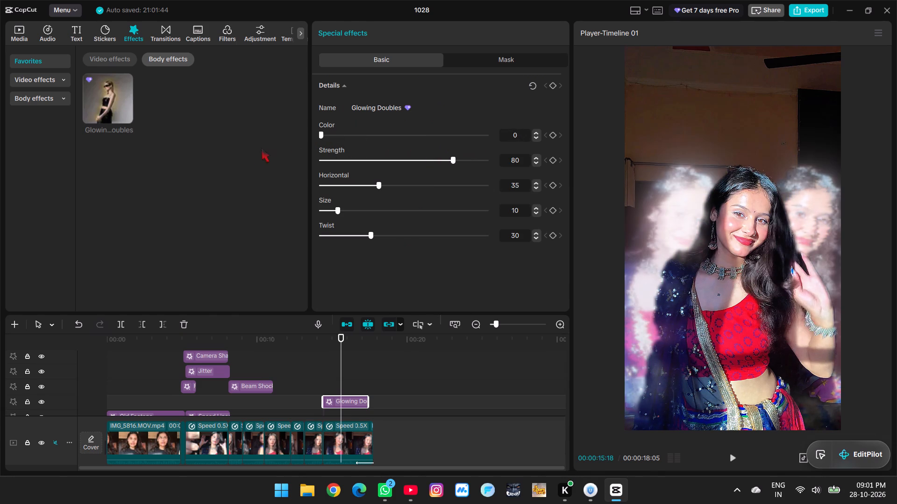
pyautogui.moveTo(261, 148); pyautogui.dragTo(525, 150)
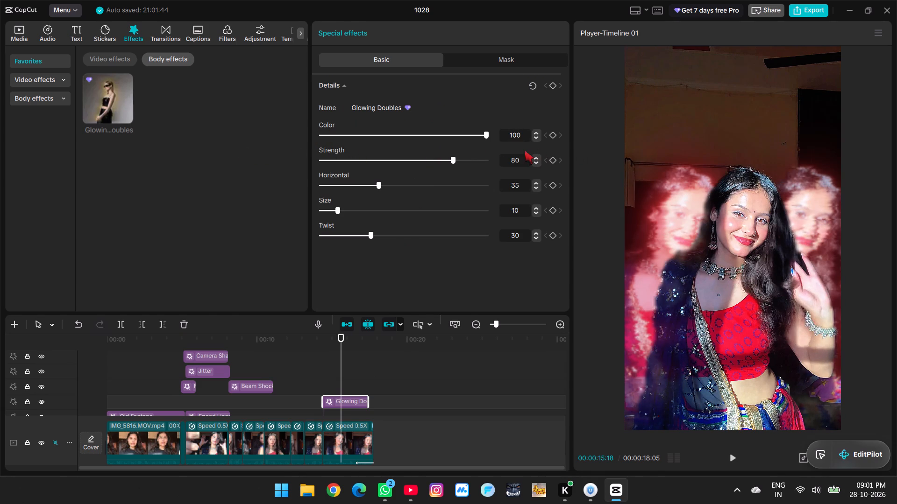
pyautogui.moveTo(525, 150); pyautogui.dragTo(417, 152)
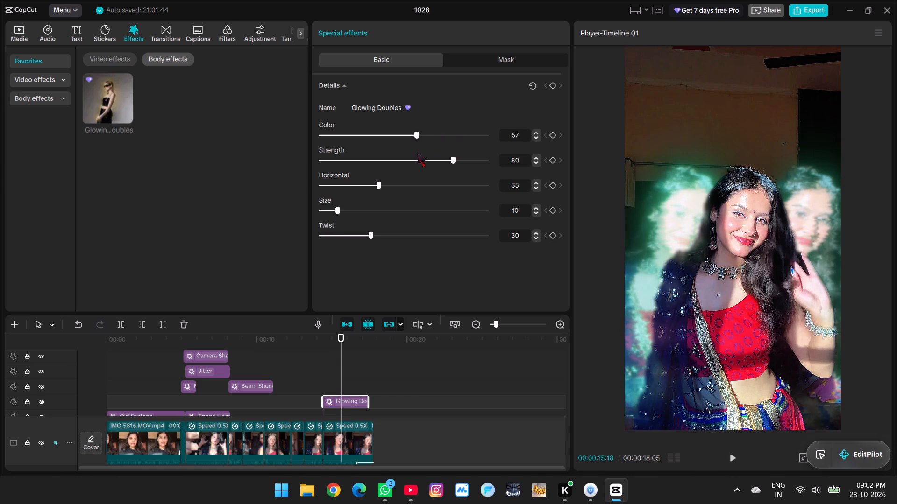
pyautogui.moveTo(417, 152); pyautogui.dragTo(459, 159)
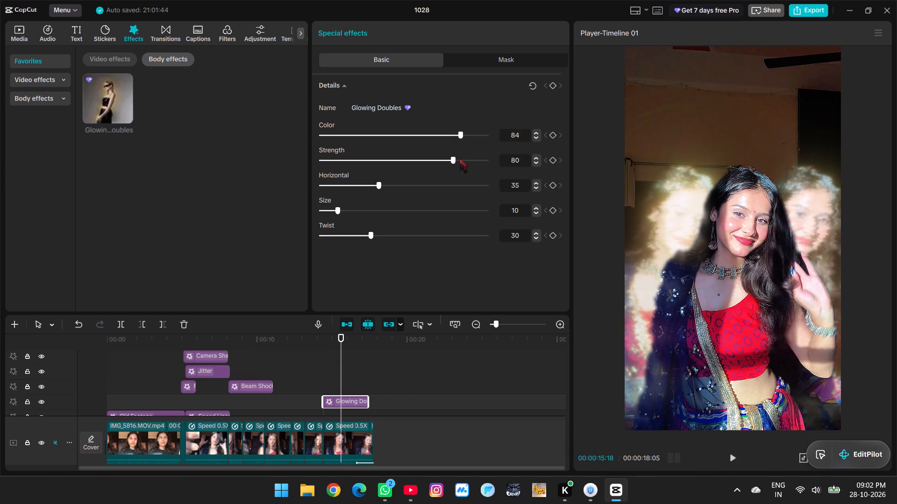
pyautogui.moveTo(459, 159); pyautogui.dragTo(448, 158)
pyautogui.click(451, 134)
# Set the Glowing Doubles effect's Strength to 15, playing the section back while trying lower values.
pyautogui.moveTo(454, 161); pyautogui.dragTo(283, 163)
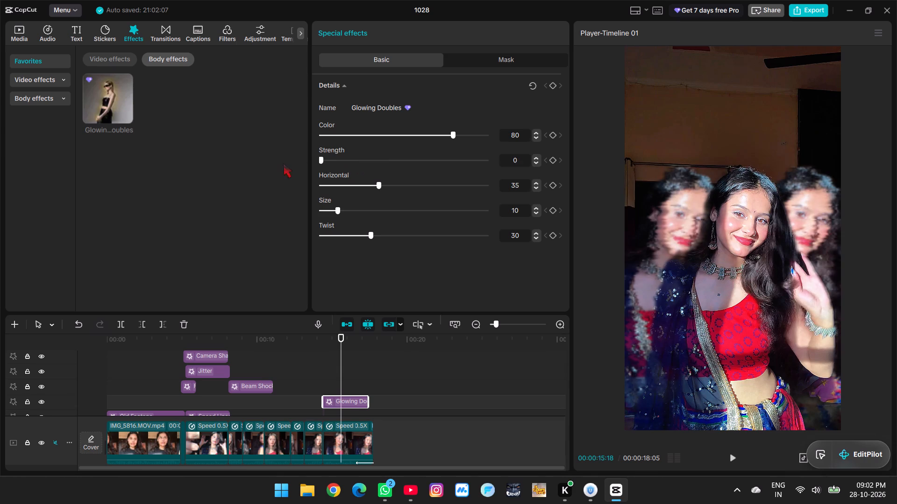
pyautogui.moveTo(283, 163); pyautogui.dragTo(329, 165)
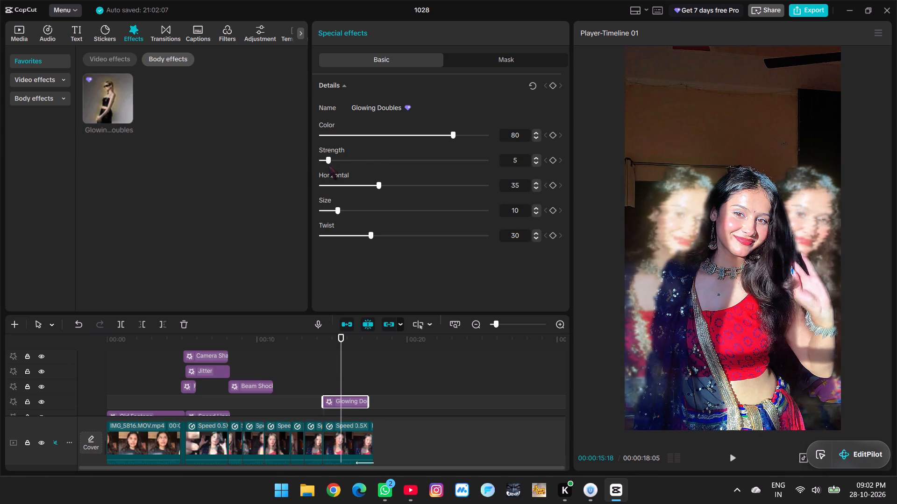
pyautogui.moveTo(329, 165); pyautogui.dragTo(324, 162)
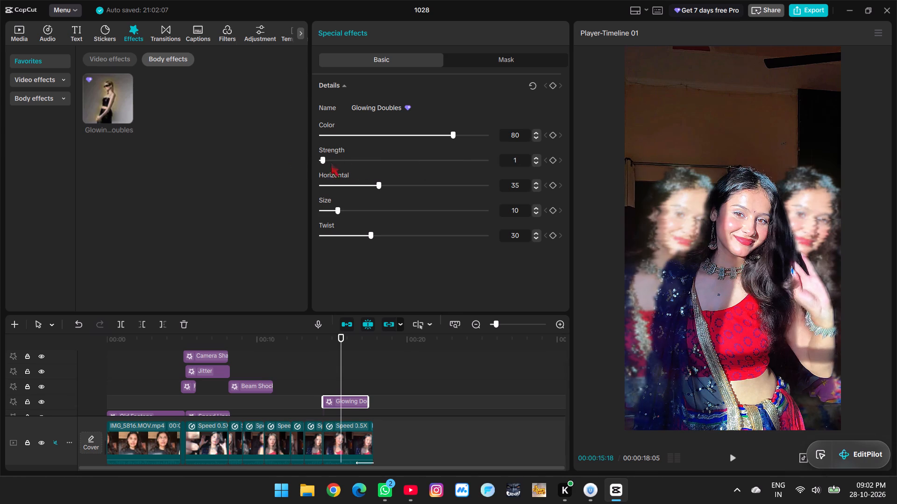
pyautogui.press('space')
pyautogui.press('space')
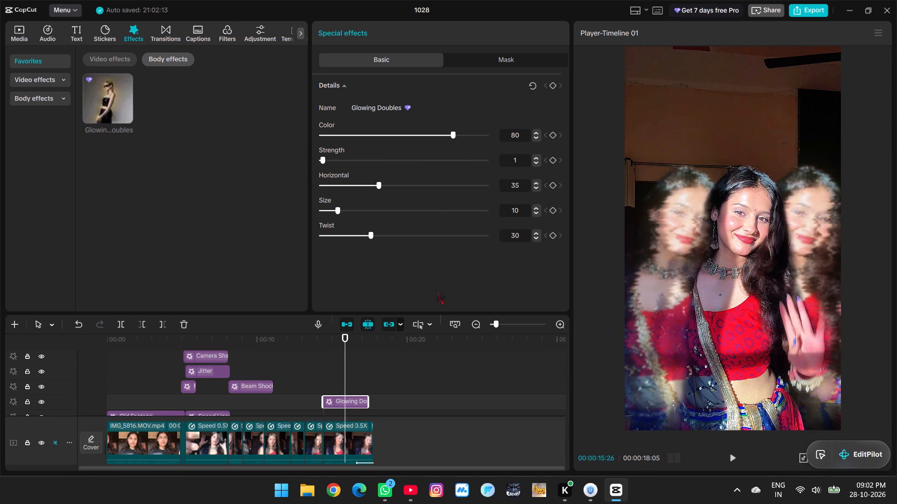
pyautogui.press('space')
pyautogui.press('space')
pyautogui.moveTo(326, 160); pyautogui.dragTo(353, 160)
pyautogui.moveTo(356, 162); pyautogui.dragTo(340, 166)
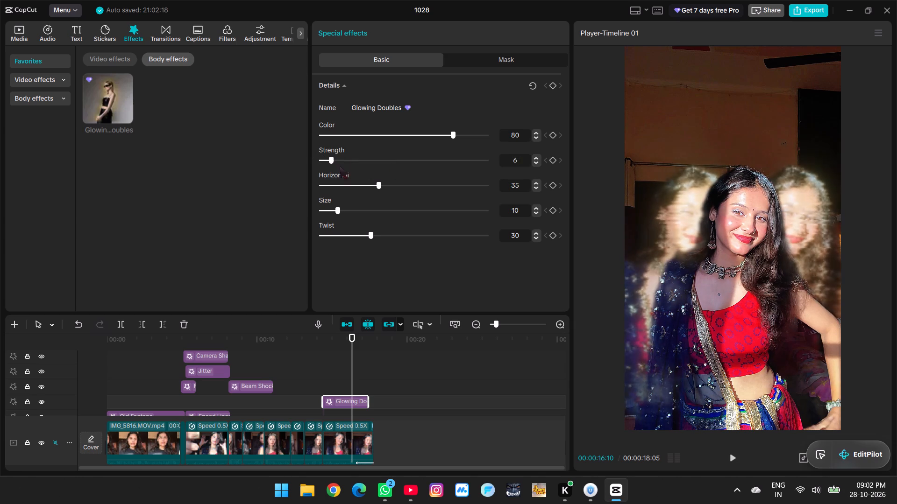
pyautogui.moveTo(340, 166); pyautogui.dragTo(345, 167)
# Set the Glowing Doubles effect's Horizontal to 47 and Size to 88, and replay the section.
pyautogui.moveTo(379, 185); pyautogui.dragTo(344, 185)
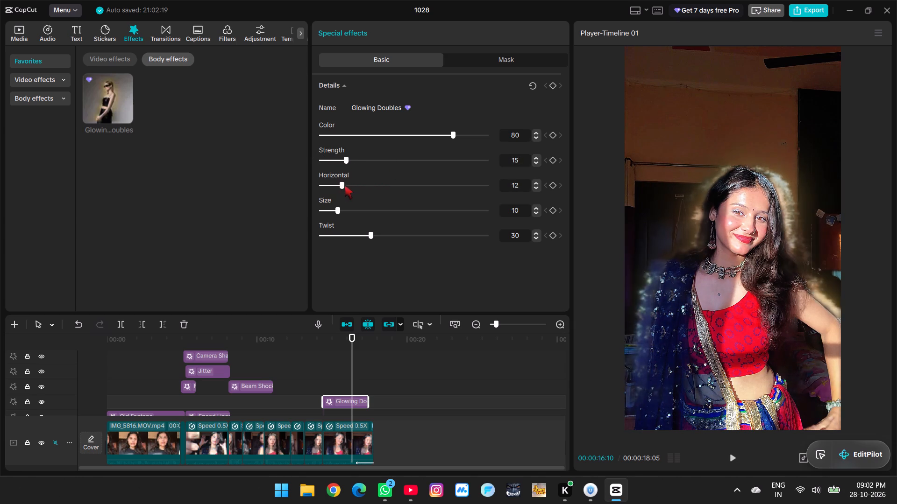
pyautogui.moveTo(344, 185); pyautogui.dragTo(385, 195)
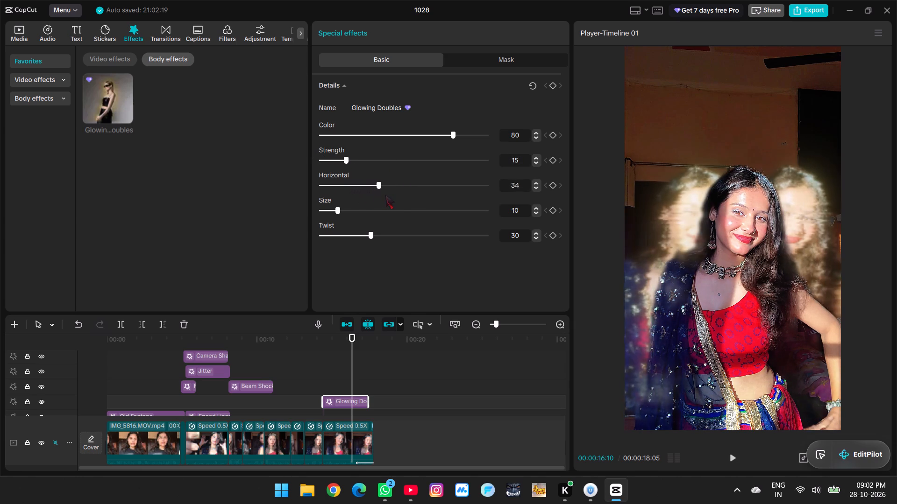
pyautogui.moveTo(385, 195); pyautogui.dragTo(399, 198)
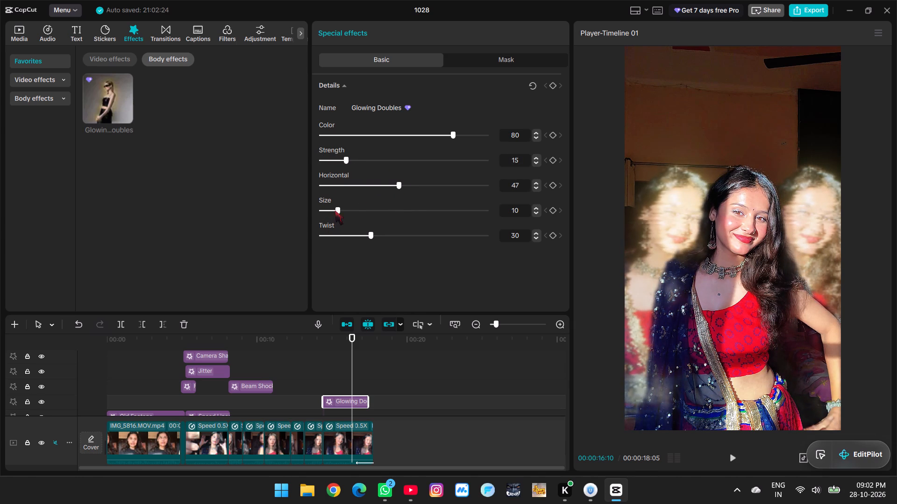
pyautogui.moveTo(338, 210); pyautogui.dragTo(561, 215)
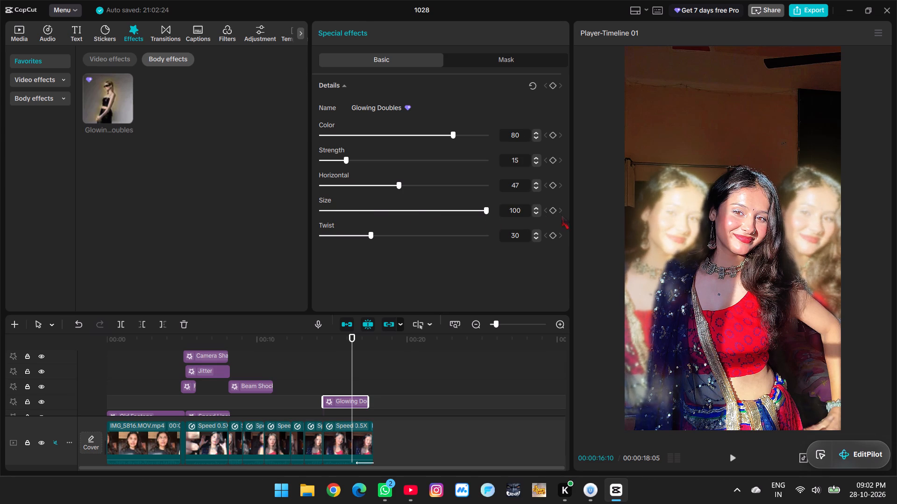
pyautogui.moveTo(561, 215); pyautogui.dragTo(410, 212)
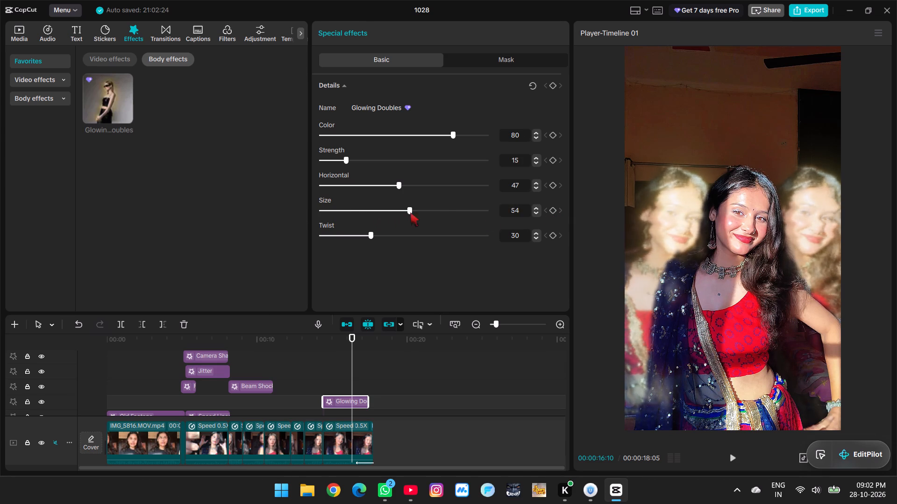
pyautogui.moveTo(410, 212); pyautogui.dragTo(467, 215)
pyautogui.press('space')
pyautogui.press('space')
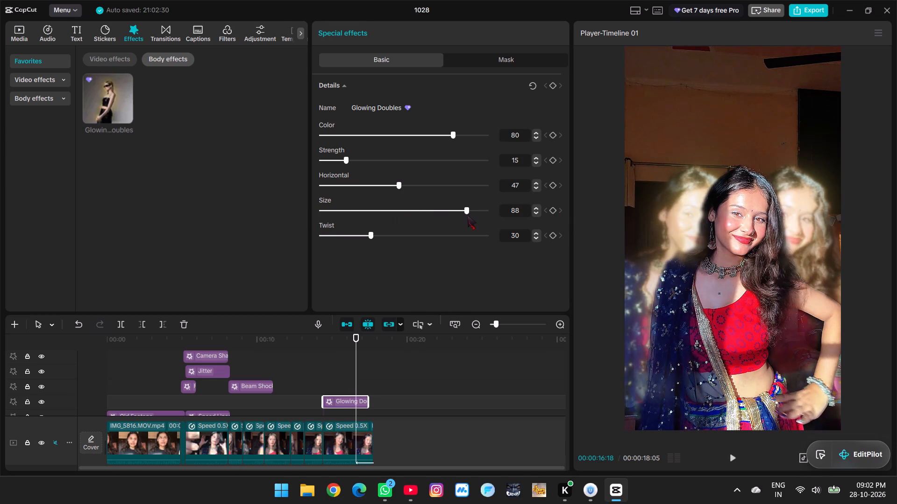
pyautogui.click(323, 379)
pyautogui.press('space')
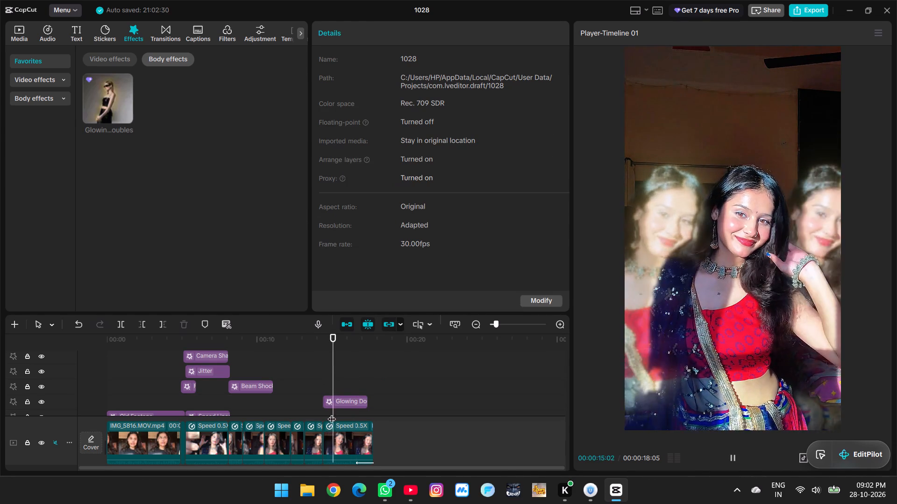
pyautogui.press('space')
# Try higher and lower Twist values on Glowing Doubles, set it to 2, and replay the section from the effect's start.
pyautogui.click(338, 403)
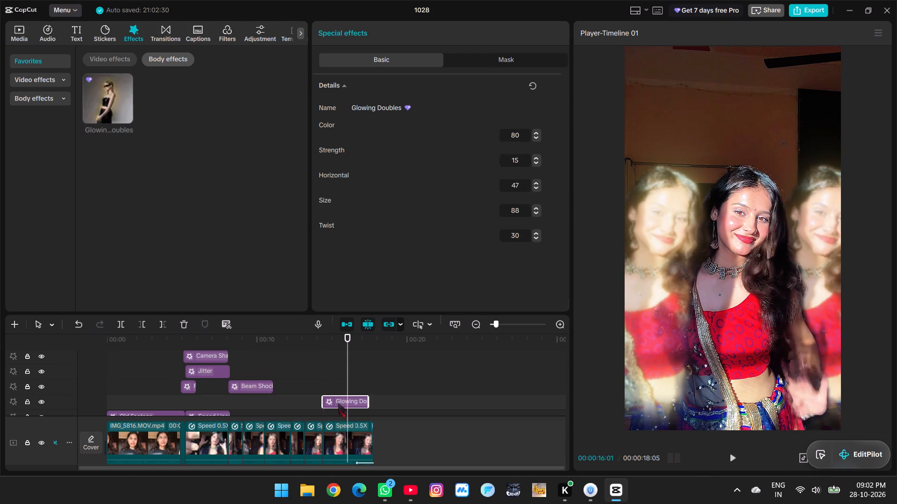
pyautogui.moveTo(372, 236); pyautogui.dragTo(475, 238)
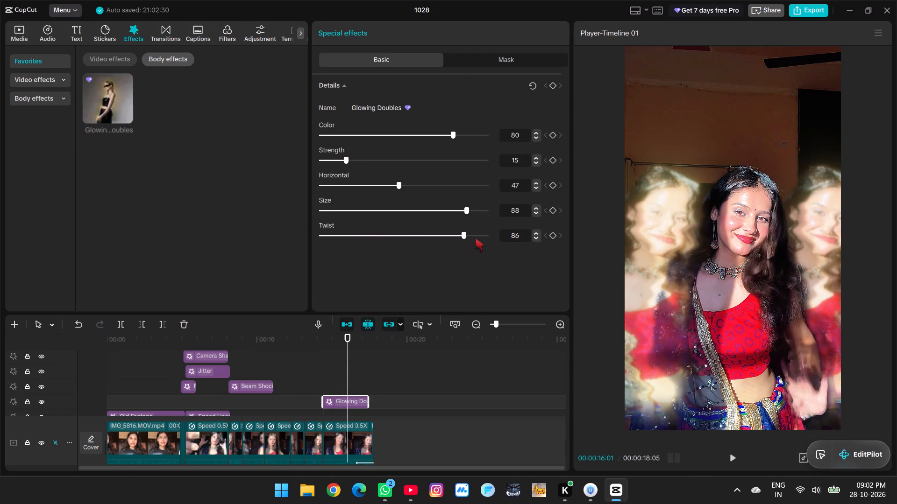
pyautogui.moveTo(475, 238); pyautogui.dragTo(356, 252)
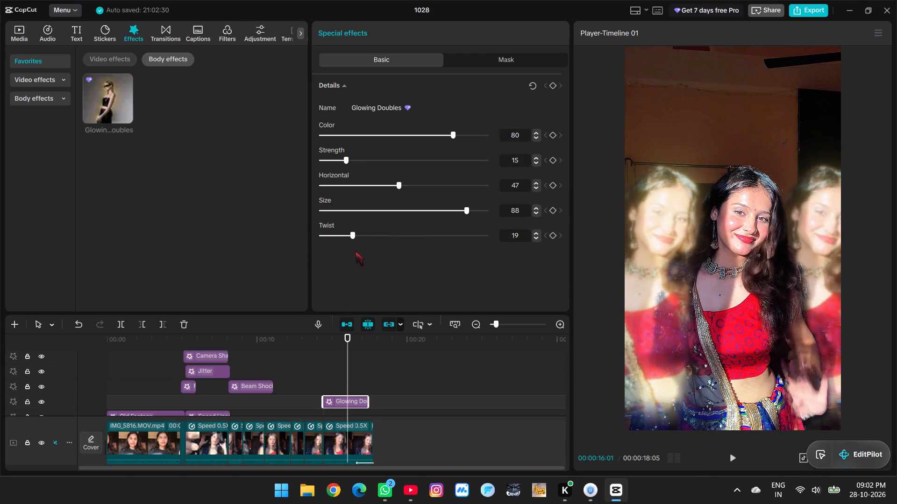
pyautogui.moveTo(356, 252); pyautogui.dragTo(364, 253)
pyautogui.hotkey('ctrl', 'z')
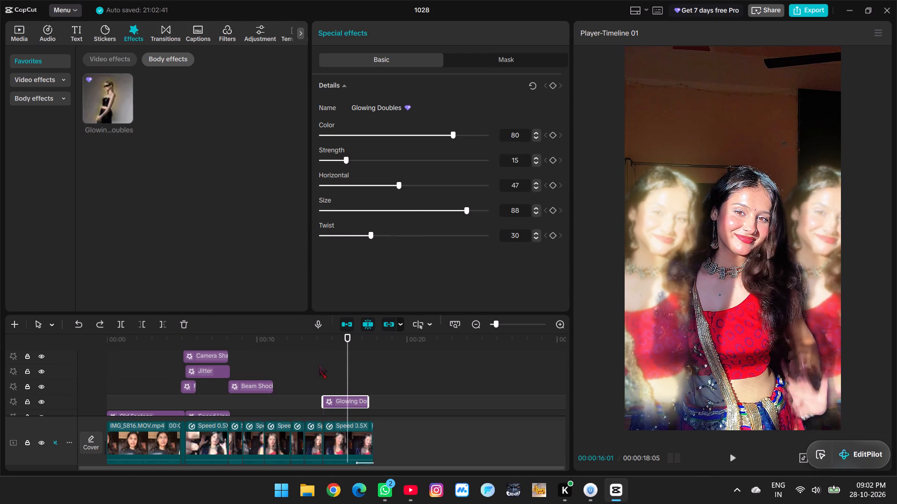
pyautogui.moveTo(370, 235); pyautogui.dragTo(324, 239)
pyautogui.click(318, 377)
pyautogui.press('space')
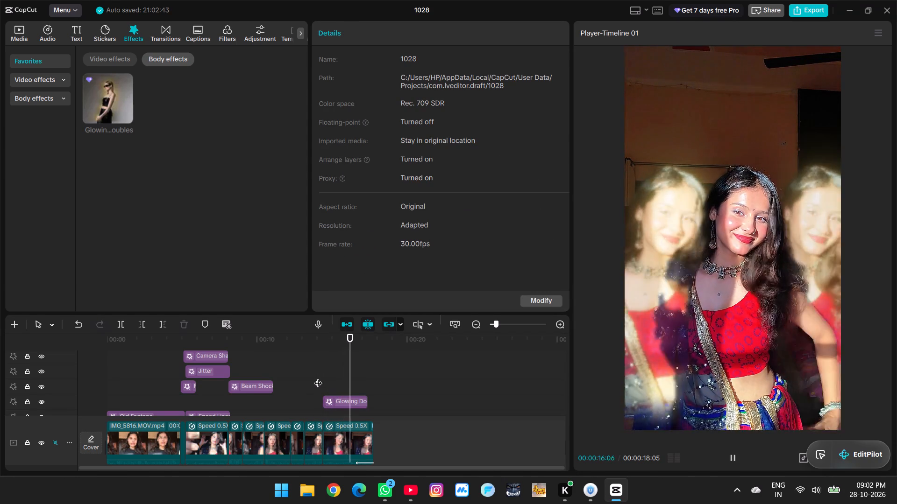
pyautogui.press('space')
pyautogui.click(319, 377)
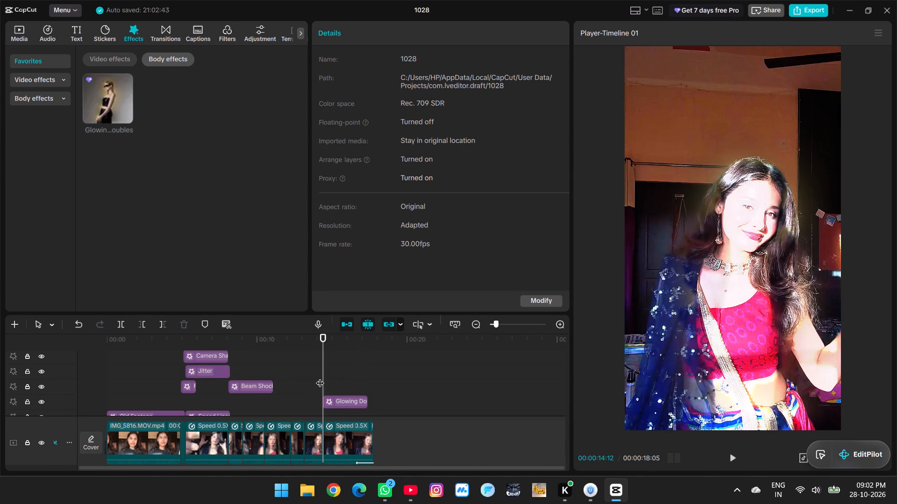
pyautogui.press('space')
pyautogui.press('space')
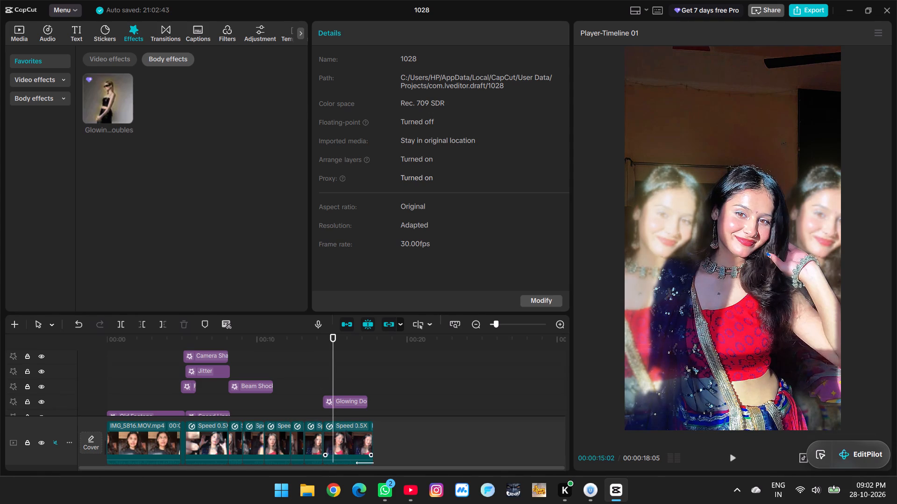
# Copy the adjusted Glowing Doubles effect and place the copy on the same track, over the first 0.5X clip above Speed Lines.
pyautogui.scroll(-4, 346, 430)
pyautogui.scroll(2, 341, 379)
pyautogui.click(336, 375)
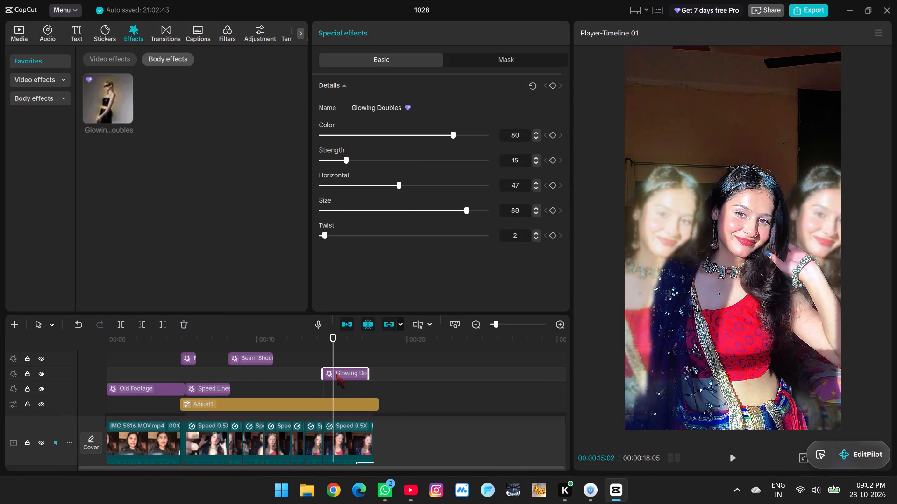
pyautogui.hotkey('ctrl', 'c')
pyautogui.hotkey('ctrl', 'v')
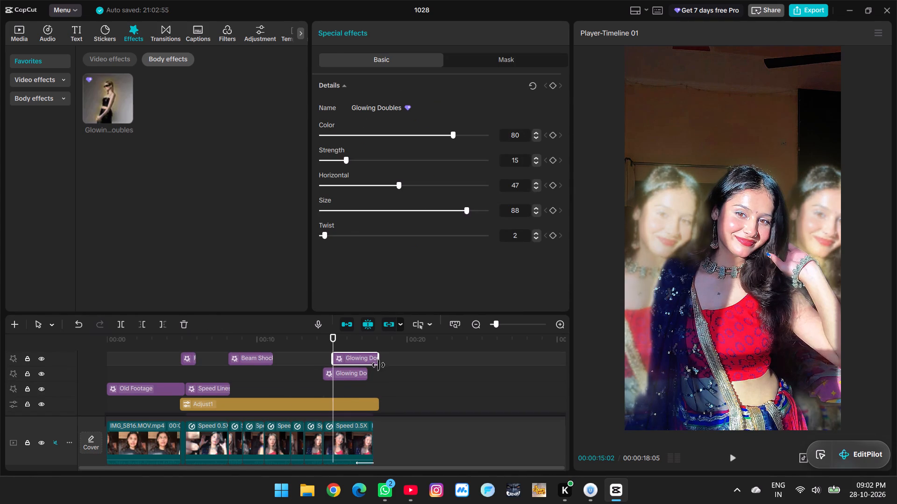
pyautogui.moveTo(368, 361); pyautogui.dragTo(221, 369)
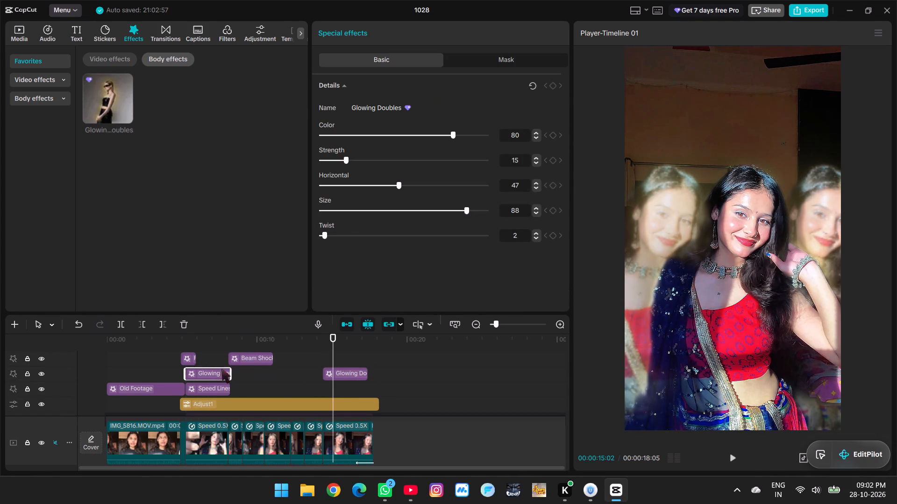
# Trim the end of the copied Glowing Doubles effect to the end of the first 0.5X clip.
pyautogui.keyDown('ctrl'); pyautogui.scroll(6, 229, 396); pyautogui.keyUp('ctrl')
pyautogui.click(232, 383)
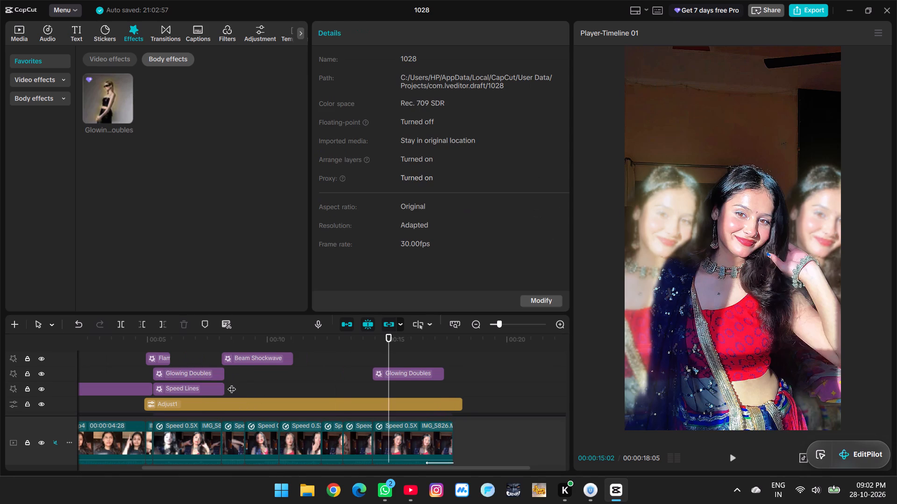
pyautogui.moveTo(232, 383); pyautogui.dragTo(222, 383)
pyautogui.click(220, 378)
pyautogui.click(226, 377)
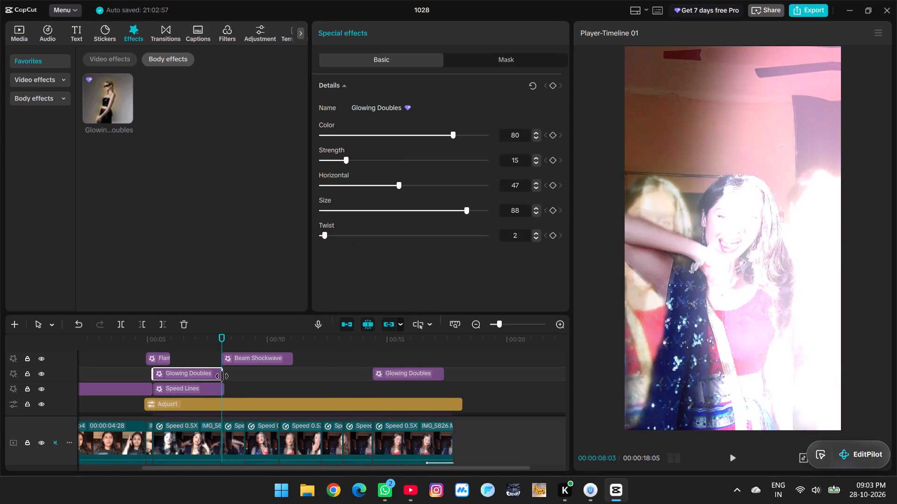
# Paste another Glowing Doubles copy right after the first one and shorten it to the end of the second 0.5X clip.
pyautogui.click(238, 386)
pyautogui.hotkey('ctrl', 'v')
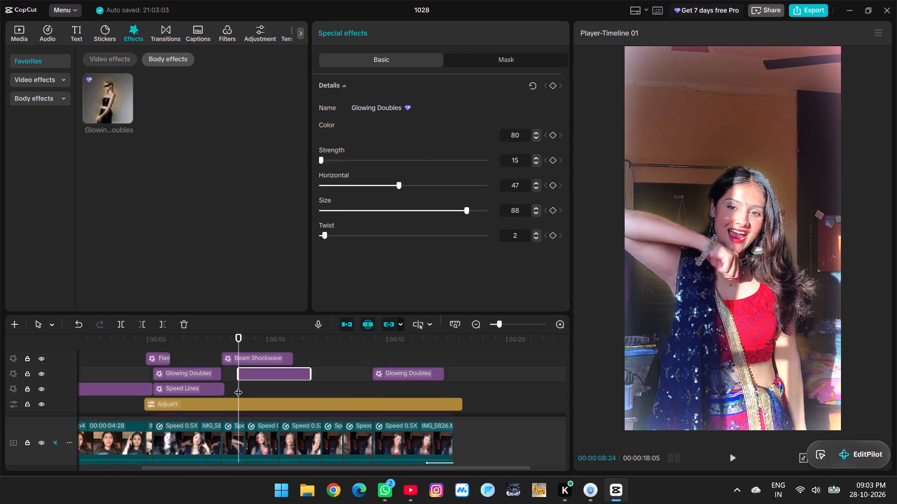
pyautogui.moveTo(251, 371); pyautogui.dragTo(237, 372)
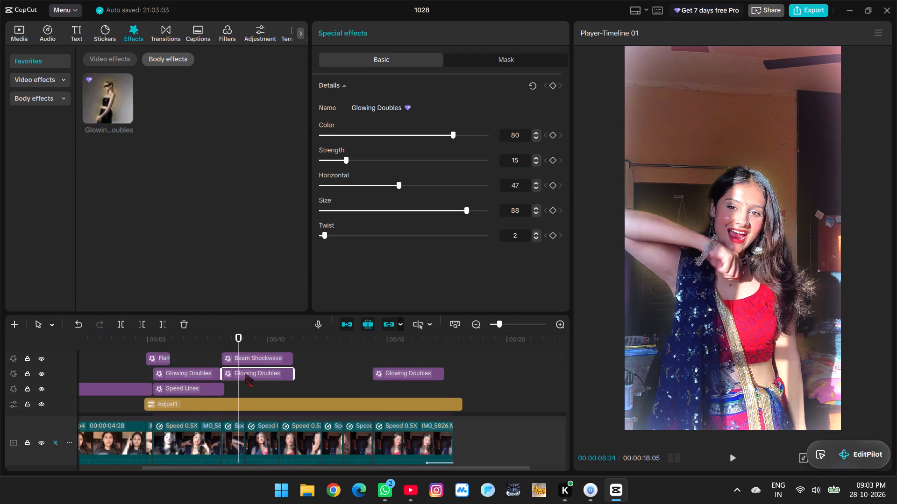
pyautogui.moveTo(297, 375); pyautogui.dragTo(251, 378)
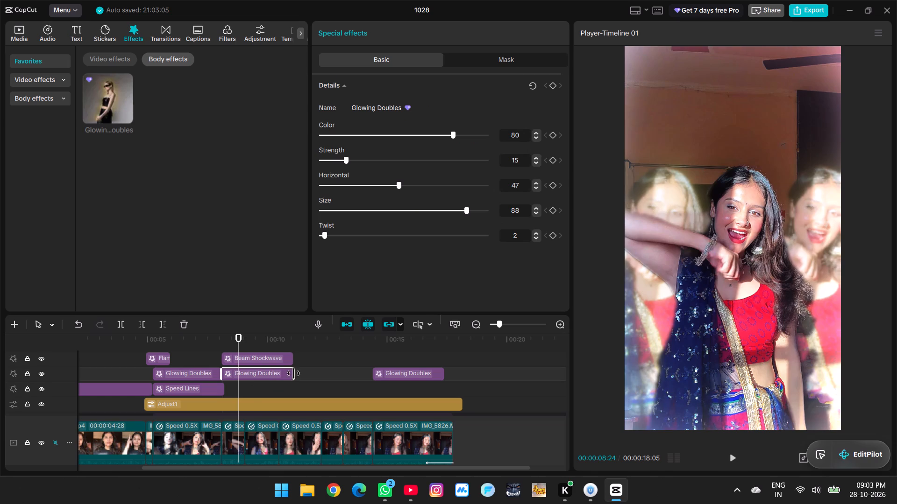
pyautogui.moveTo(293, 373); pyautogui.dragTo(239, 374)
pyautogui.click(251, 377)
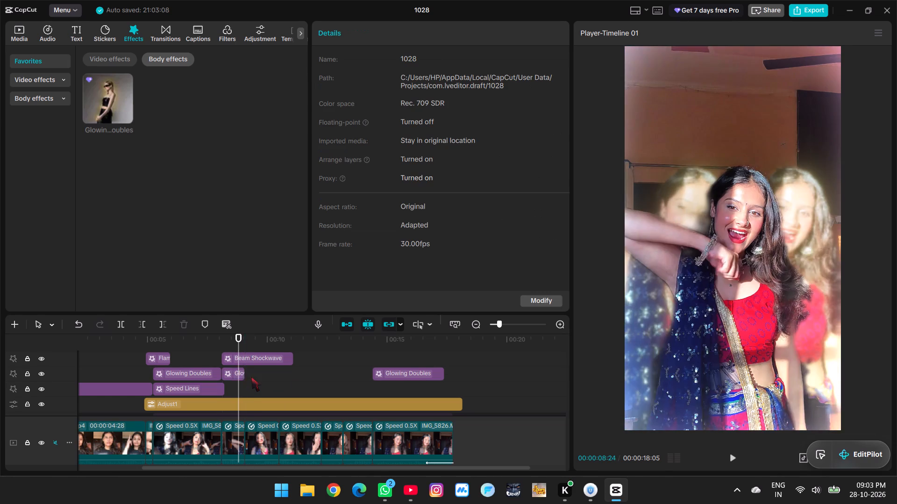
# Paste a Glowing Doubles copy at 00:00:09:02 after the previous one and trim its end to the clip boundary at 00:00:10:15.
pyautogui.moveTo(251, 377); pyautogui.dragTo(246, 377)
pyautogui.hotkey('ctrl', 'v')
pyautogui.click(263, 379)
pyautogui.click(268, 385)
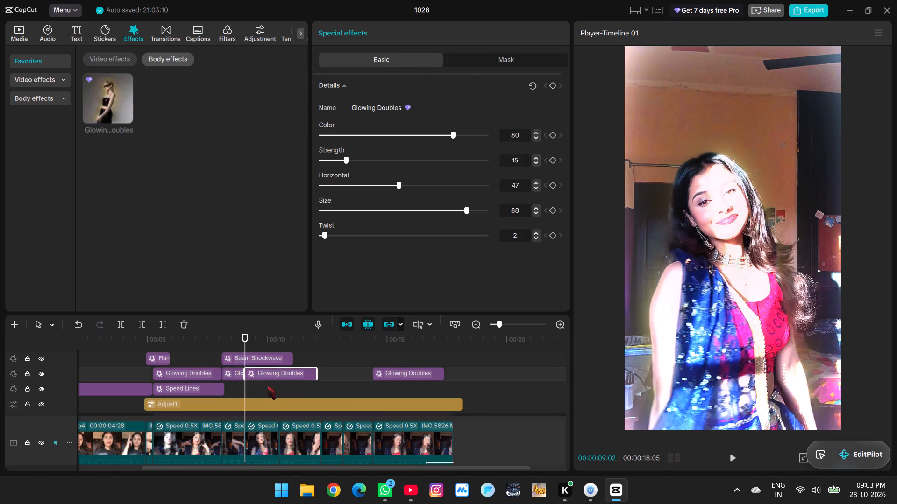
pyautogui.moveTo(270, 386); pyautogui.dragTo(284, 386)
pyautogui.click(281, 387)
pyautogui.click(282, 372)
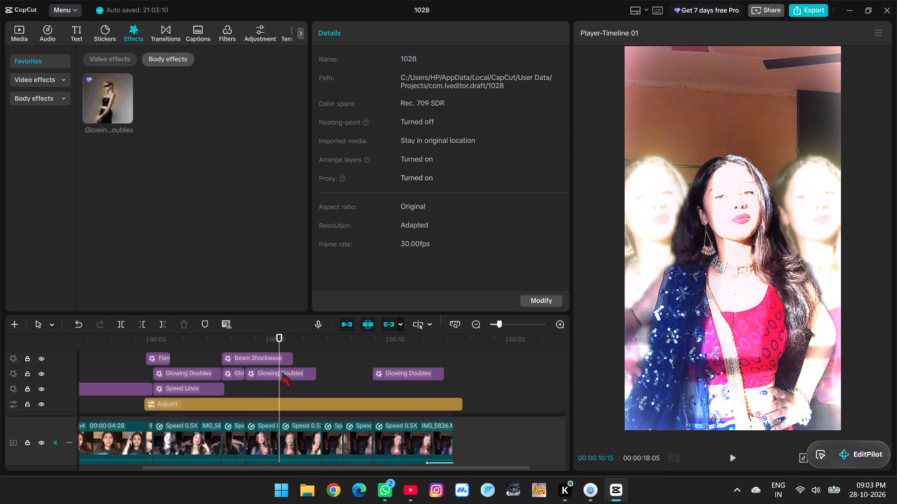
pyautogui.click(160, 326)
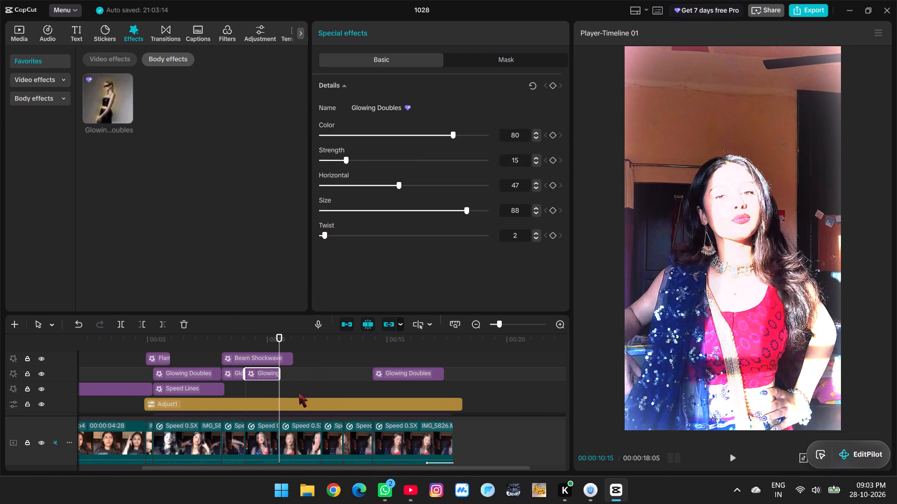
# Paste another Glowing Doubles copy at 00:00:10:15 and trim its end to the clip boundary at 00:00:12:08.
pyautogui.hotkey('ctrl', 'v')
pyautogui.click(311, 388)
pyautogui.moveTo(313, 389); pyautogui.dragTo(320, 390)
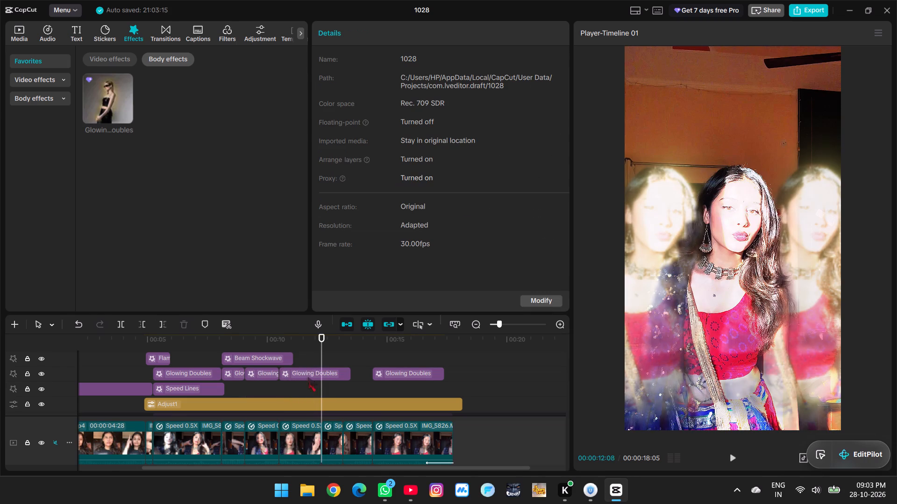
pyautogui.click(306, 374)
pyautogui.click(164, 327)
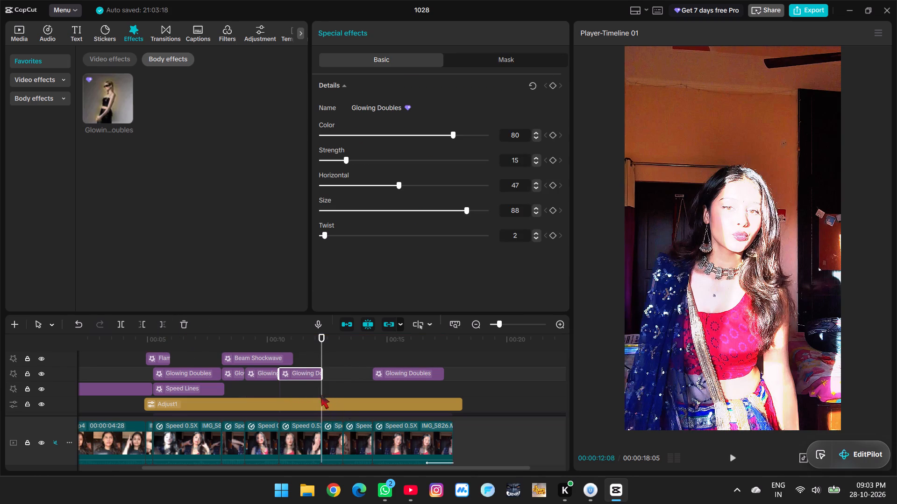
# Paste a Glowing Doubles copy over the 0.4X clip starting at 00:00:12:08 and trim its end to 00:00:13:05.
pyautogui.moveTo(320, 393); pyautogui.dragTo(345, 397)
pyautogui.click(327, 385)
pyautogui.moveTo(326, 385); pyautogui.dragTo(321, 385)
pyautogui.click(321, 385)
pyautogui.hotkey('ctrl', 'v')
pyautogui.moveTo(321, 385); pyautogui.dragTo(346, 389)
pyautogui.click(160, 324)
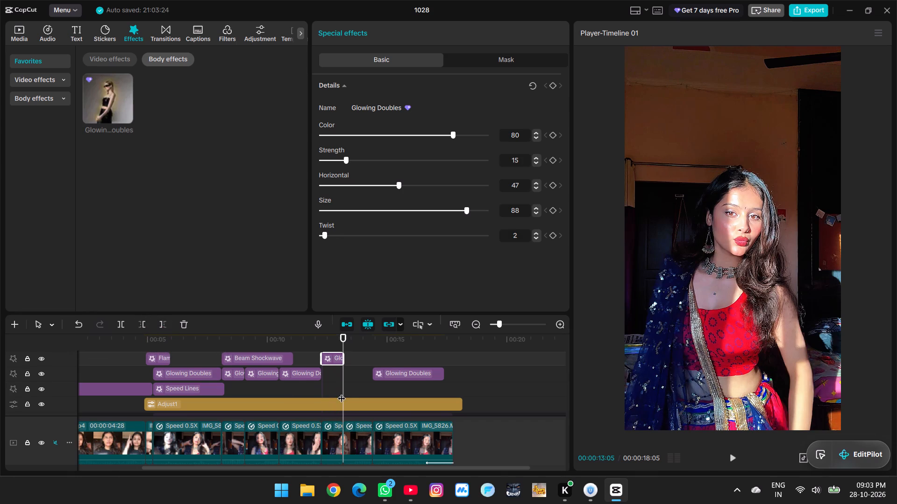
# Paste one more Glowing Doubles copy at 00:00:13:05 and trim its end to the start of the last 0.5X clip, at 00:00:14:12.
pyautogui.click(342, 392)
pyautogui.hotkey('ctrl', 'v')
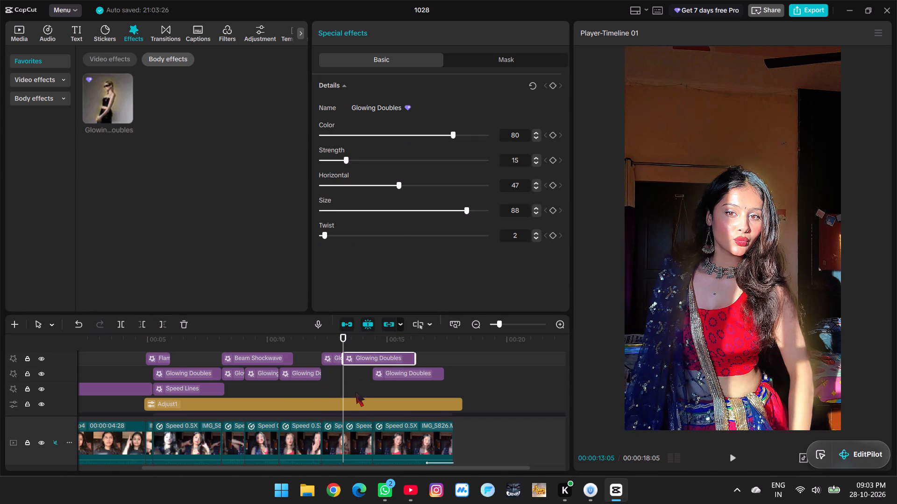
pyautogui.click(356, 392)
pyautogui.moveTo(356, 392); pyautogui.dragTo(374, 395)
pyautogui.click(376, 360)
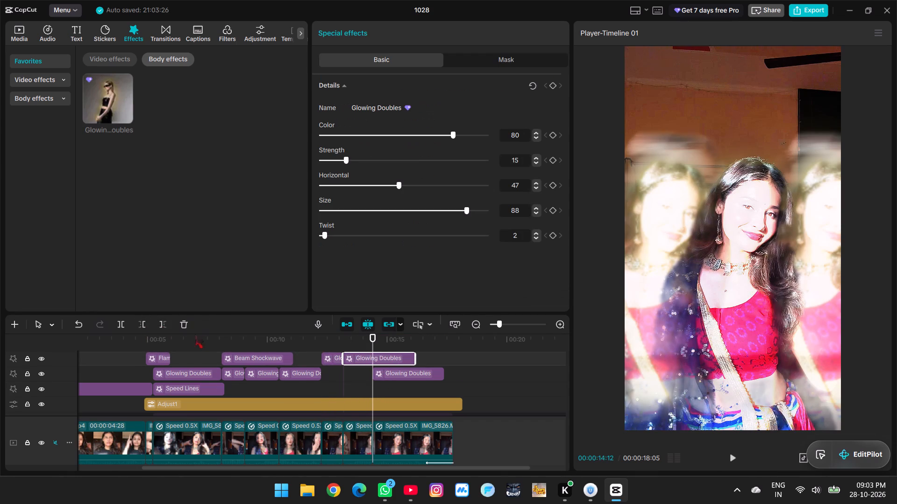
pyautogui.click(166, 324)
# Play back the pasted Glowing Doubles section from 00:00:08:07 and examine how the effect ends just before the cut at 00:00:12:08.
pyautogui.click(227, 388)
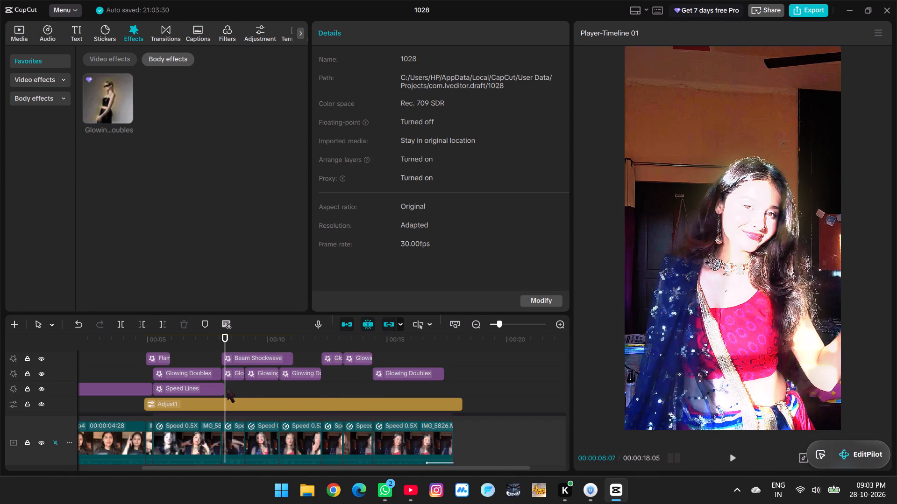
pyautogui.press('space')
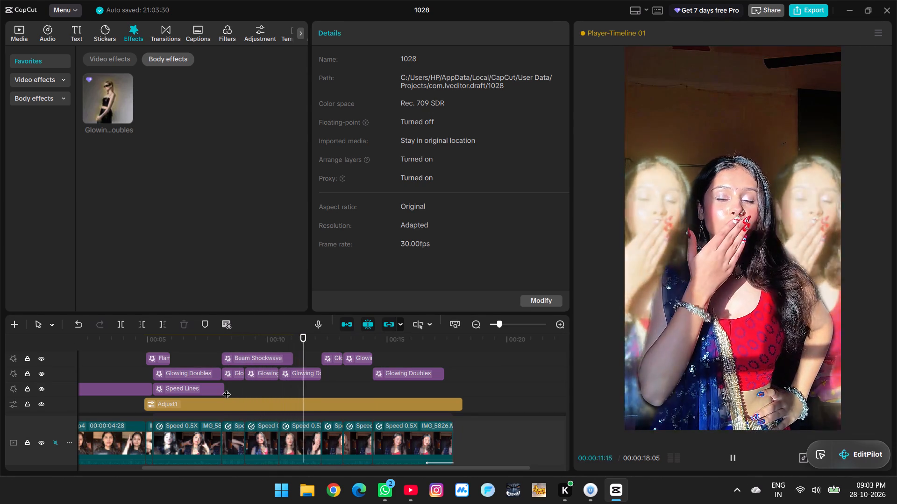
pyautogui.press('space')
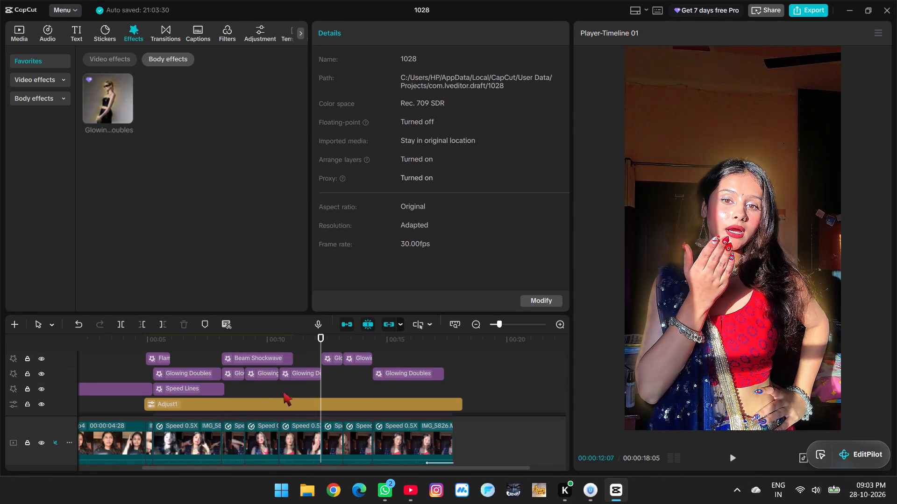
pyautogui.click(304, 385)
pyautogui.keyDown('ctrl'); pyautogui.scroll(17, 310, 387); pyautogui.keyUp('ctrl')
pyautogui.click(332, 393)
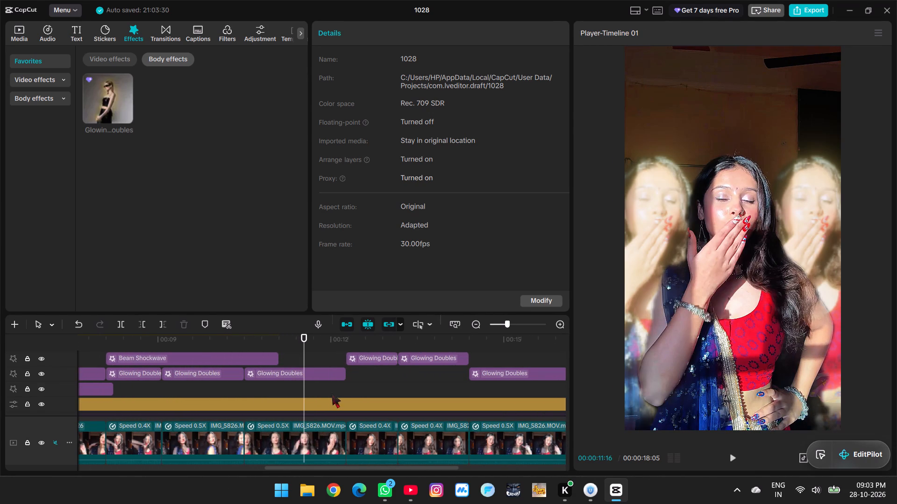
pyautogui.press('space')
pyautogui.press('space')
pyautogui.click(334, 383)
pyautogui.moveTo(334, 383); pyautogui.dragTo(339, 383)
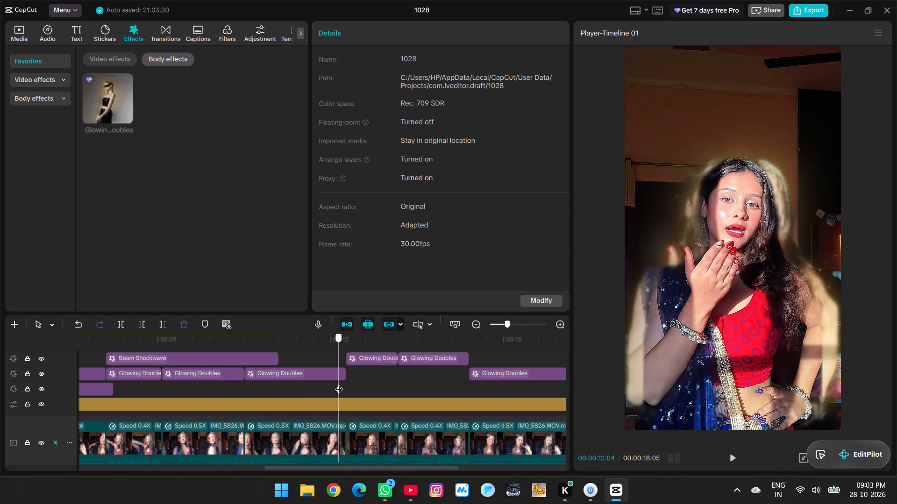
pyautogui.moveTo(339, 383); pyautogui.dragTo(323, 385)
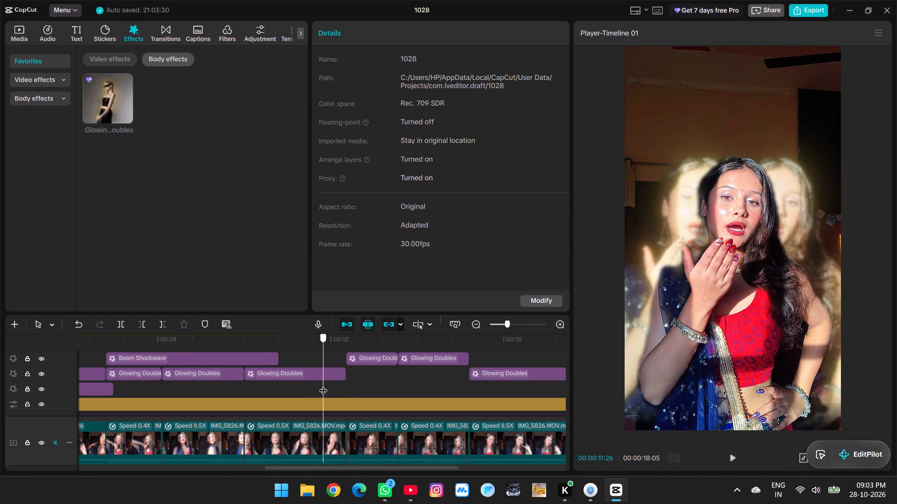
pyautogui.moveTo(323, 385); pyautogui.dragTo(300, 383)
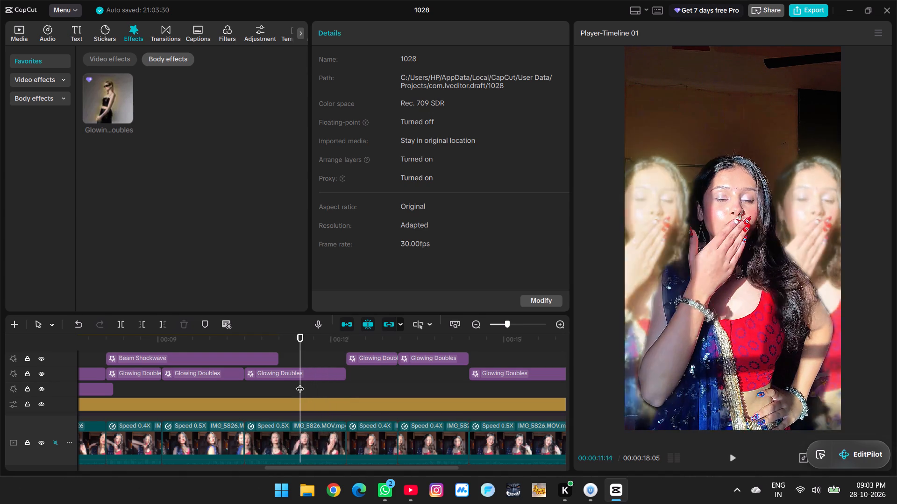
pyautogui.press('space')
pyautogui.press('space')
pyautogui.press('space')
pyautogui.press('space')
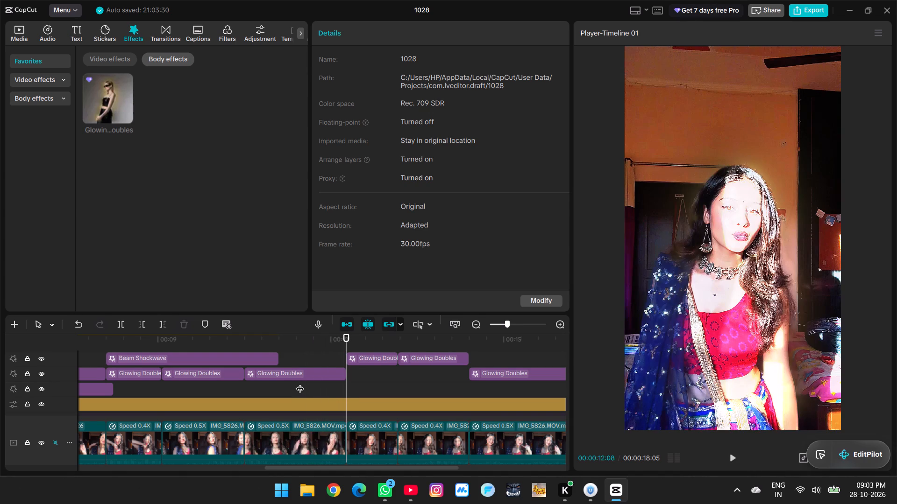
# Shorten the Glowing Doubles copy before the 00:00:12:08 cut so that it ends at 00:00:12:04.
pyautogui.press('Left')
pyautogui.press('Left')
pyautogui.press('Left')
pyautogui.press('Left')
pyautogui.press('Left')
pyautogui.press('Left')
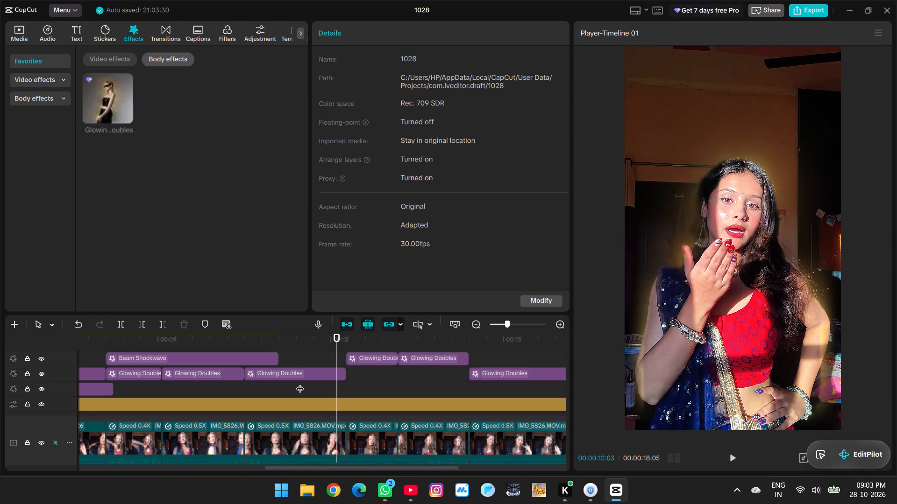
pyautogui.press('Left')
pyautogui.press('Right')
pyautogui.press('Right')
pyautogui.press('Right')
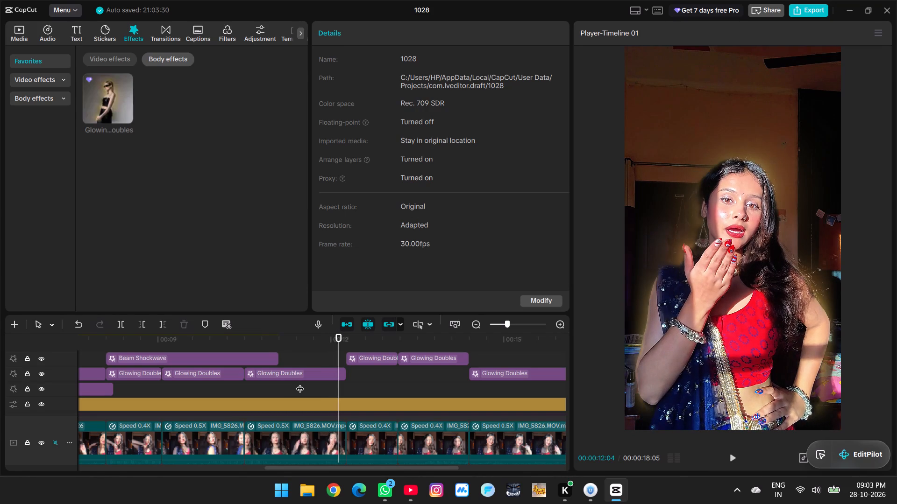
pyautogui.click(296, 373)
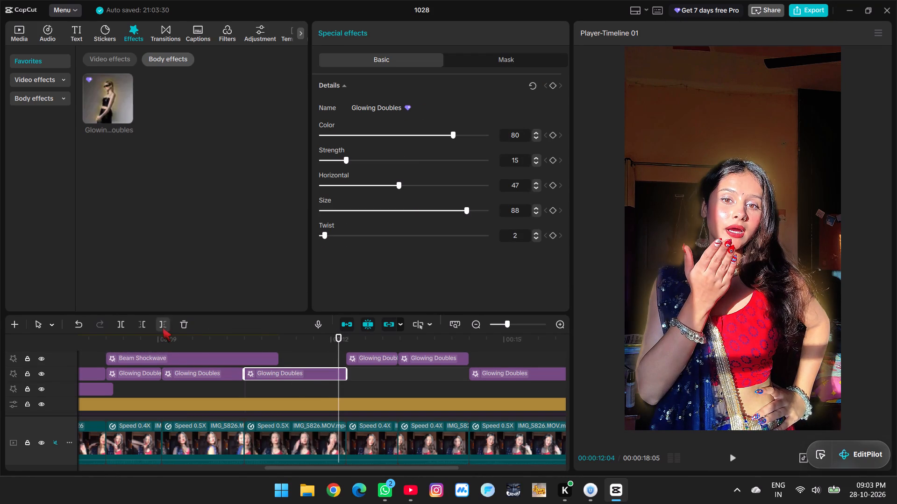
pyautogui.click(163, 328)
# Shorten the Glowing Doubles copy that starts at 00:00:12:08 so that it ends at 00:00:13:03.
pyautogui.click(375, 376)
pyautogui.moveTo(375, 376); pyautogui.dragTo(387, 376)
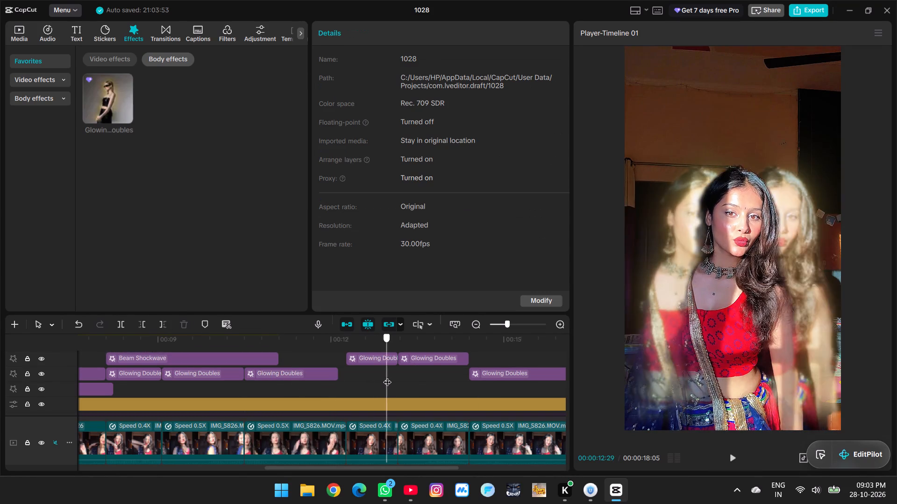
pyautogui.moveTo(387, 376); pyautogui.dragTo(388, 376)
pyautogui.press('Right')
pyautogui.press('Right')
pyautogui.press('Right')
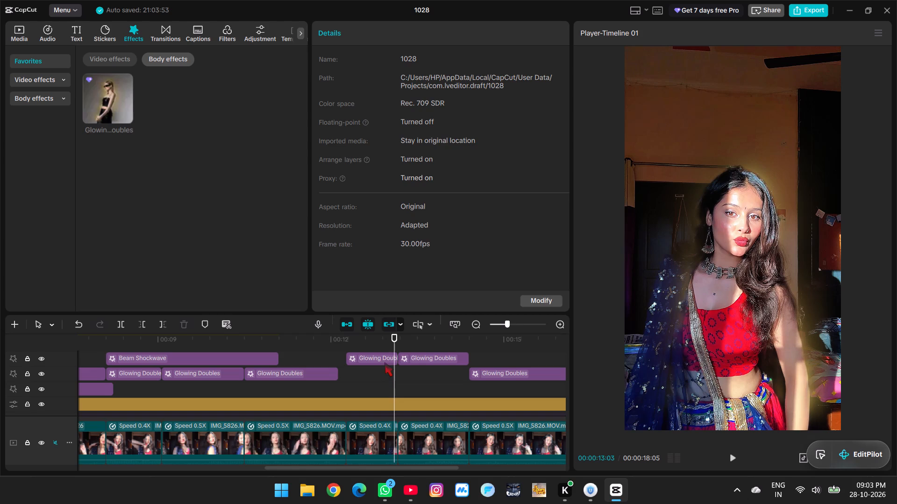
pyautogui.click(384, 361)
pyautogui.click(163, 324)
# Shorten the Glowing Doubles copy before the last 0.5X clip so that it ends at 00:00:14:09.
pyautogui.click(427, 379)
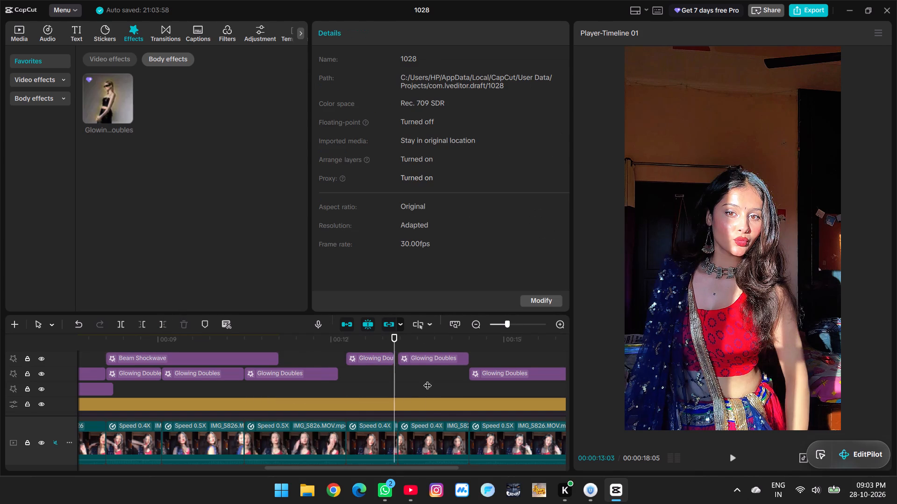
pyautogui.moveTo(428, 379); pyautogui.dragTo(463, 382)
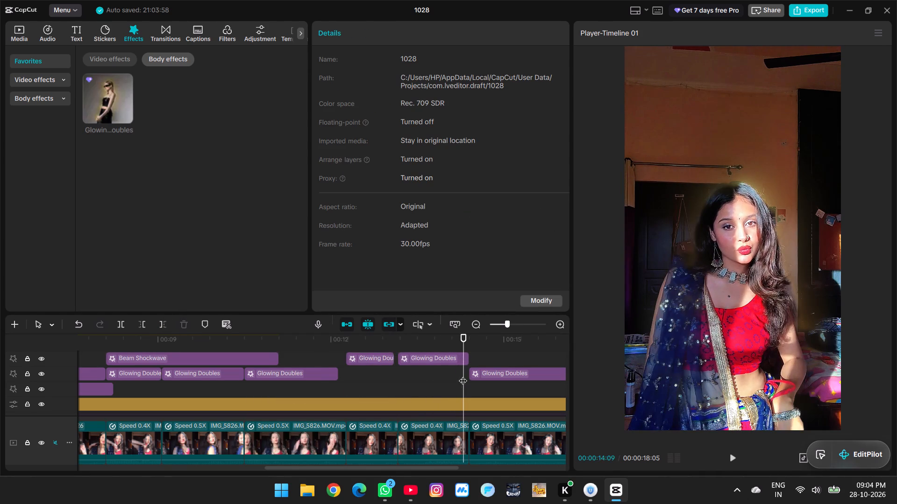
pyautogui.click(453, 360)
pyautogui.click(162, 326)
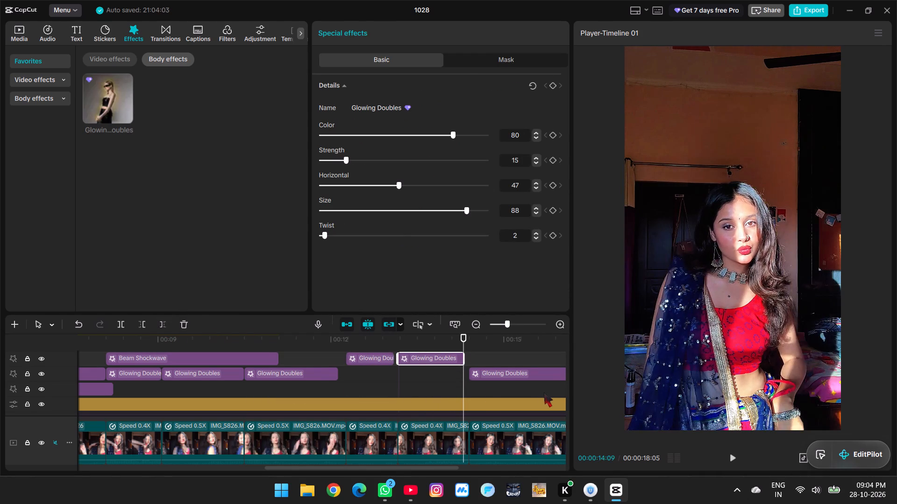
# Shorten the Glowing Doubles copy over the first 0.4X clip, beneath the start of Beam Shockwave, so that it ends at 00:00:09:00.
pyautogui.click(545, 392)
pyautogui.moveTo(545, 392); pyautogui.dragTo(521, 389)
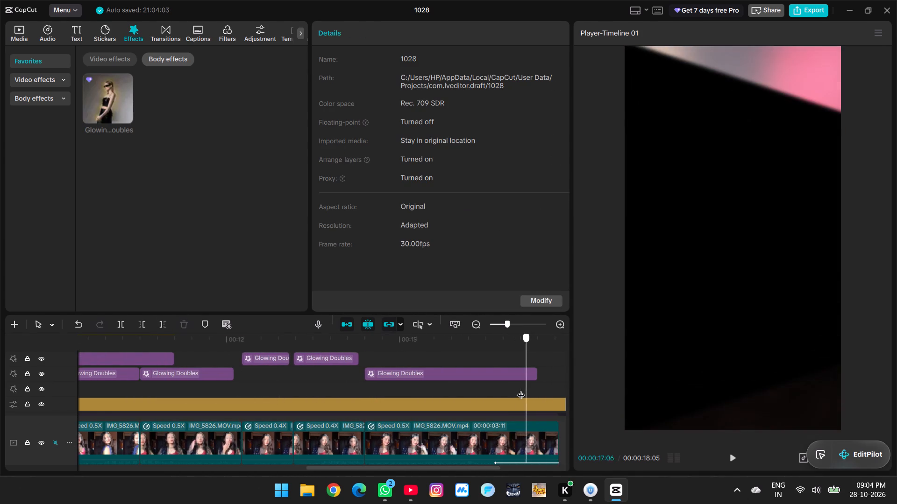
pyautogui.moveTo(521, 389); pyautogui.dragTo(171, 389)
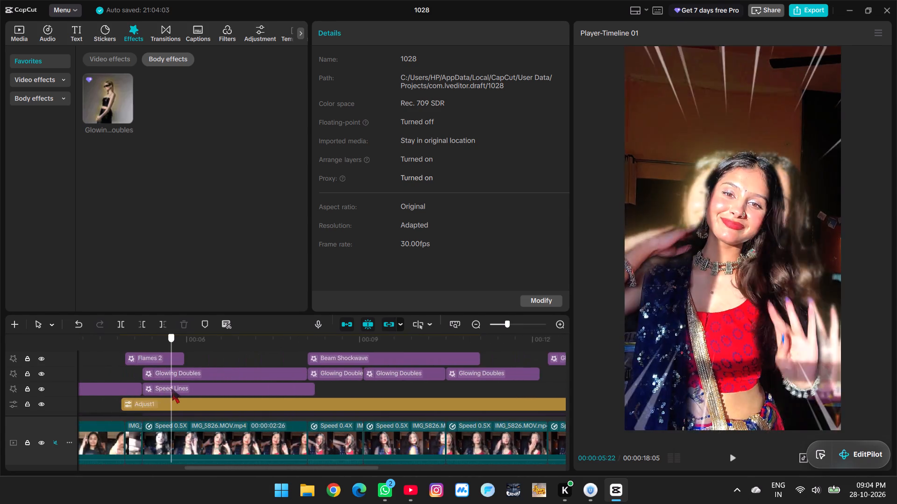
pyautogui.moveTo(171, 389); pyautogui.dragTo(477, 399)
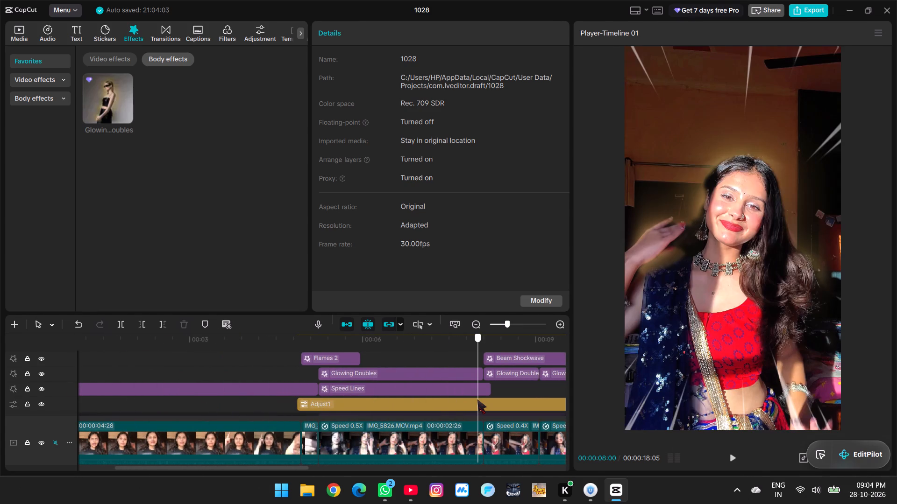
pyautogui.moveTo(477, 399); pyautogui.dragTo(526, 401)
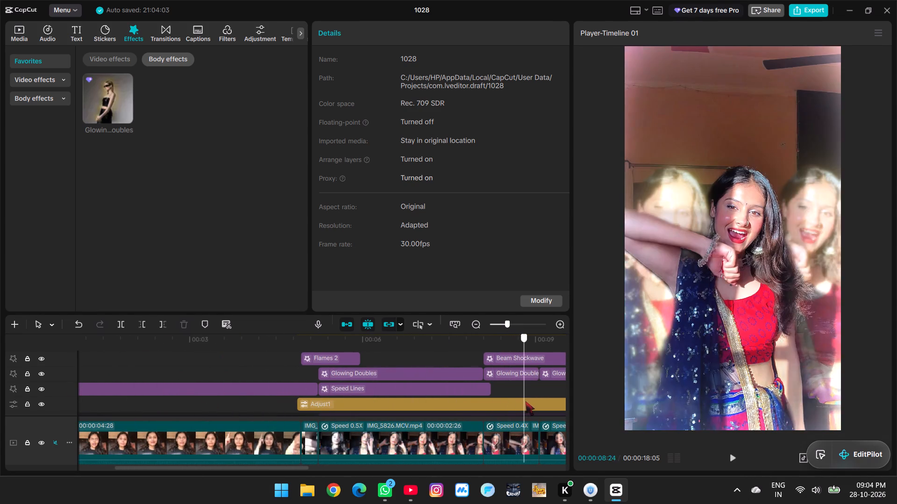
pyautogui.moveTo(526, 401); pyautogui.dragTo(529, 401)
pyautogui.press('Right')
pyautogui.press('Right')
pyautogui.press('Right')
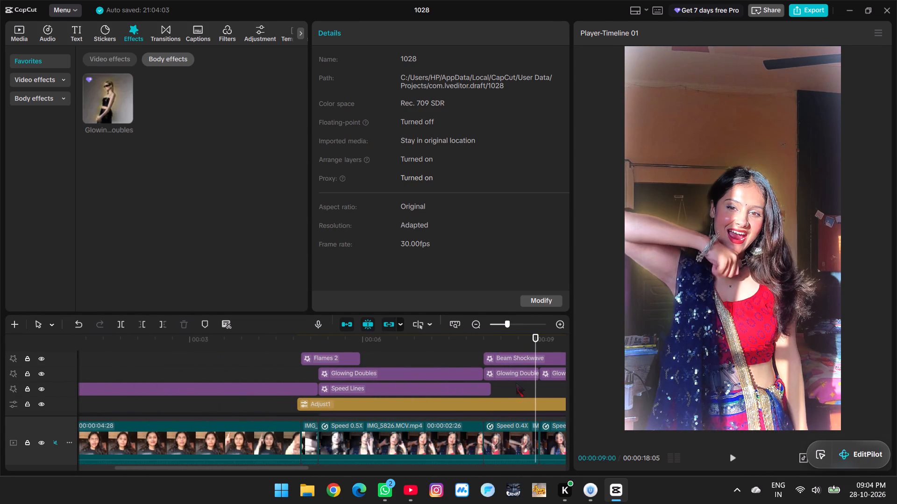
pyautogui.click(516, 369)
pyautogui.click(163, 324)
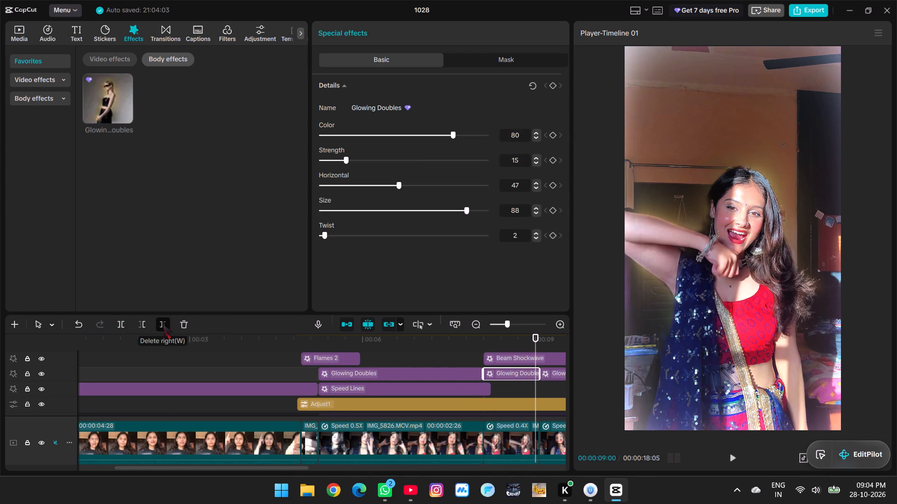
# Shorten the Glowing Doubles copy over the 0.5X clip beneath Beam Shockwave so that it ends at 00:00:10:12.
pyautogui.press('Right')
pyautogui.press('Right')
pyautogui.press('Right')
pyautogui.press('Right')
pyautogui.press('Right')
pyautogui.press('Right')
pyautogui.press('Right')
pyautogui.press('Right')
pyautogui.press('Right')
pyautogui.press('Right')
pyautogui.press('Right')
pyautogui.press('Right')
pyautogui.press('Right')
pyautogui.press('Right')
pyautogui.press('Right')
pyautogui.press('Right')
pyautogui.press('Right')
pyautogui.press('Right')
pyautogui.press('Right')
pyautogui.press('Right')
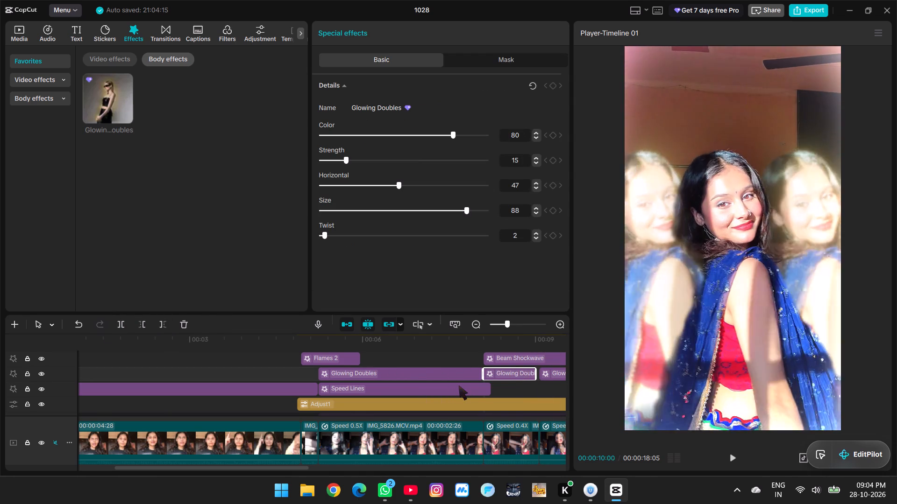
pyautogui.press('Right')
pyautogui.press('Right')
pyautogui.press('Right')
pyautogui.press('Right')
pyautogui.press('Right')
pyautogui.press('Right')
pyautogui.press('Right')
pyautogui.press('Right')
pyautogui.press('Right')
pyautogui.press('Right')
pyautogui.press('Right')
pyautogui.press('Right')
pyautogui.press('Right')
pyautogui.press('Right')
pyautogui.press('Right')
pyautogui.press('Right')
pyautogui.press('Right')
pyautogui.press('Right')
pyautogui.press('Right')
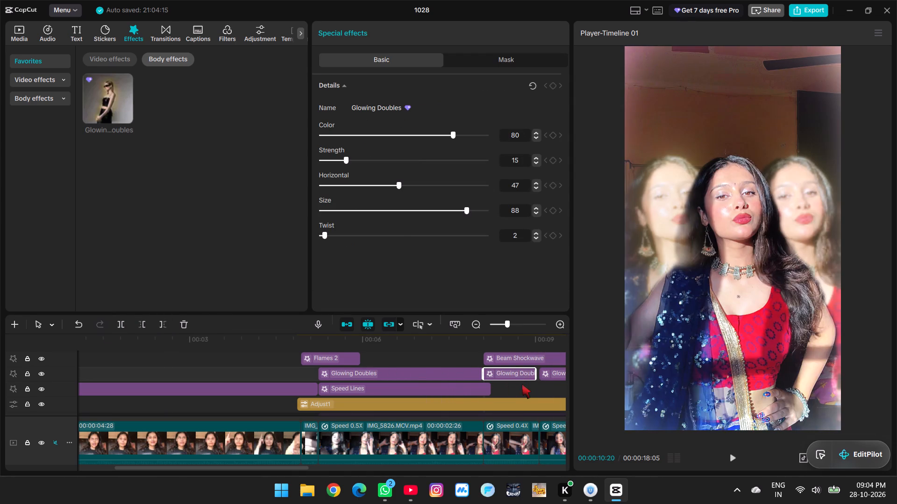
pyautogui.doubleClick(522, 384)
pyautogui.moveTo(522, 384); pyautogui.dragTo(358, 383)
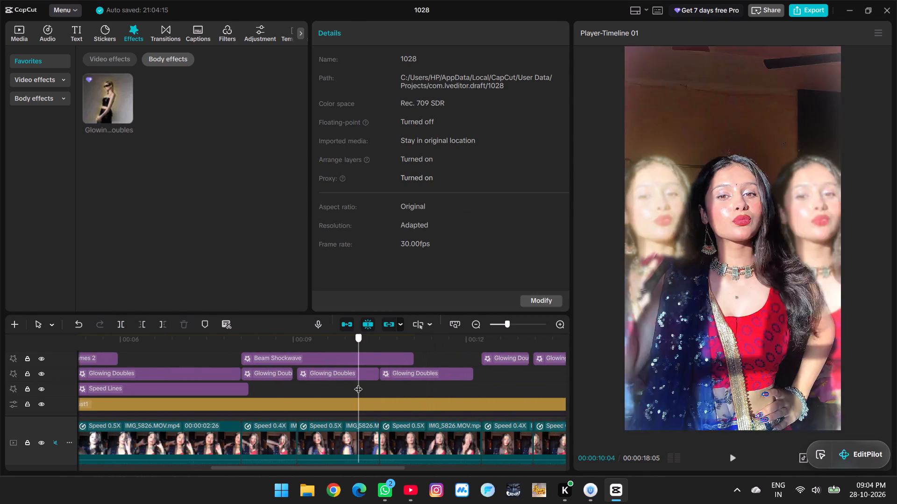
pyautogui.moveTo(358, 383); pyautogui.dragTo(365, 383)
pyautogui.press('Right')
pyautogui.press('Right')
pyautogui.press('Right')
pyautogui.press('Right')
pyautogui.press('Right')
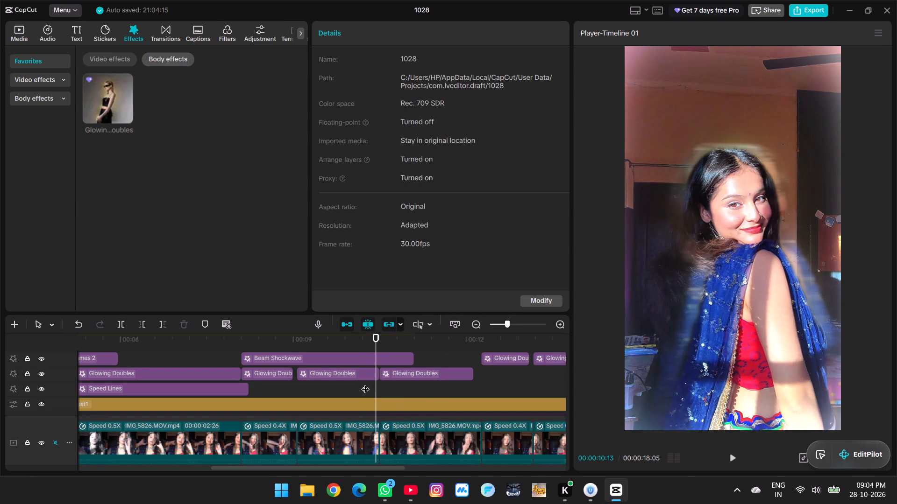
pyautogui.press('Left')
pyautogui.click(353, 376)
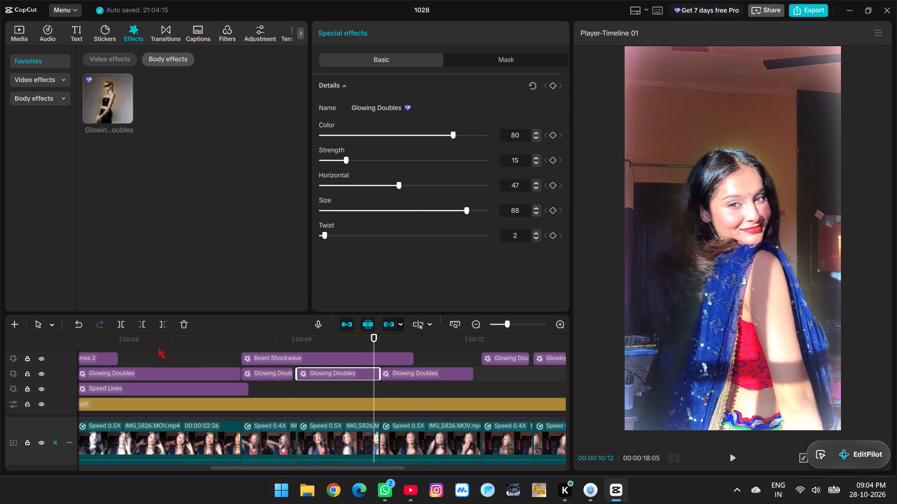
pyautogui.click(157, 328)
# Shorten the Glowing Doubles copy before the 00:00:12:08 cut so that it ends at 00:00:12:00.
pyautogui.click(382, 389)
pyautogui.moveTo(383, 389); pyautogui.dragTo(461, 393)
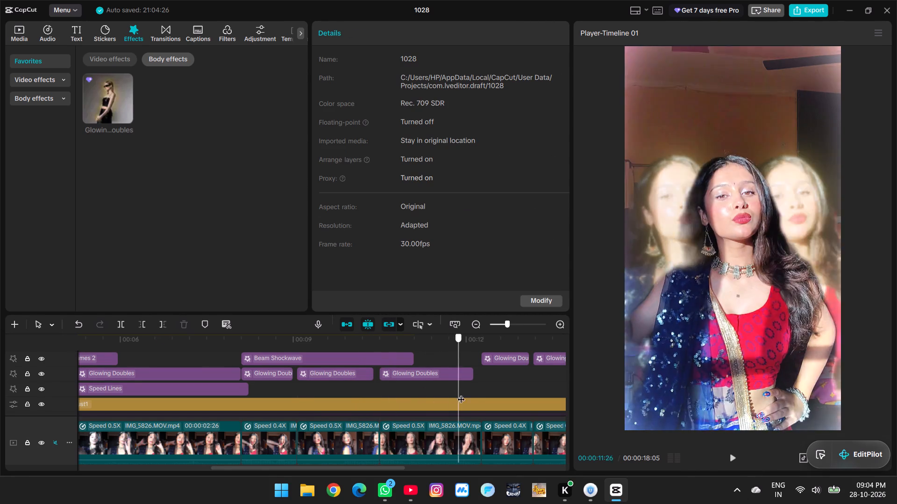
pyautogui.moveTo(461, 393); pyautogui.dragTo(468, 394)
pyautogui.press('Left')
pyautogui.press('Left')
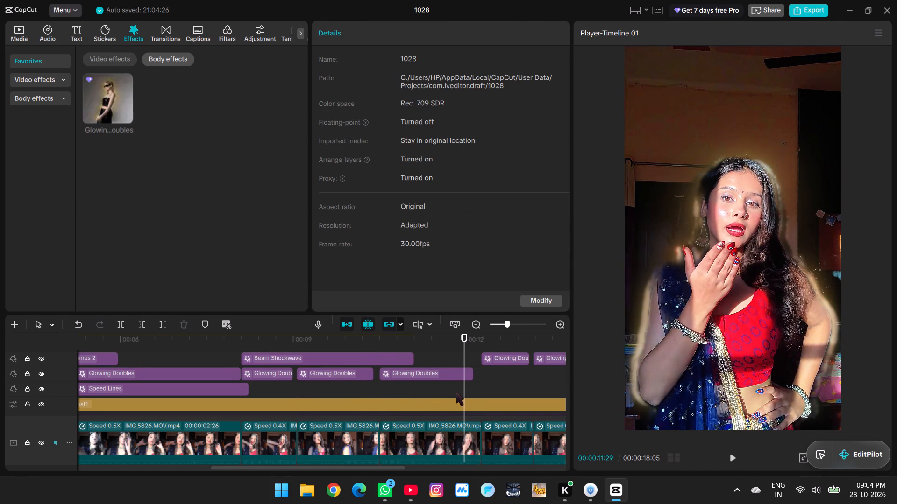
pyautogui.press('Right')
pyautogui.click(436, 375)
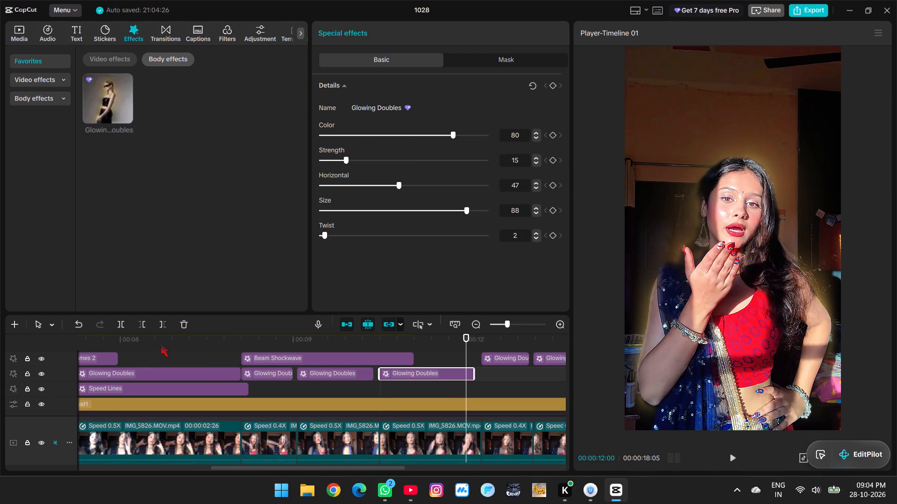
pyautogui.click(160, 325)
# Shorten the Glowing Doubles copy that starts at 00:00:12:08 so that it ends at 00:00:13:01.
pyautogui.press('Right')
pyautogui.press('Right')
pyautogui.press('Right')
pyautogui.press('Right')
pyautogui.press('Right')
pyautogui.press('Right')
pyautogui.press('Right')
pyautogui.press('Right')
pyautogui.press('Right')
pyautogui.press('Right')
pyautogui.press('Right')
pyautogui.press('Right')
pyautogui.press('Right')
pyautogui.press('Right')
pyautogui.press('Right')
pyautogui.press('Right')
pyautogui.press('Right')
pyautogui.press('Right')
pyautogui.press('Right')
pyautogui.press('Right')
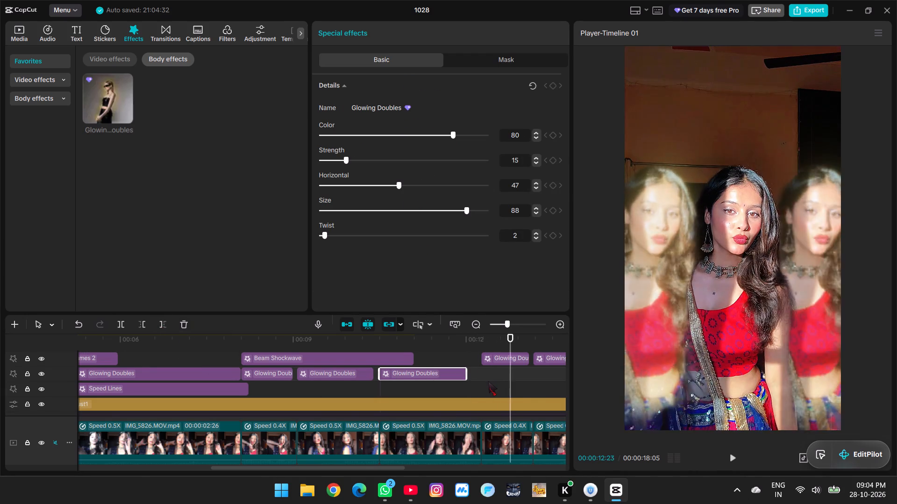
pyautogui.press('Right')
pyautogui.press('Right')
pyautogui.press('Right')
pyautogui.press('Right')
pyautogui.press('Right')
pyautogui.press('Right')
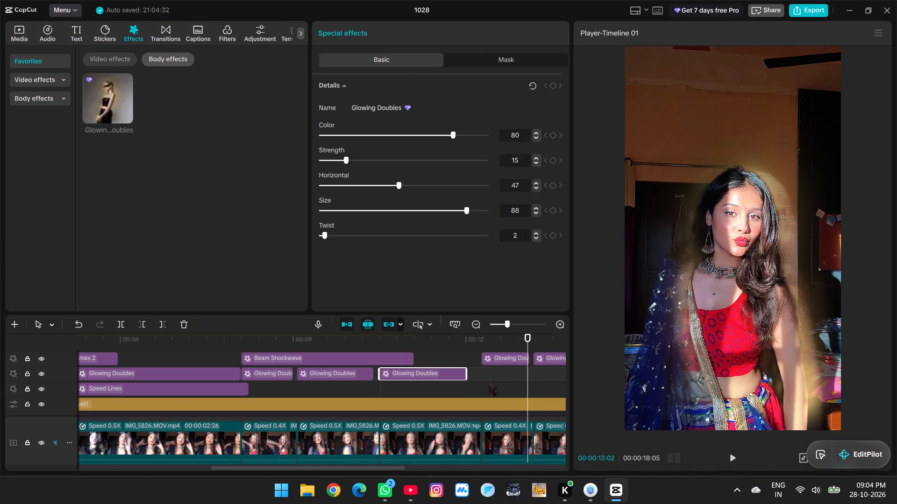
pyautogui.press('Left')
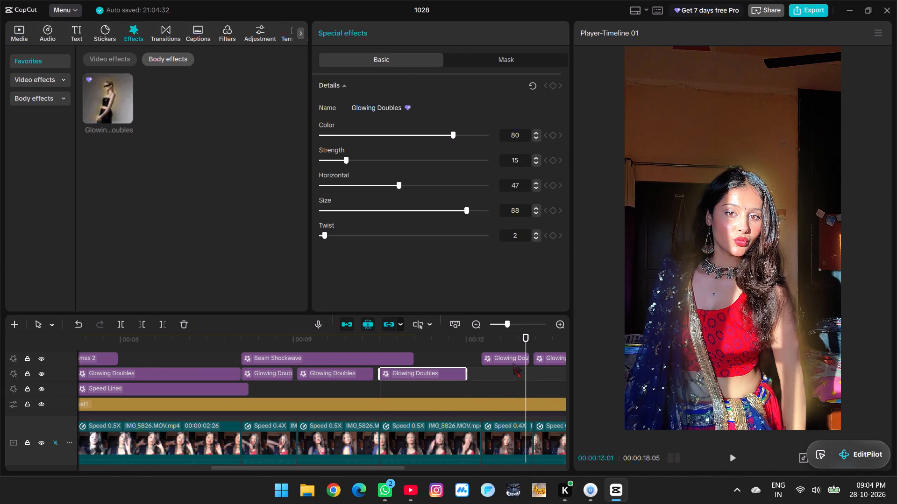
pyautogui.click(513, 363)
pyautogui.click(164, 324)
# Shorten the Glowing Doubles copy before the last 0.5X clip so that it ends at 00:00:14:06.
pyautogui.press('Right')
pyautogui.press('Right')
pyautogui.press('Right')
pyautogui.press('Right')
pyautogui.press('Right')
pyautogui.press('Right')
pyautogui.press('Right')
pyautogui.press('Right')
pyautogui.press('Right')
pyautogui.press('Right')
pyautogui.press('Right')
pyautogui.press('Right')
pyautogui.press('Right')
pyautogui.press('Right')
pyautogui.press('Right')
pyautogui.press('Right')
pyautogui.press('Right')
pyautogui.press('Right')
pyautogui.press('Right')
pyautogui.press('Right')
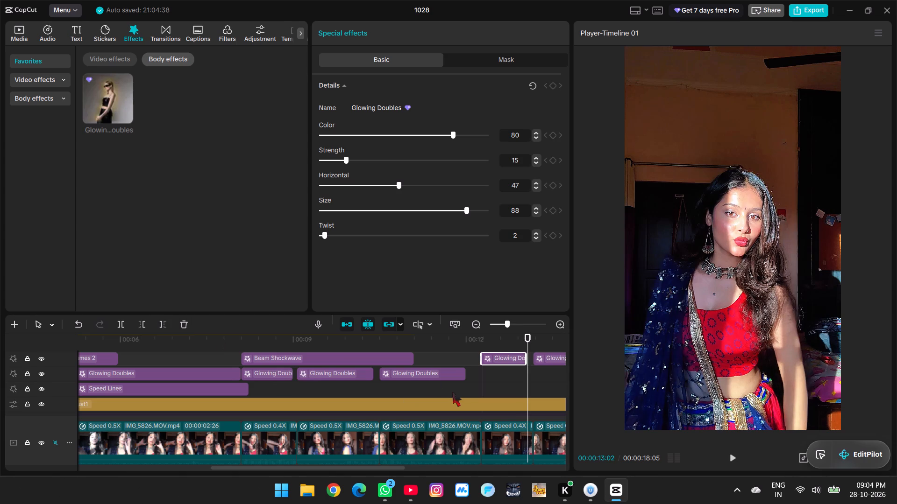
pyautogui.click(565, 389)
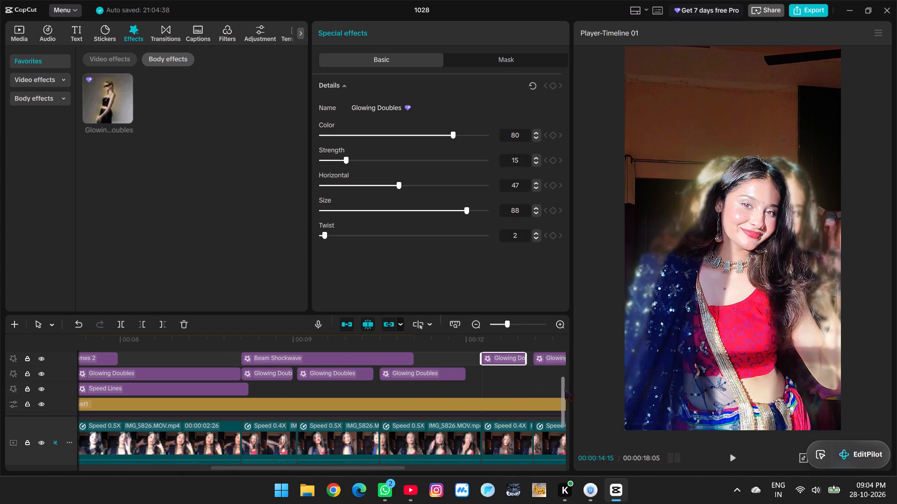
pyautogui.click(547, 375)
pyautogui.moveTo(547, 374); pyautogui.dragTo(241, 369)
pyautogui.click(258, 350)
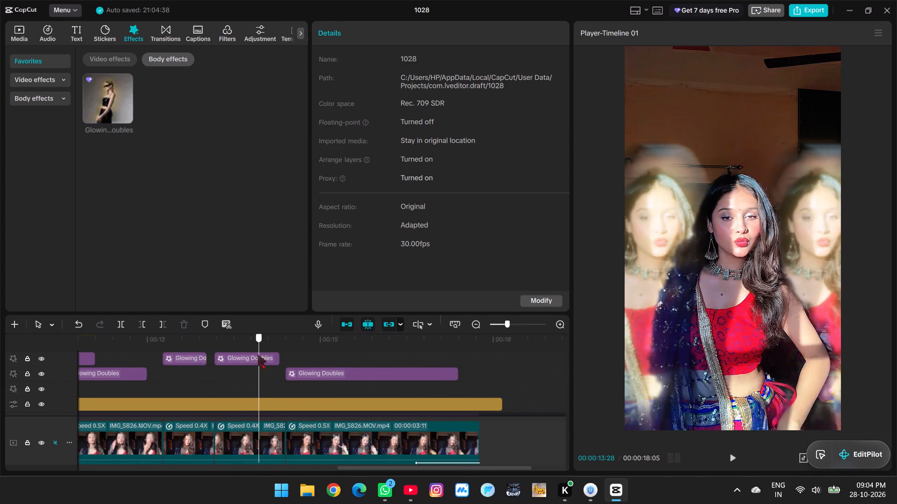
pyautogui.click(267, 368)
pyautogui.click(261, 361)
pyautogui.press('Right')
pyautogui.press('Right')
pyautogui.press('Right')
pyautogui.press('Right')
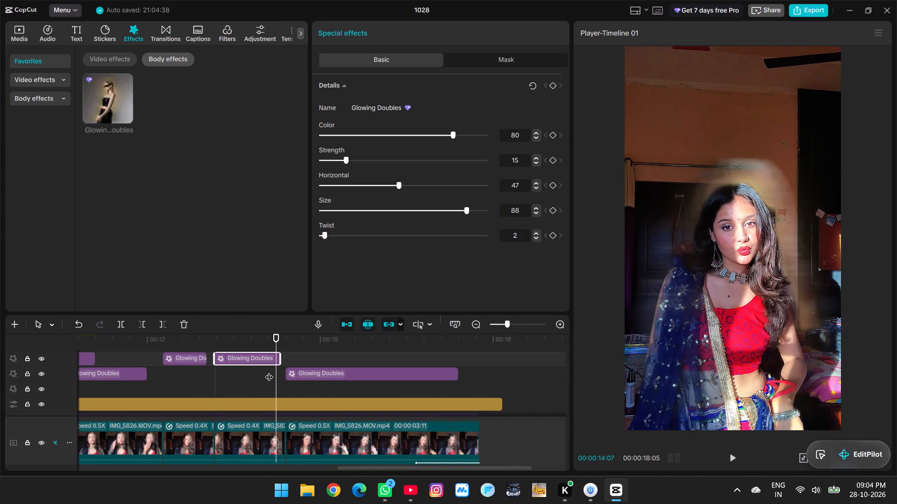
pyautogui.press('Right')
pyautogui.press('Left')
pyautogui.press('Left')
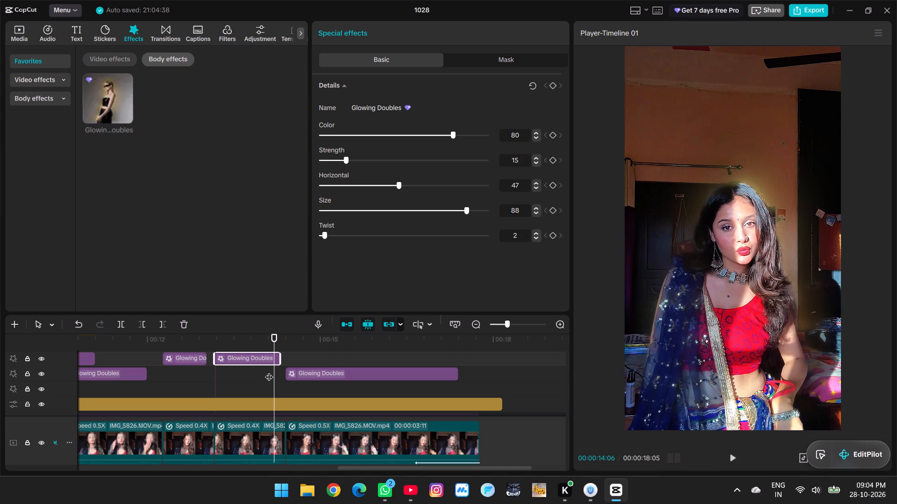
pyautogui.press('Left')
pyautogui.press('Right')
pyautogui.click(162, 322)
# Examine the last 0.5X clip frame by frame between about 00:00:16:00 and 00:00:17:04 beneath its Glowing Doubles copy.
pyautogui.press('Right')
pyautogui.click(399, 363)
pyautogui.moveTo(399, 362); pyautogui.dragTo(410, 365)
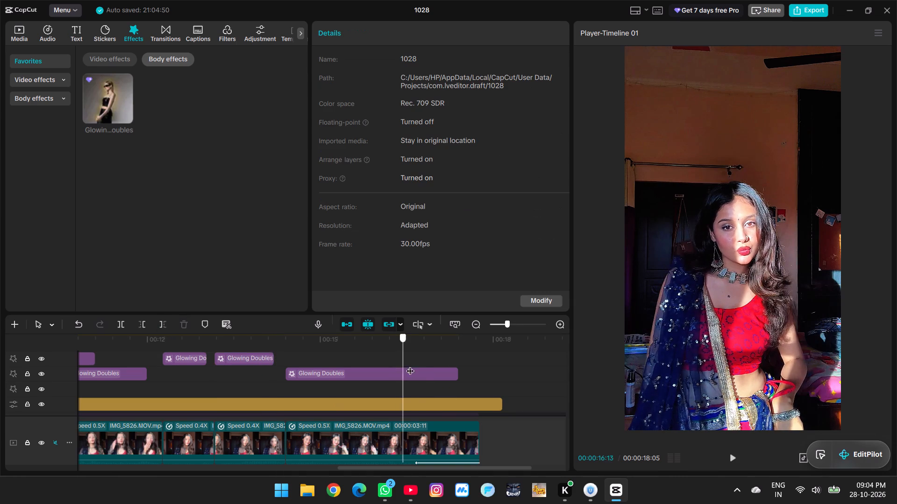
pyautogui.moveTo(410, 365); pyautogui.dragTo(420, 366)
pyautogui.press('Right')
pyautogui.press('Right')
pyautogui.press('Right')
pyautogui.press('Right')
pyautogui.press('Right')
pyautogui.press('Right')
pyautogui.press('Right')
pyautogui.press('Right')
pyautogui.press('Right')
pyautogui.press('Right')
pyautogui.press('Right')
pyautogui.press('Right')
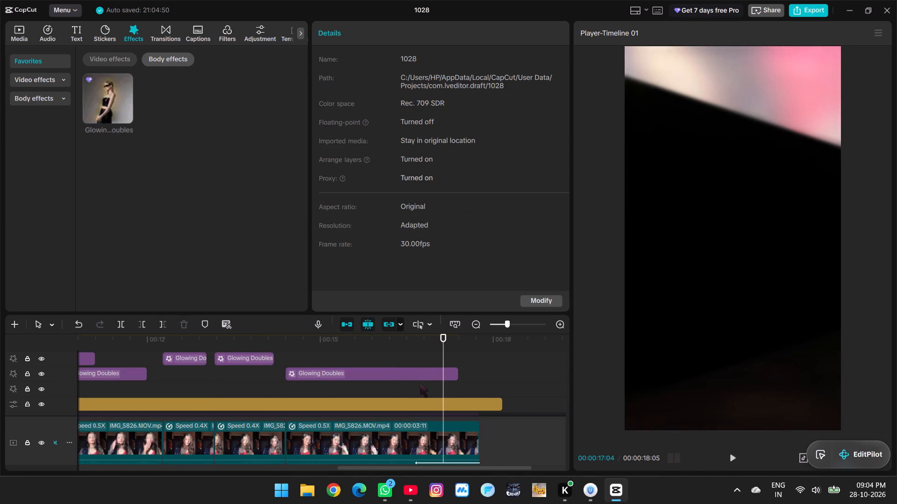
pyautogui.click(420, 385)
pyautogui.moveTo(420, 385); pyautogui.dragTo(427, 386)
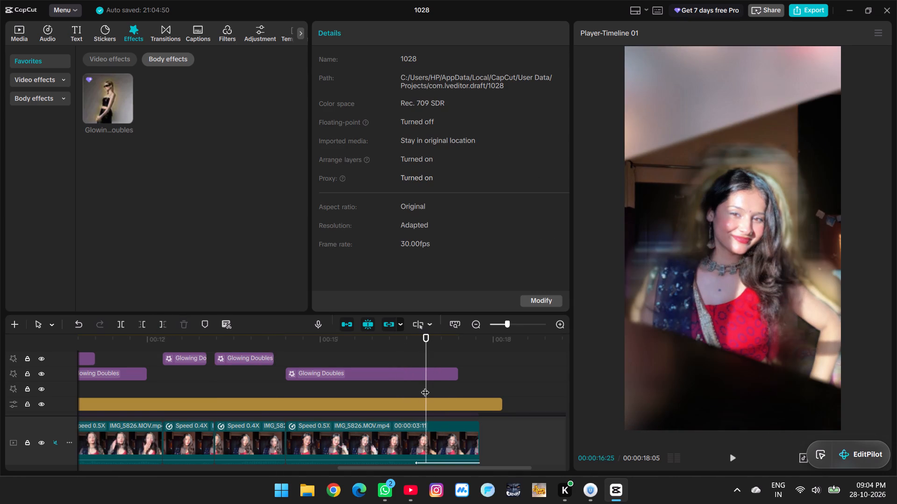
pyautogui.press('Left')
pyautogui.press('Left')
pyautogui.press('Left')
pyautogui.press('Right')
pyautogui.press('Right')
pyautogui.press('Right')
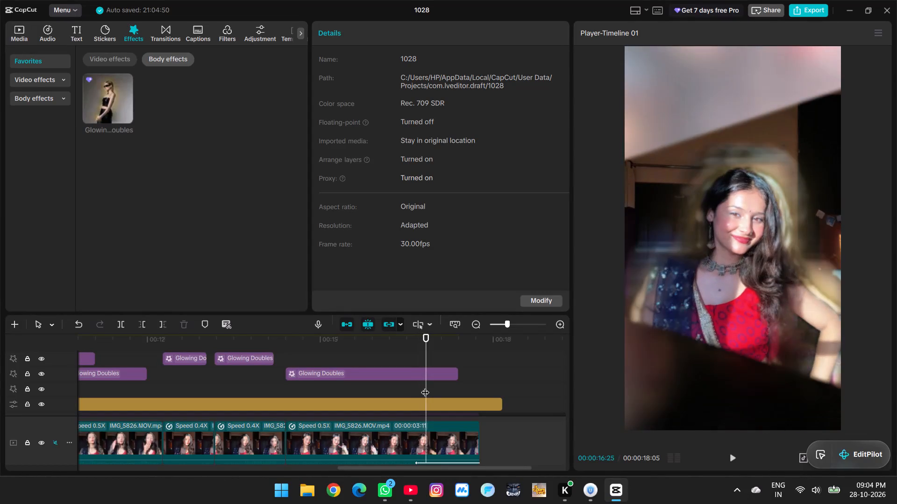
pyautogui.press('Right')
pyautogui.press('Right')
pyautogui.press('Right')
pyautogui.press('Right')
pyautogui.press('Right')
pyautogui.press('Left')
pyautogui.press('Left')
pyautogui.press('Left')
pyautogui.press('Left')
pyautogui.press('Left')
pyautogui.press('Left')
pyautogui.press('Left')
pyautogui.press('Left')
pyautogui.press('Left')
pyautogui.press('Left')
pyautogui.press('Left')
pyautogui.press('Left')
pyautogui.press('Left')
pyautogui.press('Left')
pyautogui.press('Left')
pyautogui.press('Left')
pyautogui.press('Left')
pyautogui.press('Left')
pyautogui.press('Left')
pyautogui.press('Left')
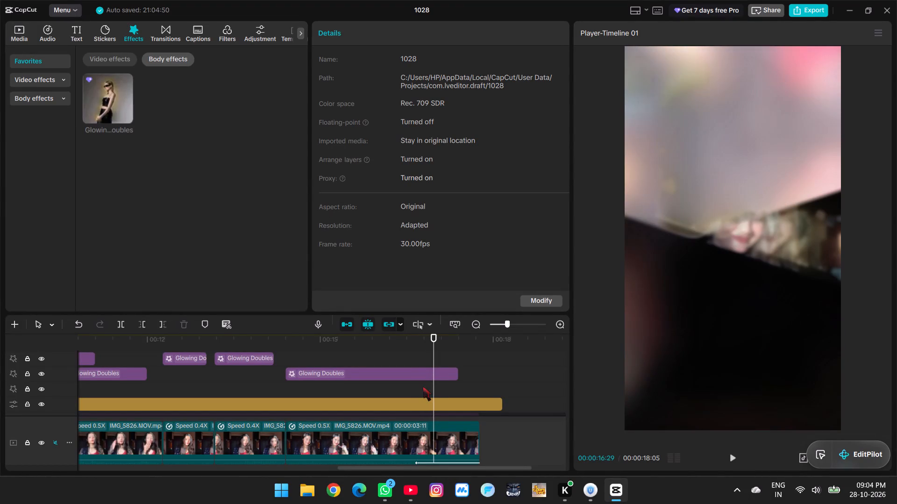
pyautogui.press('Left')
pyautogui.press('Left')
pyautogui.press('Left')
pyautogui.press('Left')
pyautogui.press('Left')
pyautogui.press('Left')
pyautogui.press('Left')
pyautogui.press('Left')
pyautogui.press('Left')
pyautogui.press('Left')
pyautogui.press('Left')
pyautogui.press('Left')
pyautogui.press('Left')
pyautogui.press('Left')
pyautogui.press('Left')
pyautogui.press('Left')
pyautogui.press('Left')
pyautogui.press('Left')
pyautogui.press('Left')
pyautogui.press('Left')
pyautogui.press('Left')
pyautogui.press('Left')
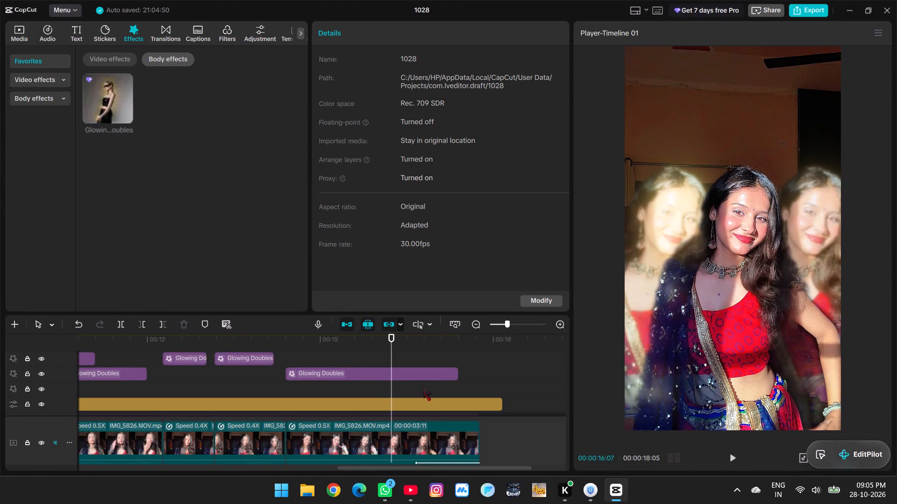
pyautogui.press('space')
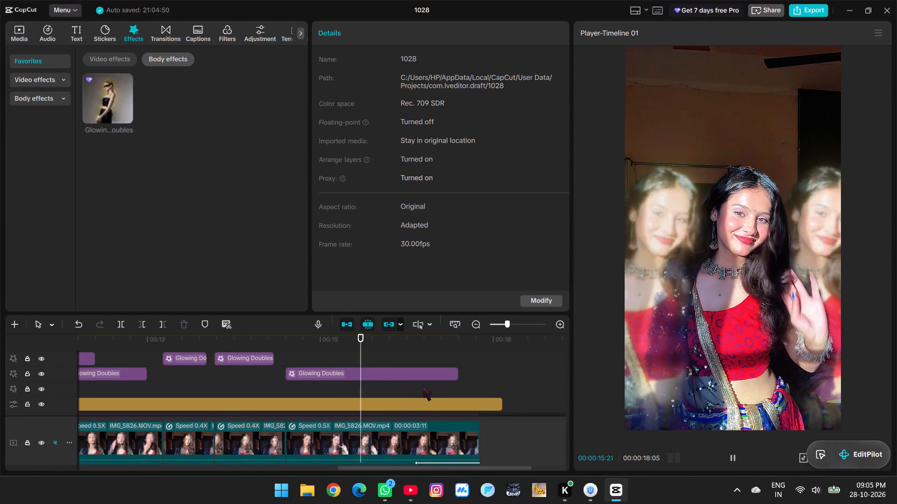
pyautogui.press('space')
# Delete the short flame effect at the cut around 00:00:05, just before Beam Shockwave on the same effect track.
pyautogui.keyDown('ctrl'); pyautogui.scroll(-8, 361, 403); pyautogui.keyUp('ctrl')
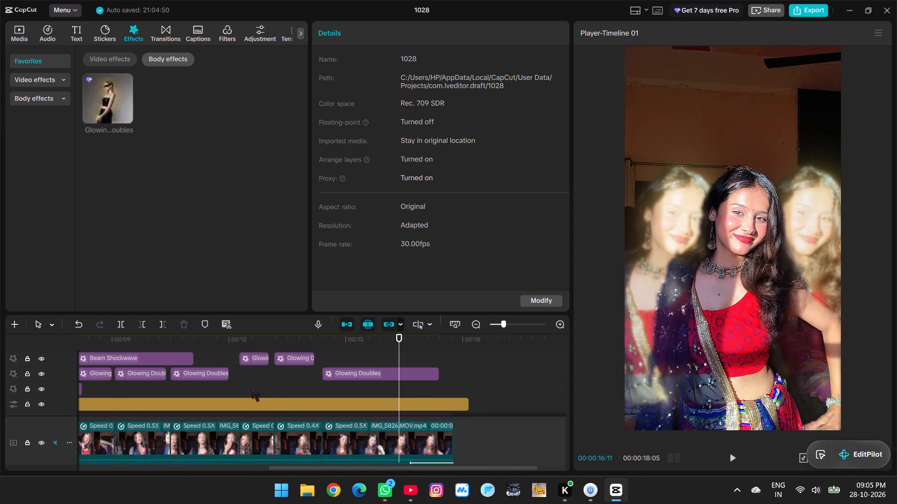
pyautogui.keyDown('ctrl'); pyautogui.scroll(-10, 251, 387); pyautogui.keyUp('ctrl')
pyautogui.keyDown('ctrl'); pyautogui.scroll(1, 205, 379); pyautogui.keyUp('ctrl')
pyautogui.keyDown('ctrl'); pyautogui.scroll(-1, 198, 379); pyautogui.keyUp('ctrl')
pyautogui.click(125, 369)
pyautogui.press('space')
pyautogui.click(173, 369)
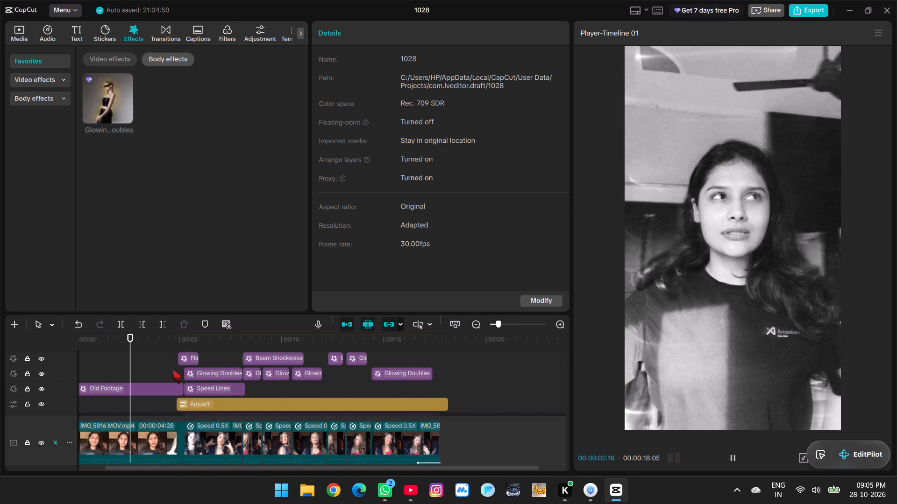
pyautogui.press('space')
pyautogui.scroll(4, 183, 373)
pyautogui.press('space')
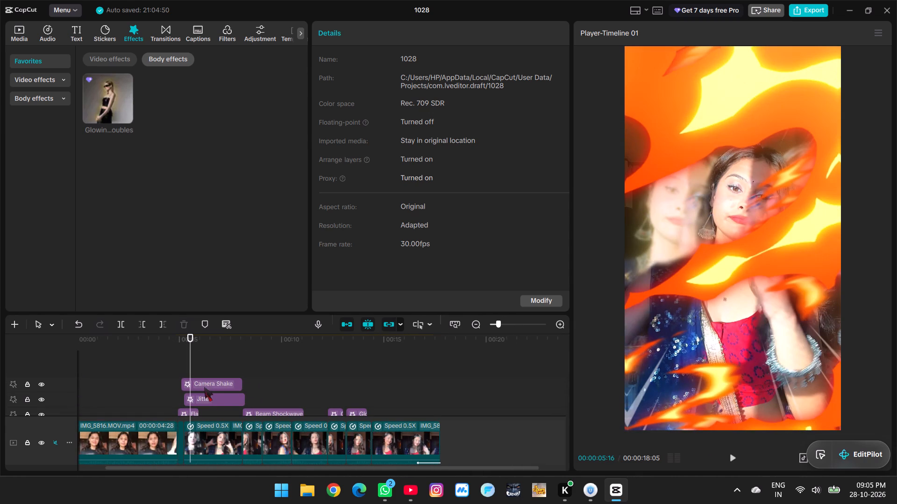
pyautogui.scroll(-3, 202, 397)
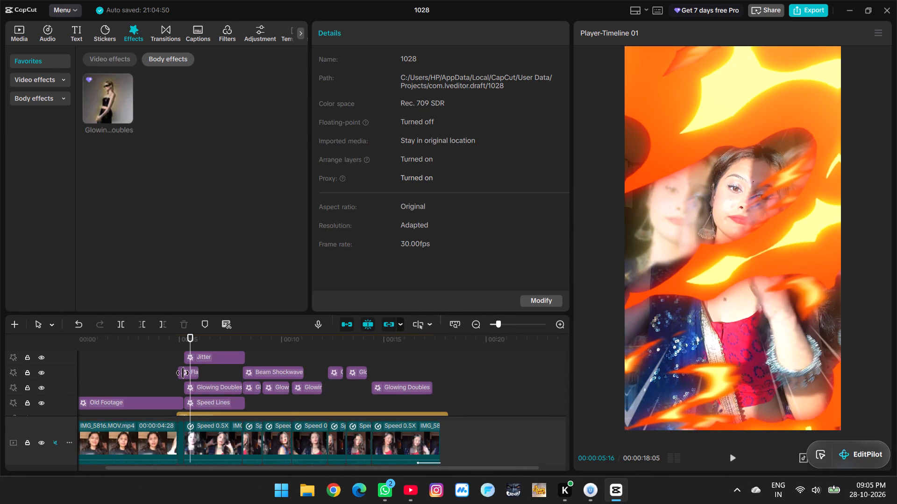
pyautogui.click(183, 373)
pyautogui.click(179, 325)
pyautogui.click(178, 376)
# Delete the Jitter and Camera Shake effects above the first 0.5X clip.
pyautogui.press('space')
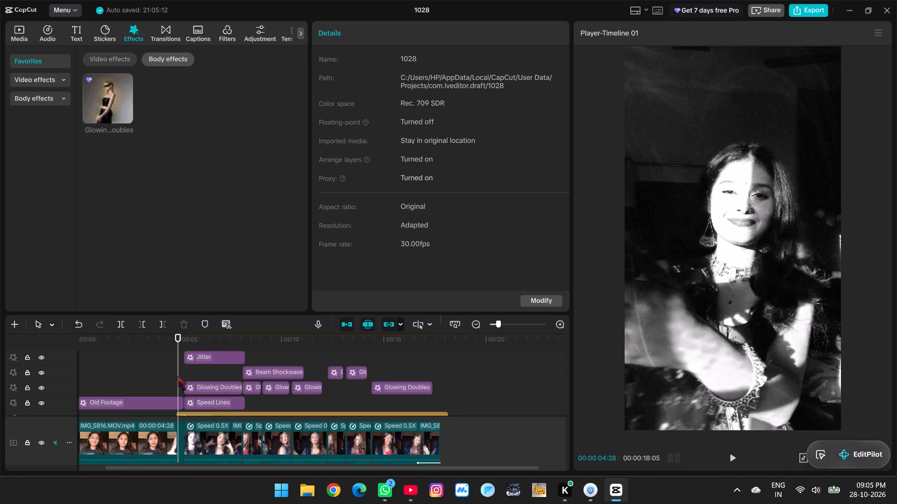
pyautogui.press('space')
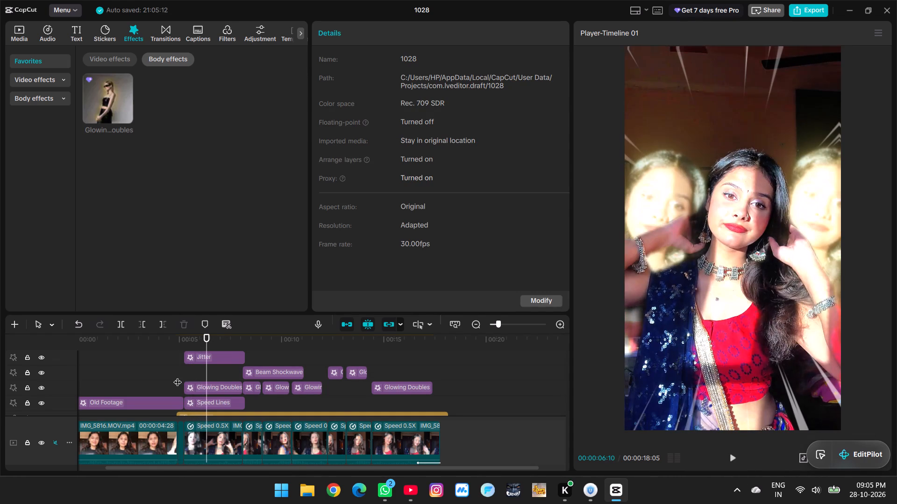
pyautogui.scroll(1, 203, 377)
pyautogui.moveTo(205, 374); pyautogui.dragTo(200, 350)
pyautogui.scroll(1, 202, 370)
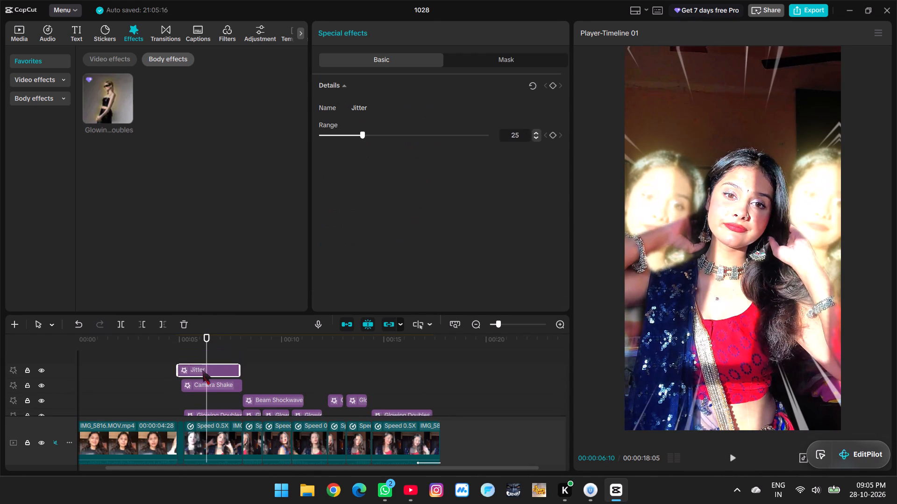
pyautogui.scroll(1, 202, 370)
pyautogui.moveTo(200, 368); pyautogui.dragTo(199, 401)
pyautogui.moveTo(173, 372); pyautogui.dragTo(189, 399)
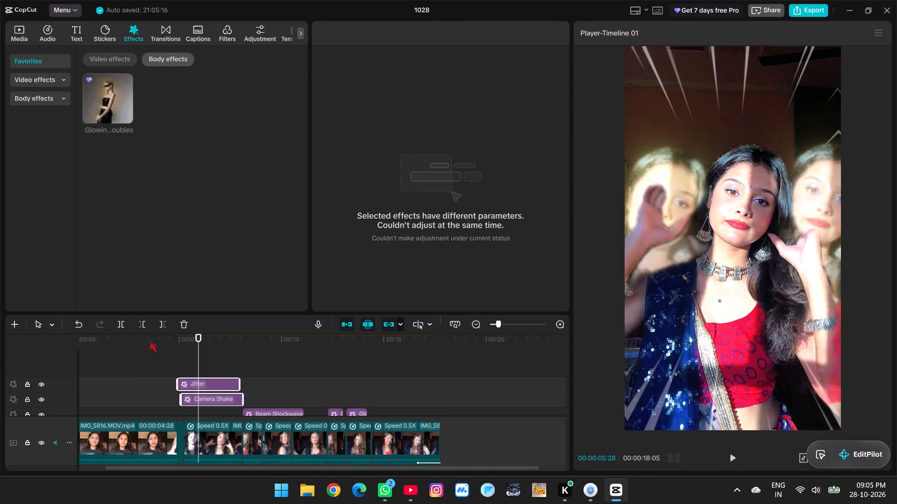
pyautogui.click(188, 323)
# Delete the Speed Lines effect beneath the first Glowing Doubles copy.
pyautogui.scroll(-1, 180, 351)
pyautogui.click(181, 357)
pyautogui.press('space')
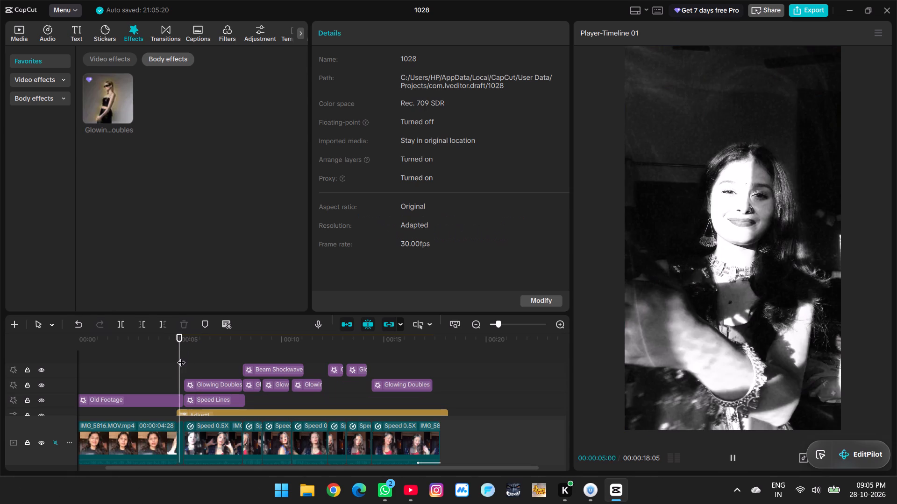
pyautogui.press('space')
pyautogui.click(233, 403)
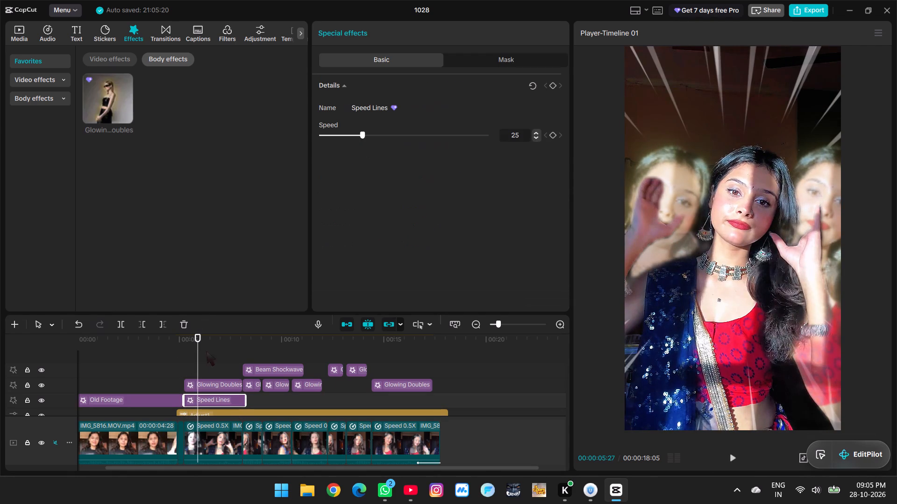
pyautogui.click(183, 327)
# Delete the Beam Shockwave effect that starts at about 00:00:08.
pyautogui.press('space')
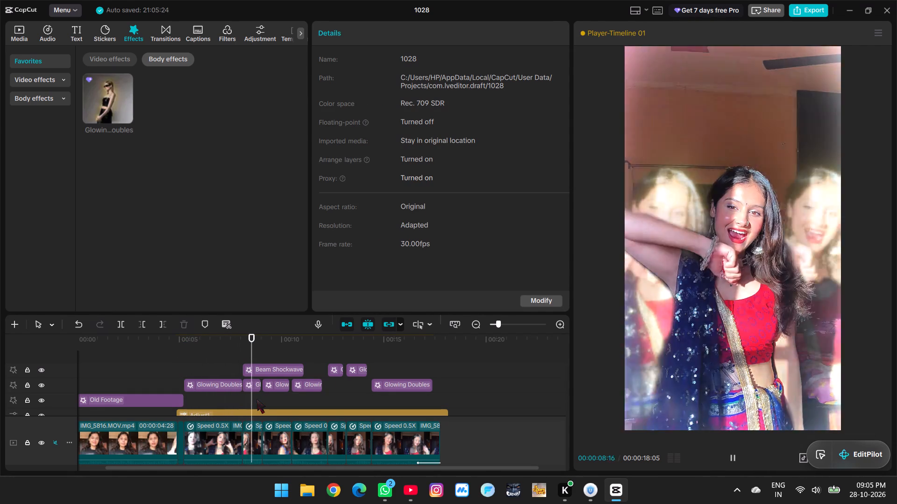
pyautogui.press('space')
pyautogui.press('space')
pyautogui.press('space')
pyautogui.keyDown('ctrl'); pyautogui.scroll(7, 256, 399); pyautogui.keyUp('ctrl')
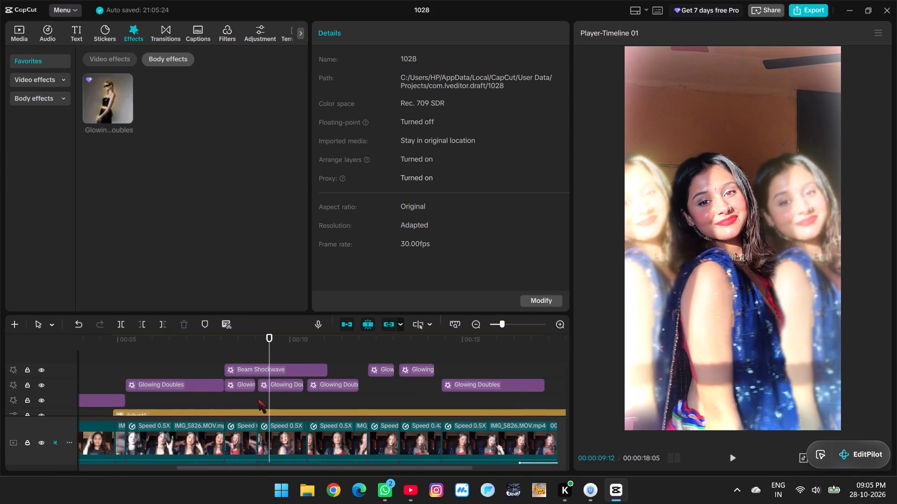
pyautogui.keyDown('ctrl'); pyautogui.scroll(17, 258, 399); pyautogui.keyUp('ctrl')
pyautogui.click(205, 391)
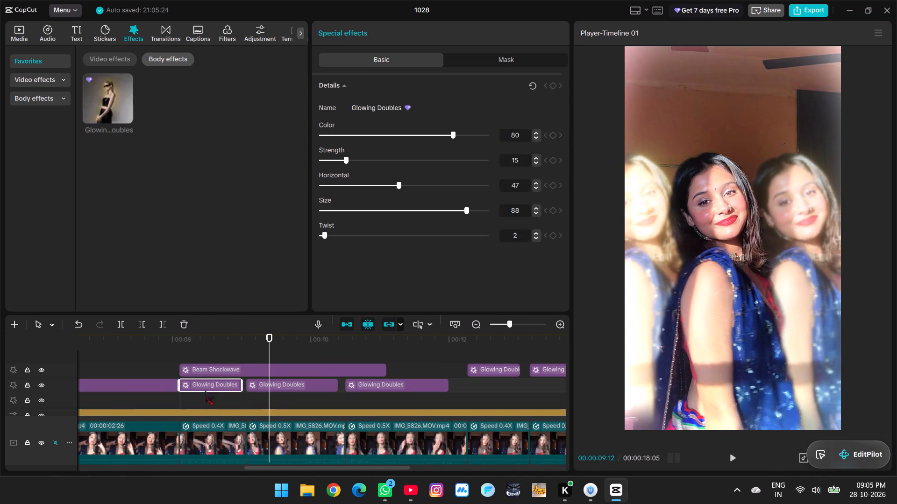
pyautogui.click(203, 354)
pyautogui.click(213, 370)
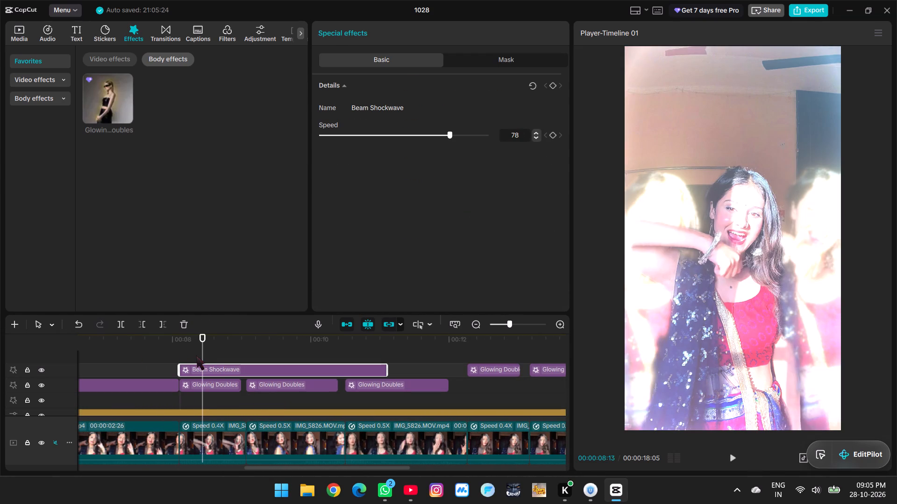
pyautogui.press('space')
pyautogui.press('space')
pyautogui.click(211, 383)
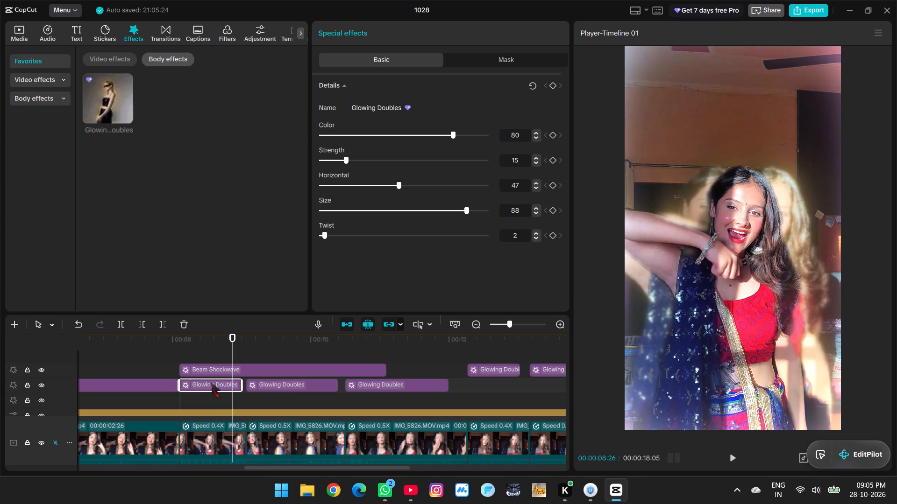
pyautogui.click(206, 370)
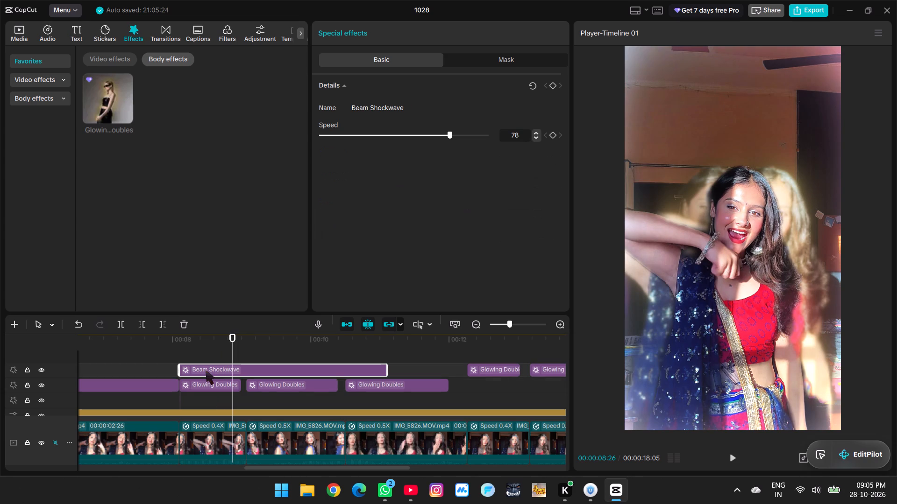
pyautogui.click(181, 322)
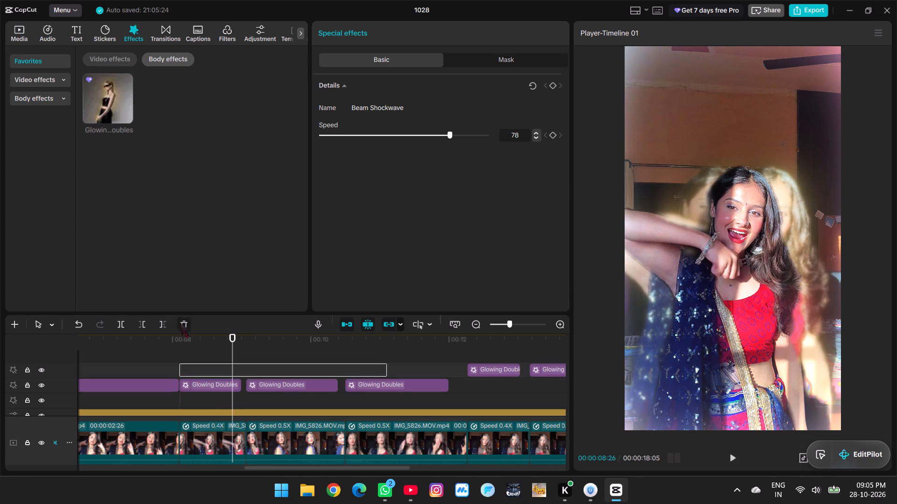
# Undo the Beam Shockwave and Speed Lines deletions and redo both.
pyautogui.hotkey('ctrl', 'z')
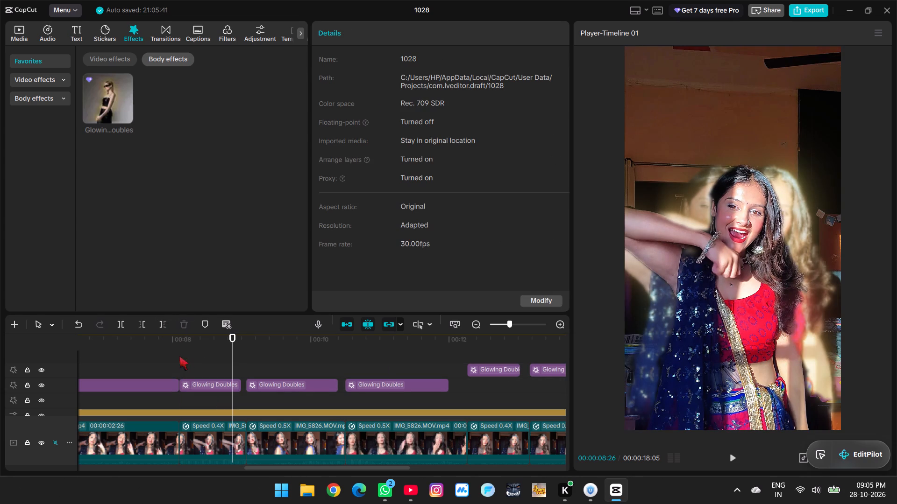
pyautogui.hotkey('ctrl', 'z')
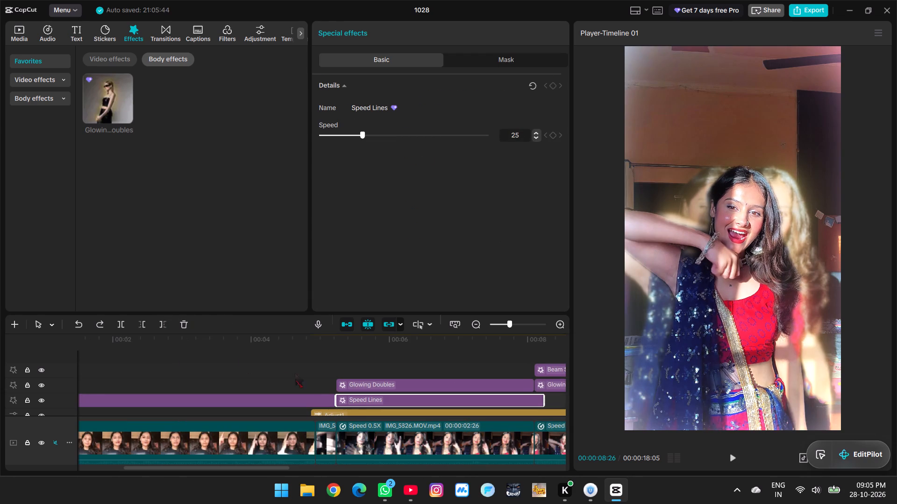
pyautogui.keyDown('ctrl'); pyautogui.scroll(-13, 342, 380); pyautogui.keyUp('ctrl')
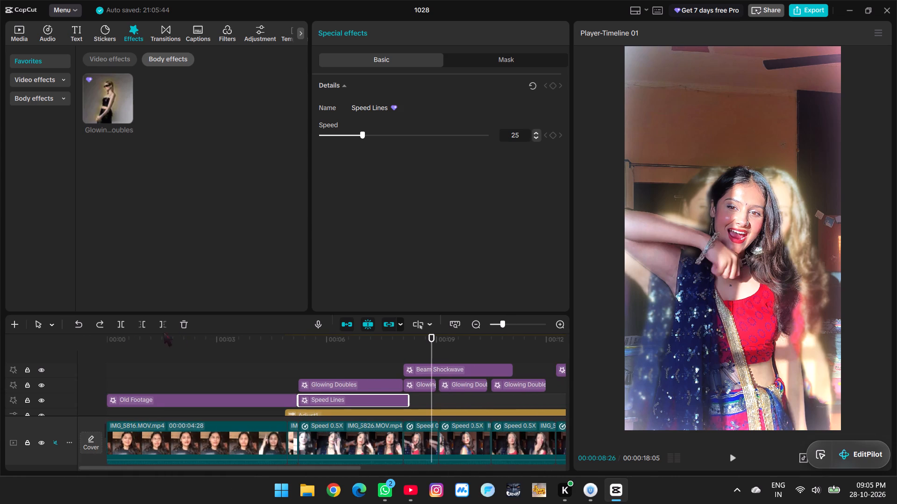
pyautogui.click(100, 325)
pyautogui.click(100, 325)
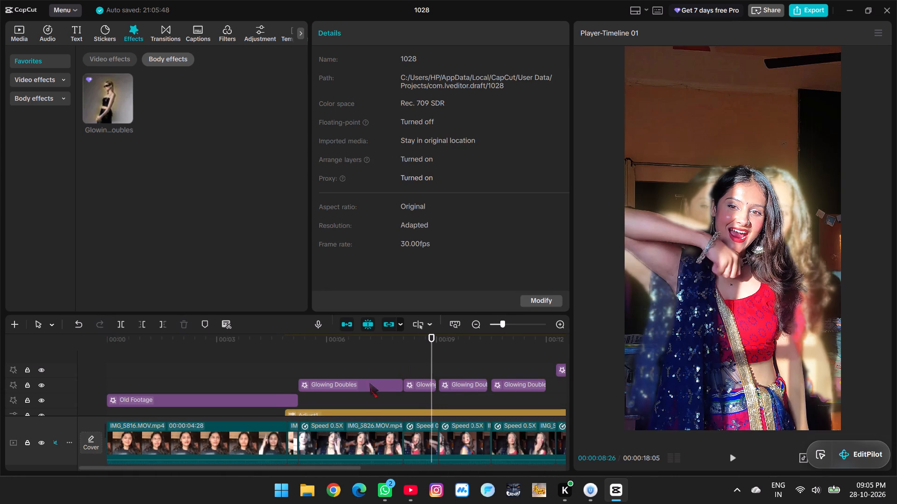
# Play the video through the remaining Glowing Doubles copies to its final clip to review the simplified effects.
pyautogui.keyDown('ctrl'); pyautogui.scroll(-4, 374, 384); pyautogui.keyUp('ctrl')
pyautogui.click(333, 397)
pyautogui.press('space')
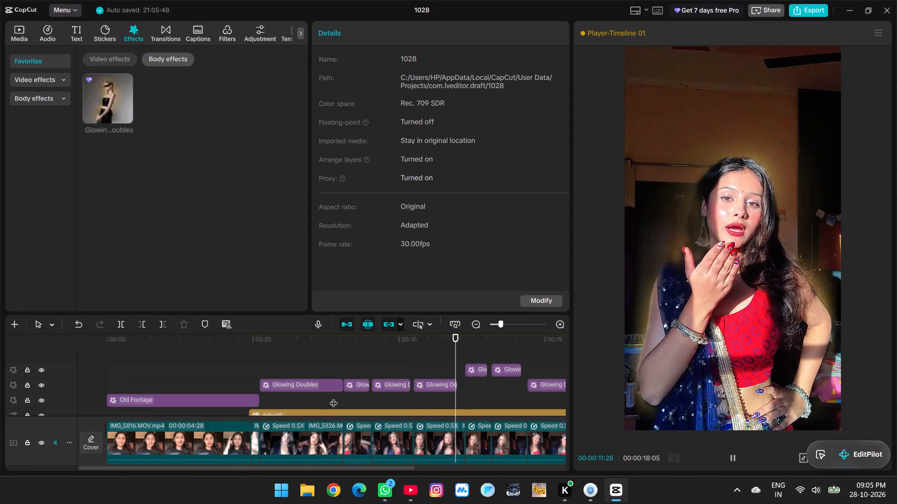
pyautogui.press('space')
pyautogui.keyDown('ctrl'); pyautogui.scroll(-4, 465, 398); pyautogui.keyUp('ctrl')
pyautogui.keyDown('ctrl'); pyautogui.scroll(-2, 407, 396); pyautogui.keyUp('ctrl')
pyautogui.press('space')
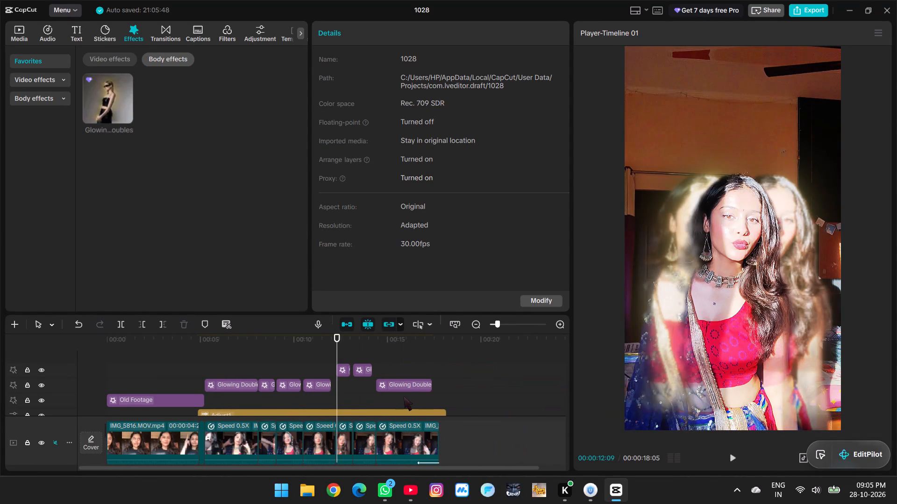
pyautogui.press('space')
pyautogui.press('space')
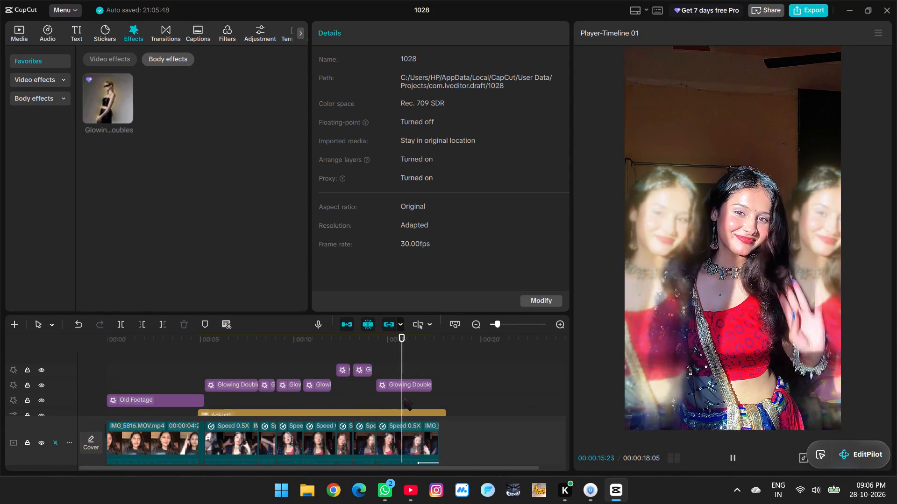
pyautogui.press('space')
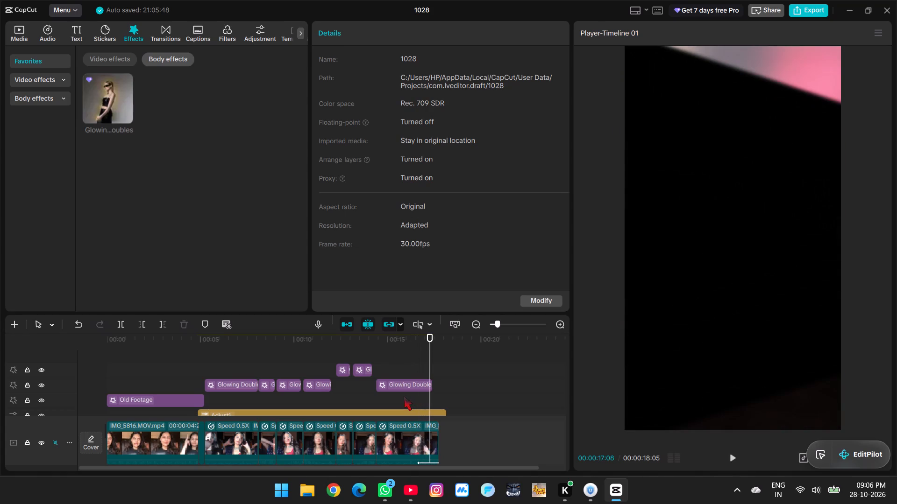
# Add a Default text layer at the very start of the video.
pyautogui.keyDown('ctrl'); pyautogui.scroll(-4, 404, 396); pyautogui.keyUp('ctrl')
pyautogui.scroll(-4, 398, 396)
pyautogui.scroll(-3, 232, 397)
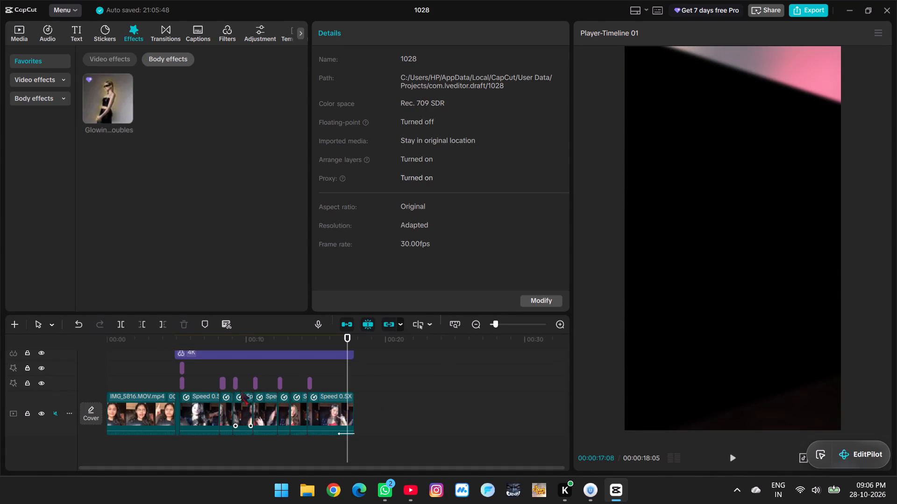
pyautogui.keyDown('ctrl'); pyautogui.scroll(12, 241, 390); pyautogui.keyUp('ctrl')
pyautogui.click(131, 365)
pyautogui.moveTo(131, 365); pyautogui.dragTo(0, 375)
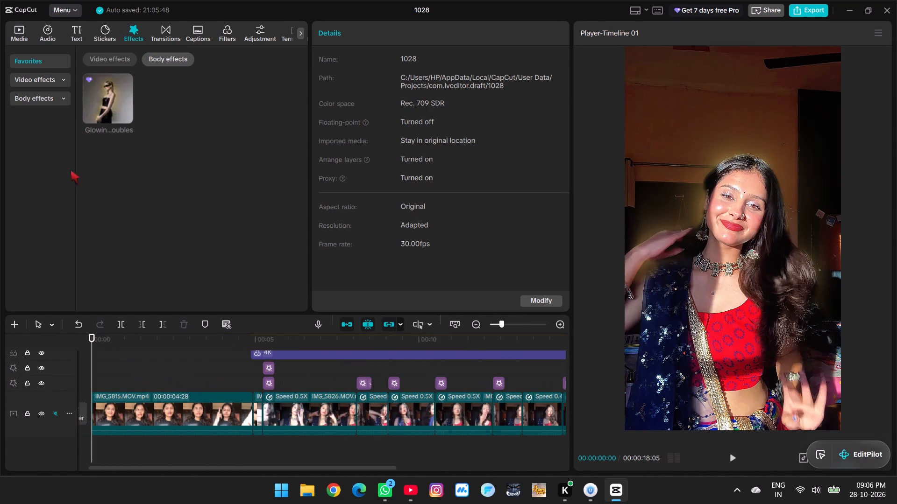
pyautogui.moveTo(89, 28); pyautogui.dragTo(91, 24)
pyautogui.click(73, 31)
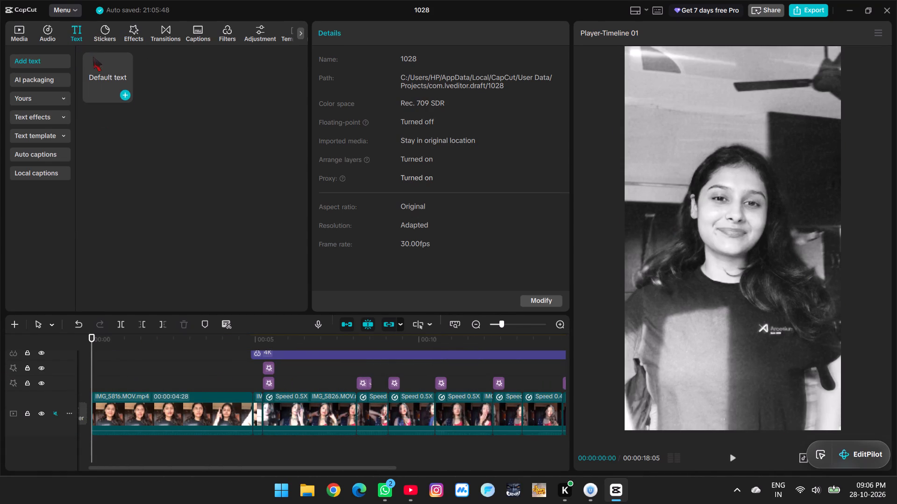
pyautogui.click(123, 92)
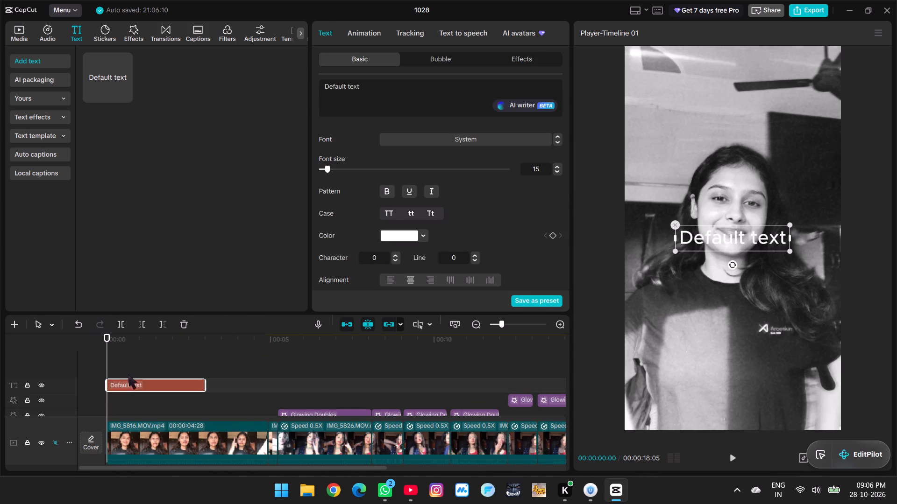
# Move the Default text layer to start with the first Glowing Doubles effect at about 00:00:05 and preview it at 00:00:05:21.
pyautogui.moveTo(136, 375); pyautogui.dragTo(245, 377)
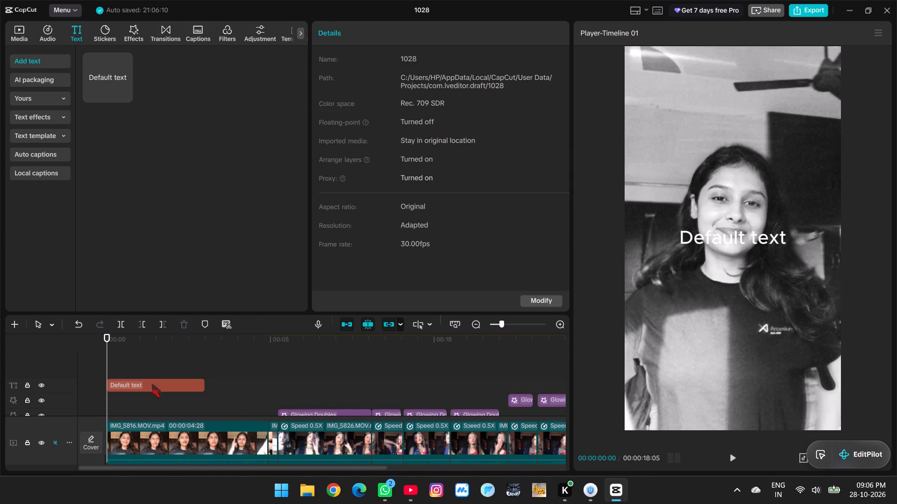
pyautogui.moveTo(152, 385); pyautogui.dragTo(288, 388)
pyautogui.moveTo(288, 388); pyautogui.dragTo(328, 386)
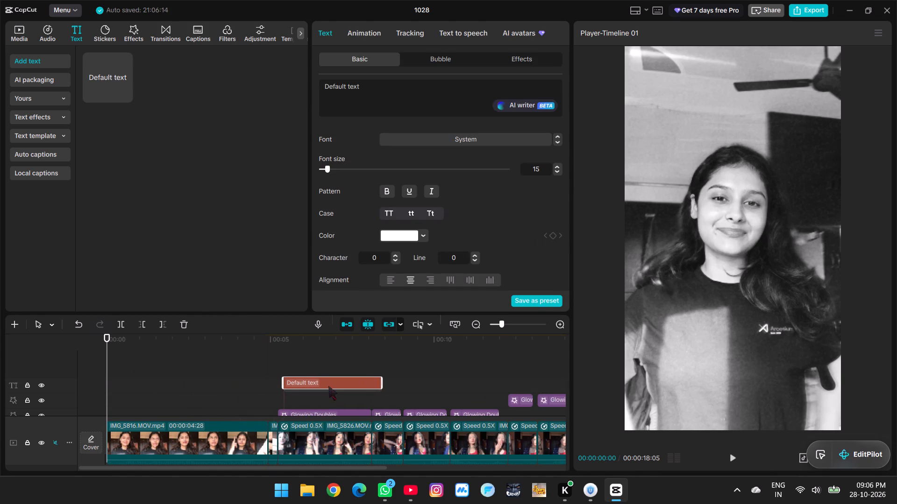
pyautogui.moveTo(328, 386); pyautogui.dragTo(326, 386)
pyautogui.click(303, 396)
pyautogui.moveTo(303, 396); pyautogui.dragTo(293, 393)
# Shift the Adjust1 layer slightly so it starts with the first Glowing Doubles effect at about 00:00:05.
pyautogui.keyDown('ctrl'); pyautogui.scroll(-12, 294, 393); pyautogui.keyUp('ctrl')
pyautogui.scroll(-3, 255, 398)
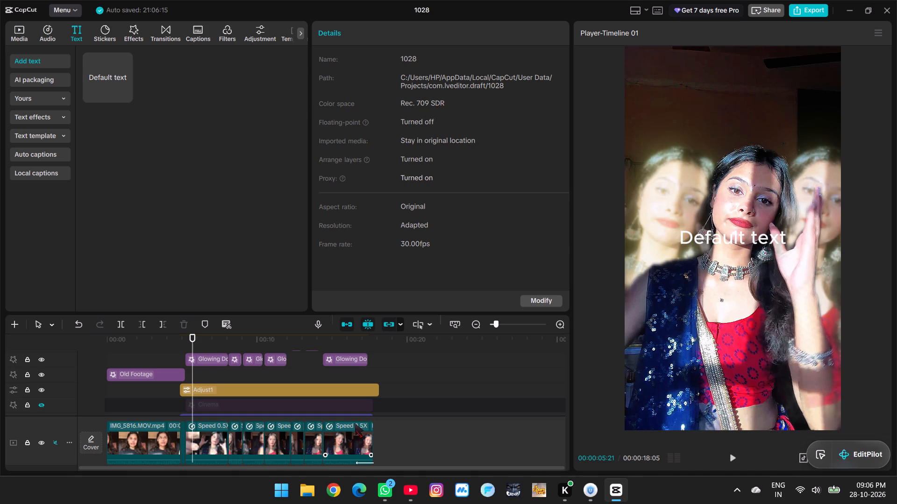
pyautogui.click(299, 393)
pyautogui.moveTo(299, 393); pyautogui.dragTo(301, 391)
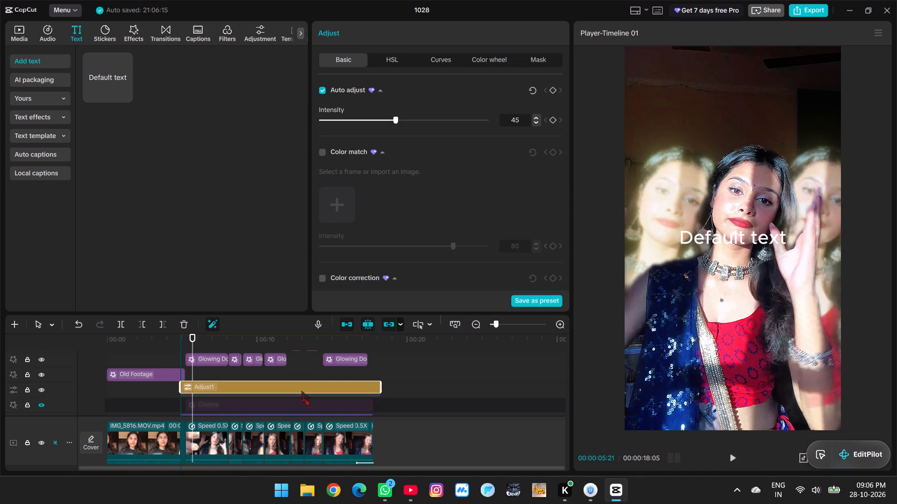
pyautogui.moveTo(301, 391); pyautogui.dragTo(307, 391)
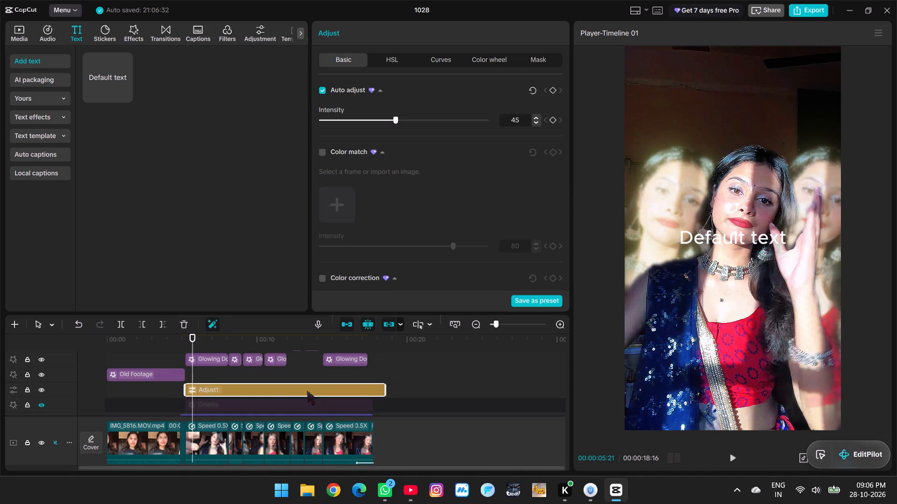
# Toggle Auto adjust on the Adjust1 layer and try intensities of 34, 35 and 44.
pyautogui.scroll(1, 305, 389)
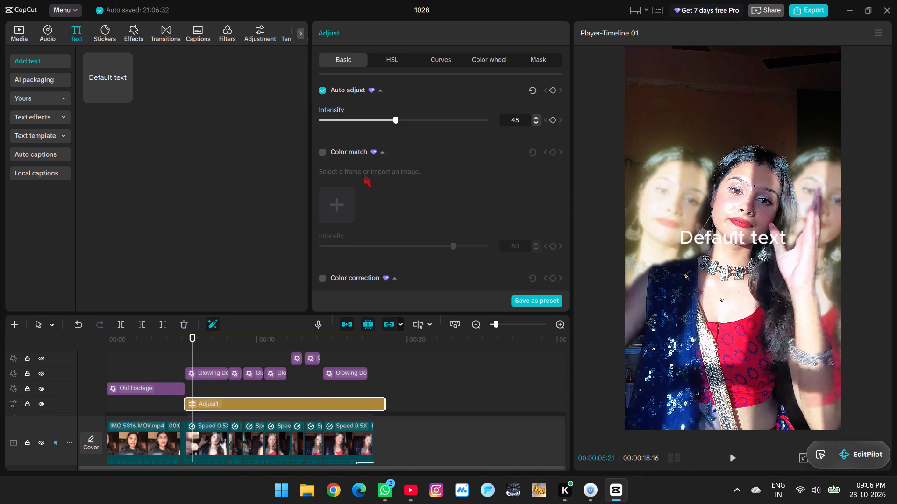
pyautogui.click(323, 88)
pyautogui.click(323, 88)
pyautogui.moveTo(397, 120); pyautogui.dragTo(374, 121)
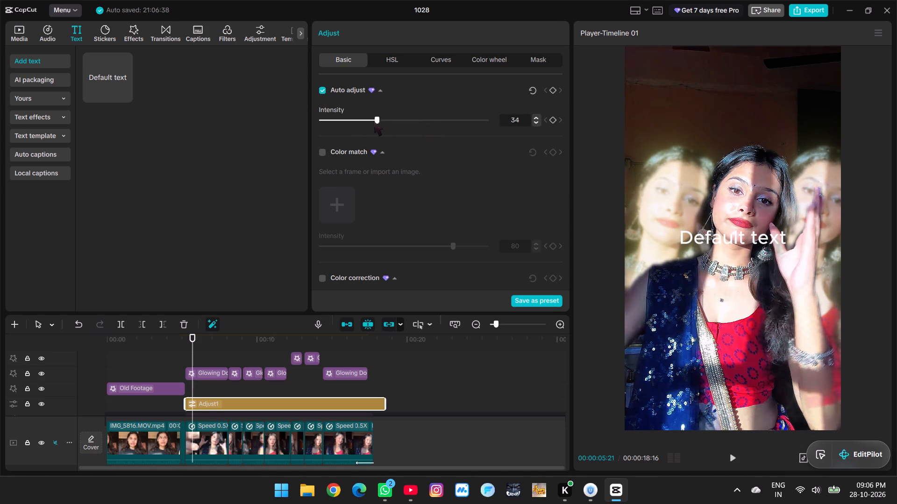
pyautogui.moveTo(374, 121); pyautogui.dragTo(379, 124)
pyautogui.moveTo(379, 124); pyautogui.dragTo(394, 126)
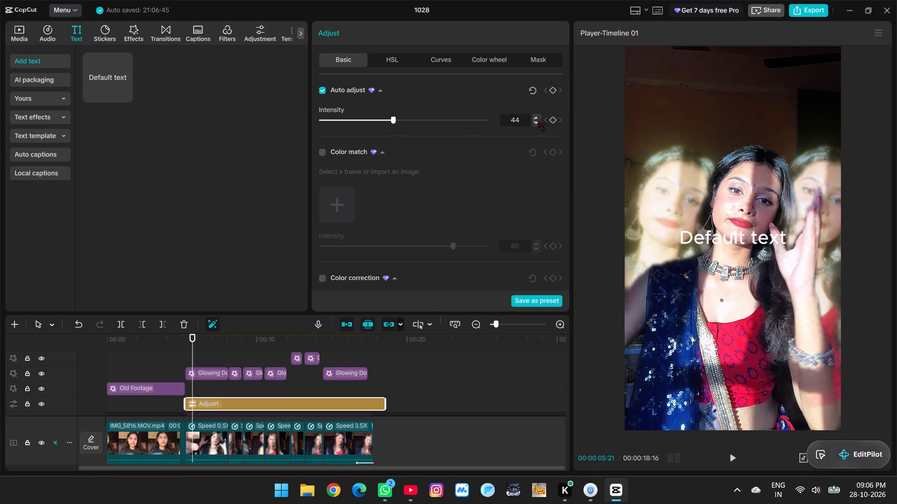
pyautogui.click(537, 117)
# Open the Auto lyrics caption templates with the playhead at about 00:00:11:08.
pyautogui.click(259, 388)
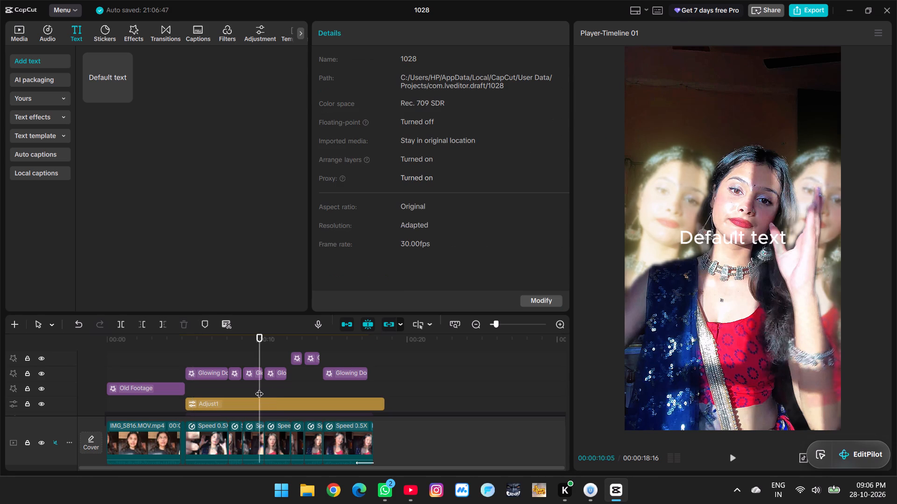
pyautogui.moveTo(259, 388); pyautogui.dragTo(276, 388)
pyautogui.scroll(3, 321, 384)
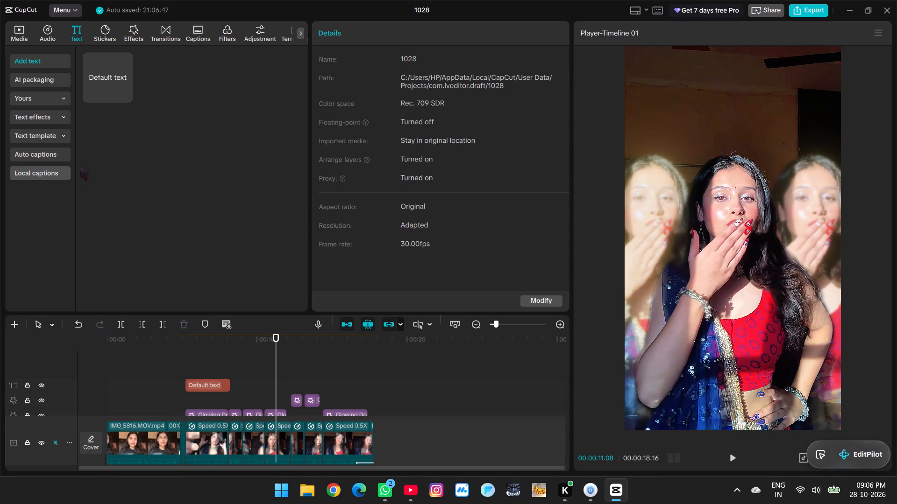
pyautogui.click(40, 84)
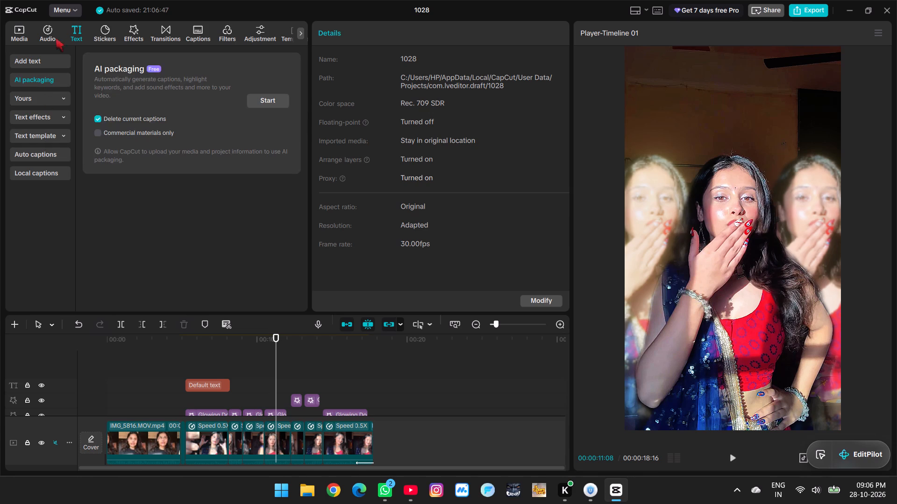
pyautogui.click(195, 31)
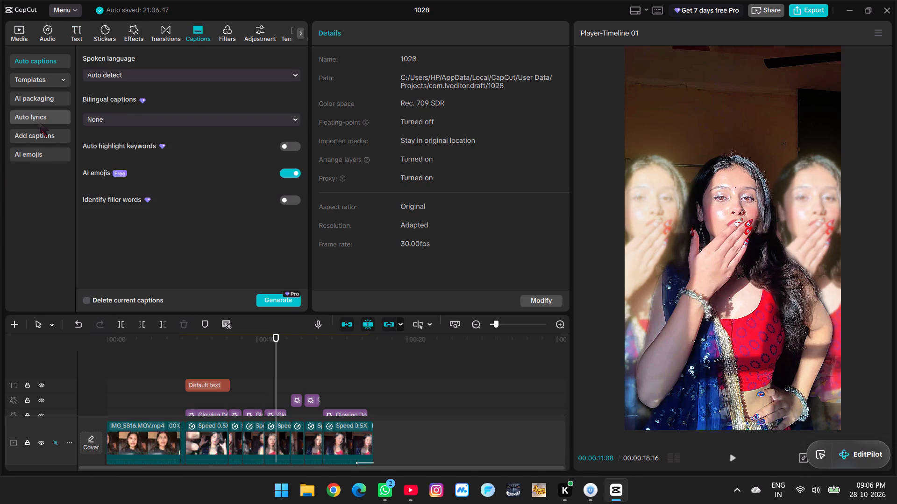
pyautogui.click(43, 116)
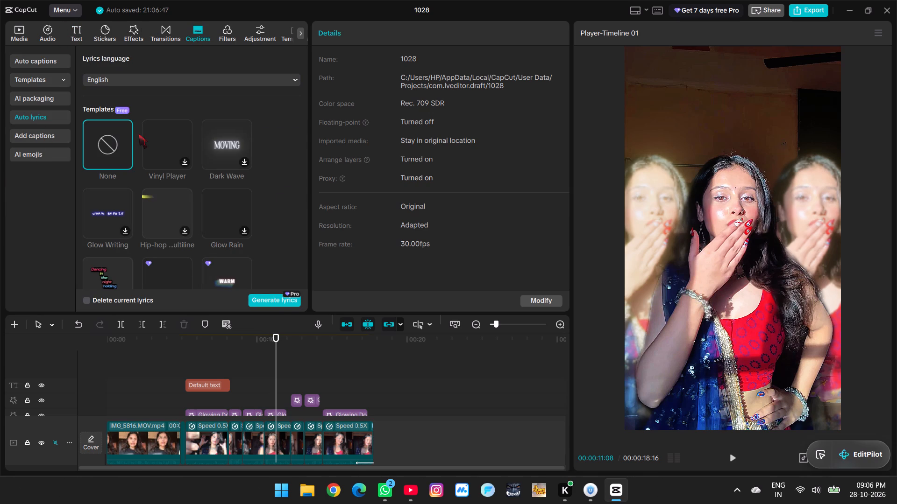
# Try the Dark Wave, Vinyl Player, rainbow-coloured and Blupink Duet lyrics templates.
pyautogui.click(222, 137)
pyautogui.click(164, 131)
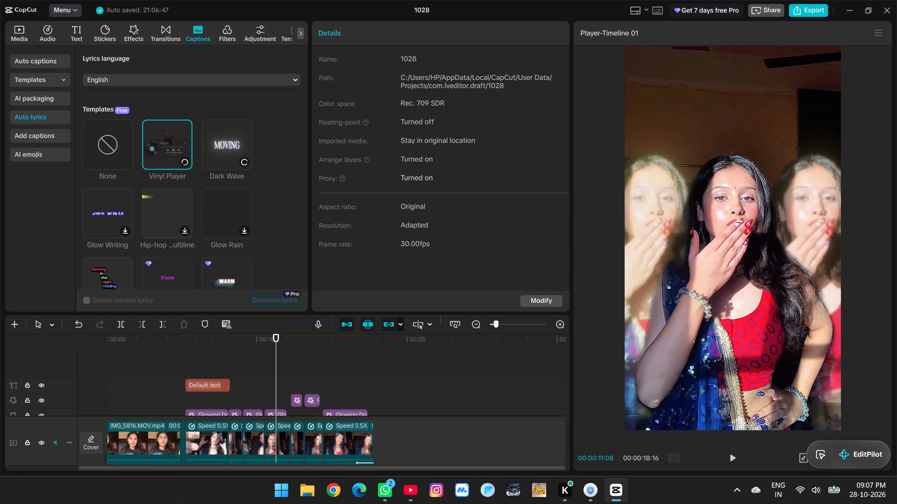
pyautogui.scroll(2, 164, 131)
pyautogui.scroll(-1, 158, 204)
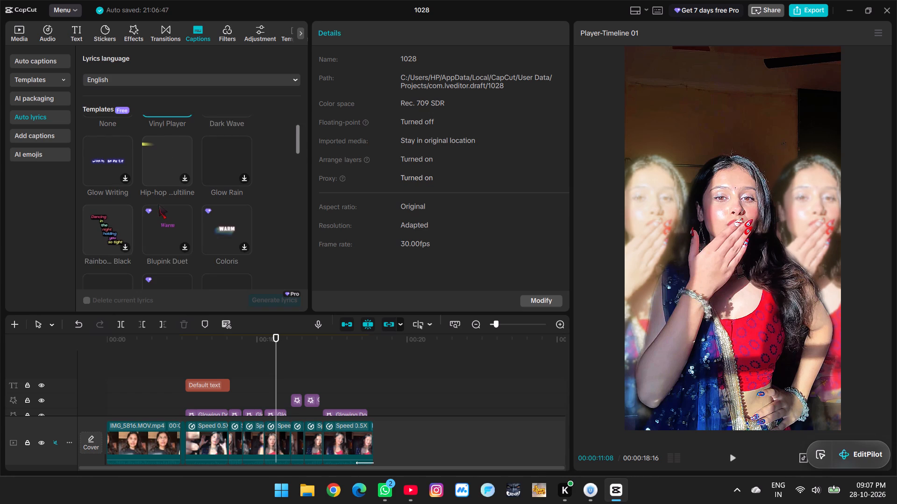
pyautogui.scroll(-1, 158, 204)
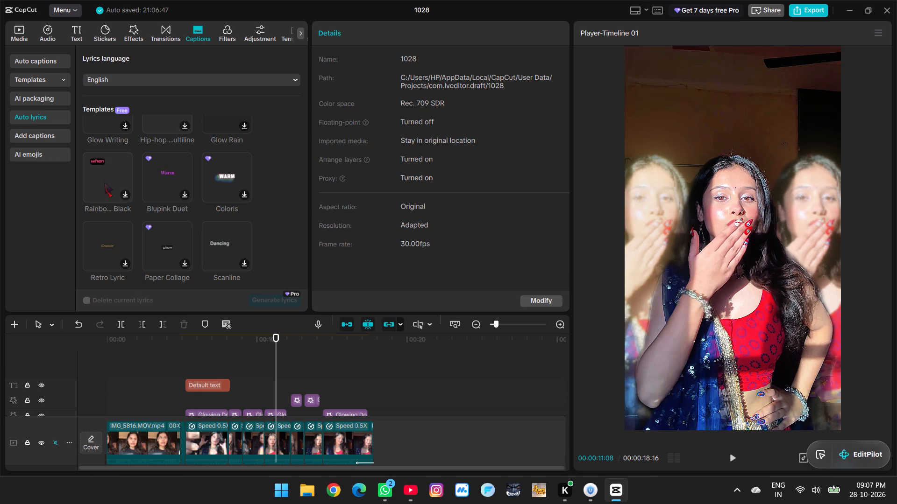
pyautogui.click(104, 182)
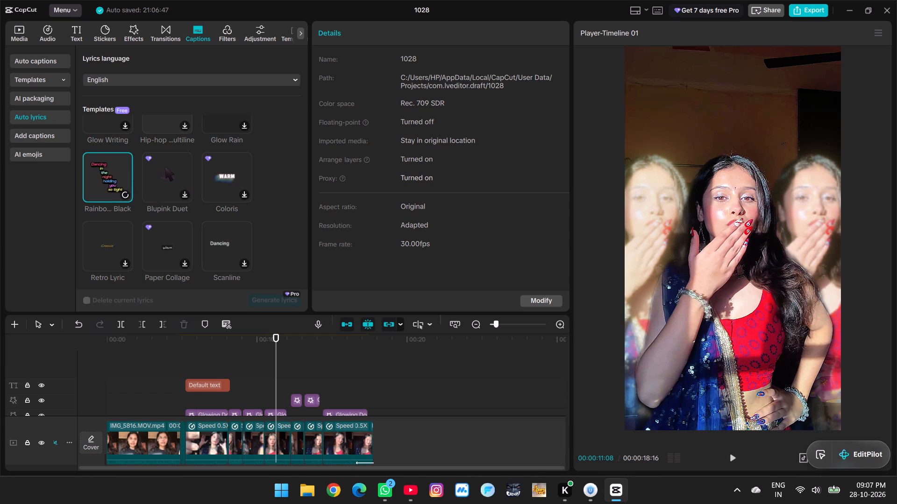
pyautogui.click(165, 167)
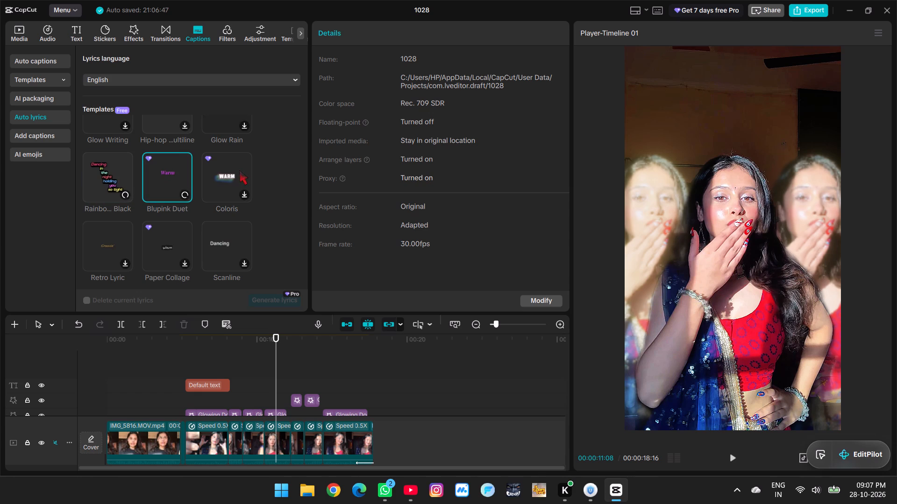
pyautogui.scroll(3, 239, 170)
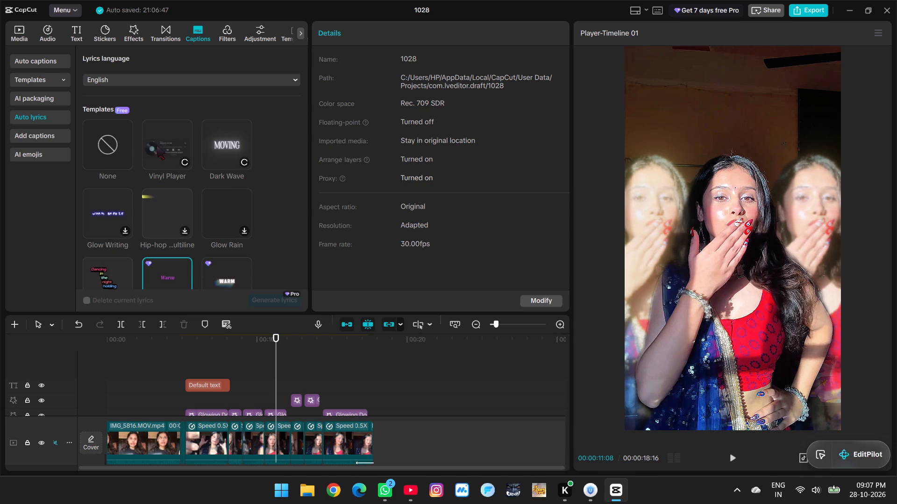
pyautogui.scroll(-1, 181, 175)
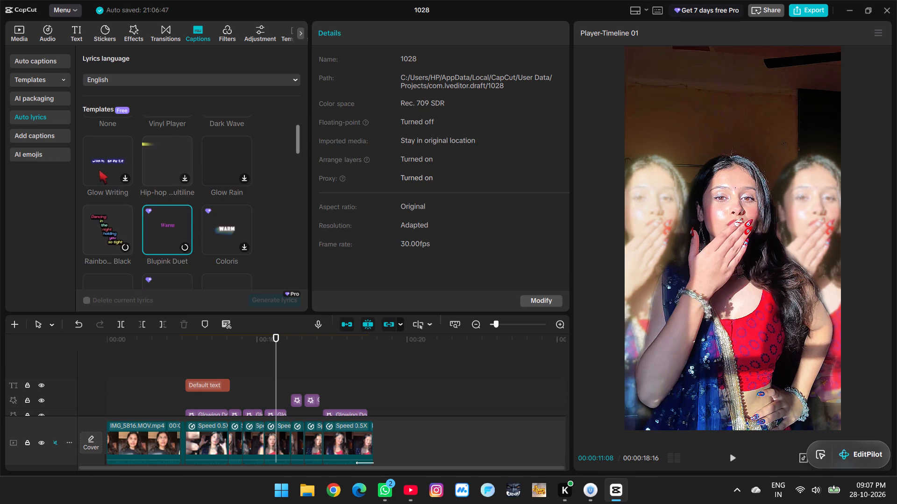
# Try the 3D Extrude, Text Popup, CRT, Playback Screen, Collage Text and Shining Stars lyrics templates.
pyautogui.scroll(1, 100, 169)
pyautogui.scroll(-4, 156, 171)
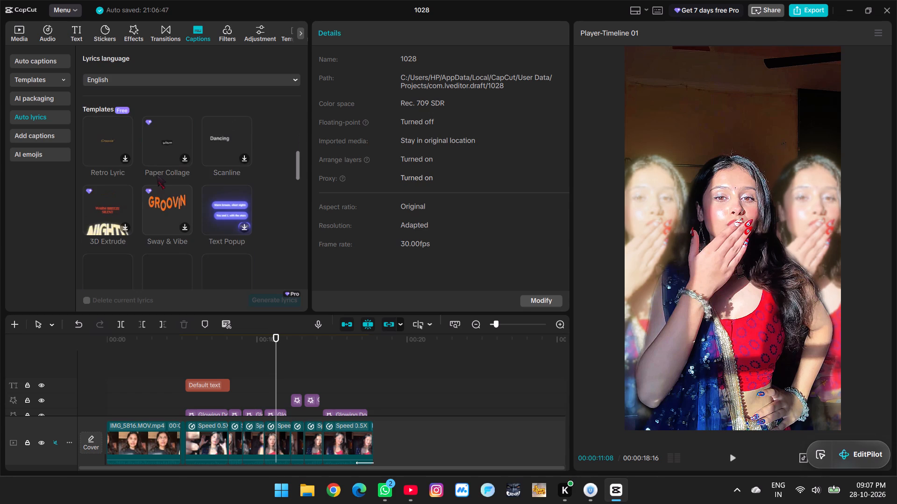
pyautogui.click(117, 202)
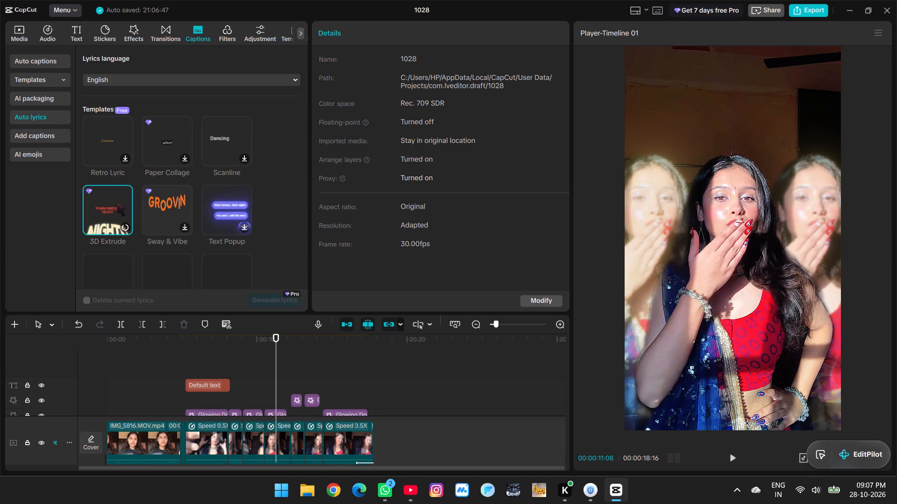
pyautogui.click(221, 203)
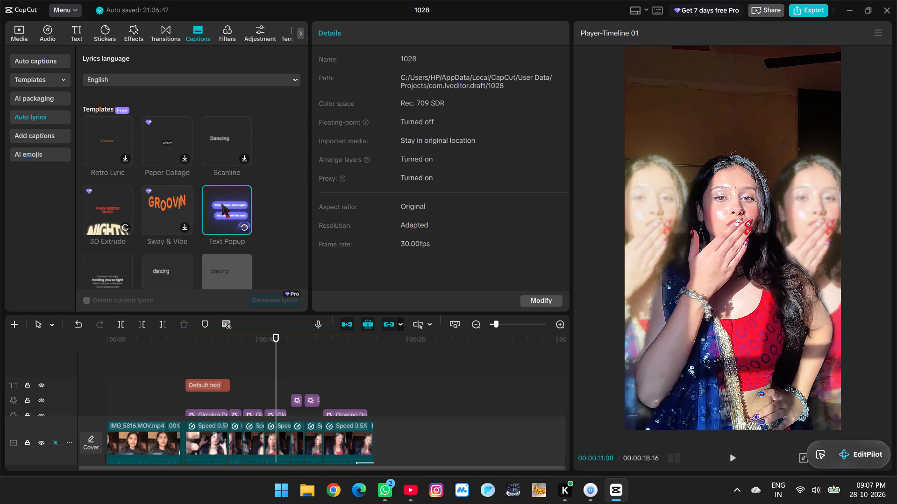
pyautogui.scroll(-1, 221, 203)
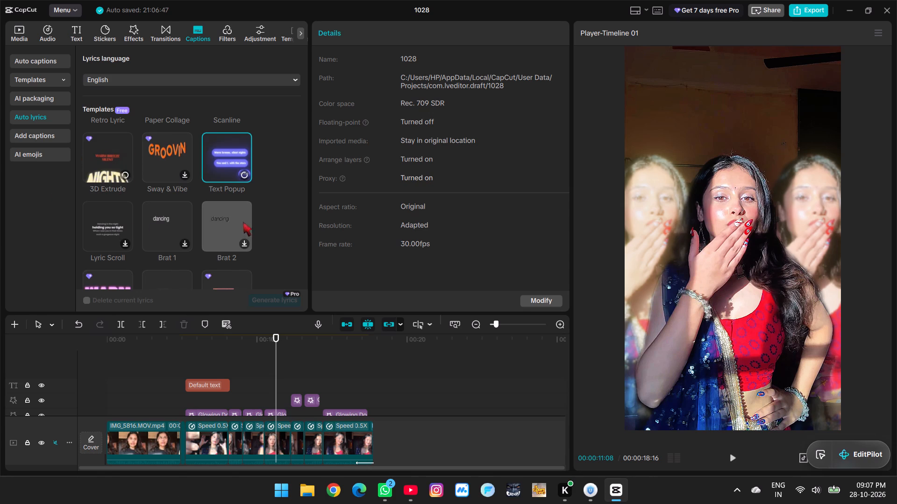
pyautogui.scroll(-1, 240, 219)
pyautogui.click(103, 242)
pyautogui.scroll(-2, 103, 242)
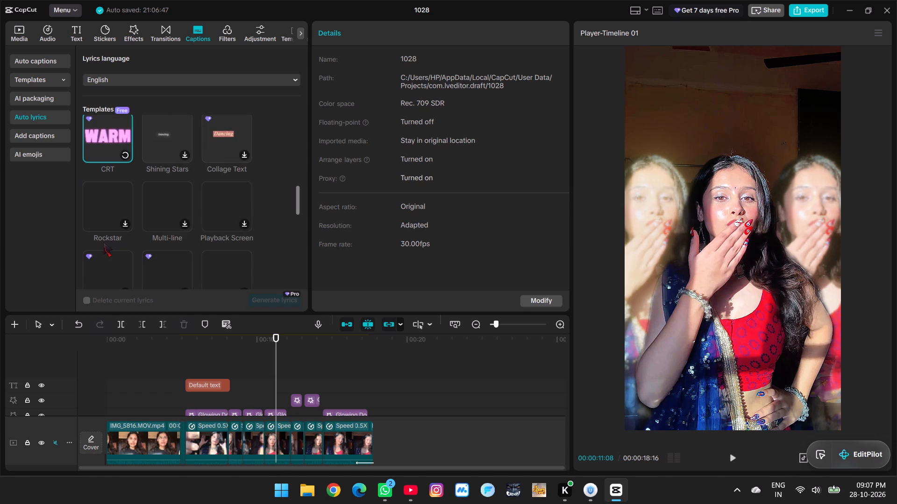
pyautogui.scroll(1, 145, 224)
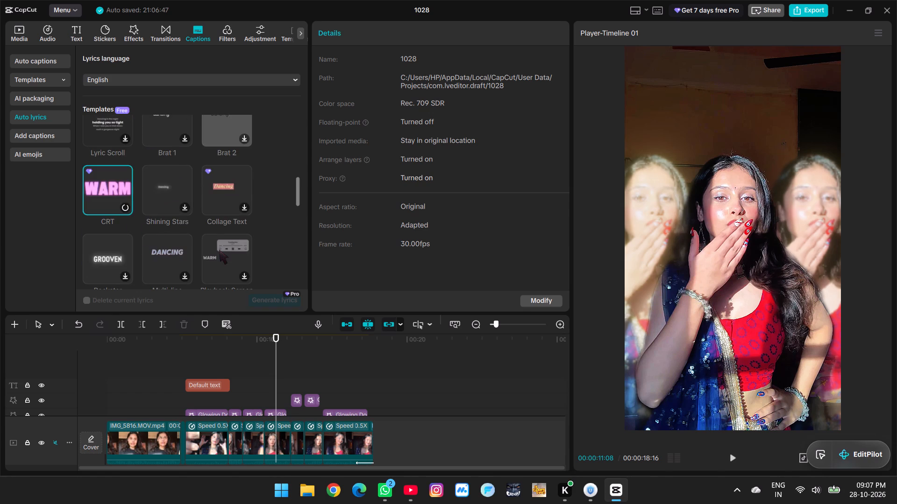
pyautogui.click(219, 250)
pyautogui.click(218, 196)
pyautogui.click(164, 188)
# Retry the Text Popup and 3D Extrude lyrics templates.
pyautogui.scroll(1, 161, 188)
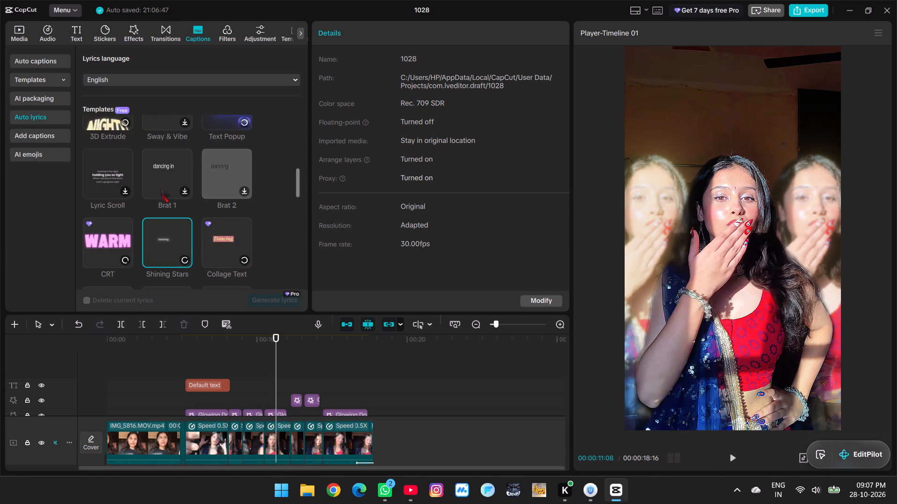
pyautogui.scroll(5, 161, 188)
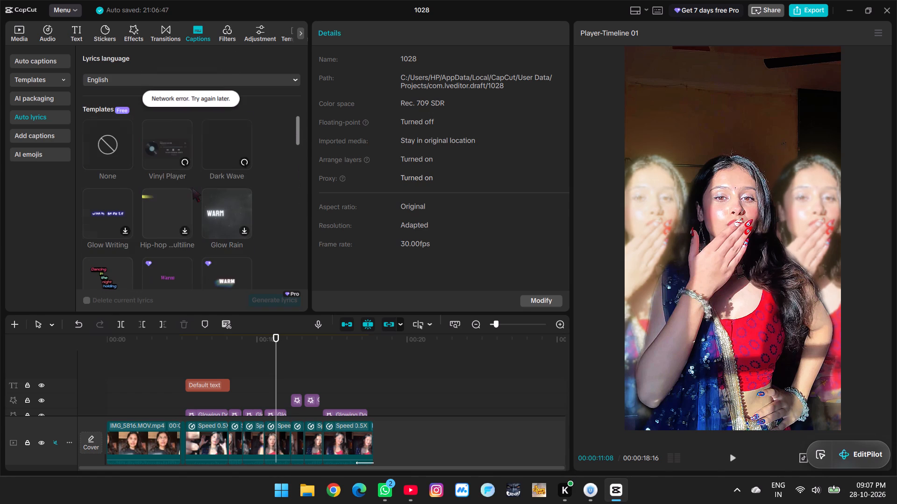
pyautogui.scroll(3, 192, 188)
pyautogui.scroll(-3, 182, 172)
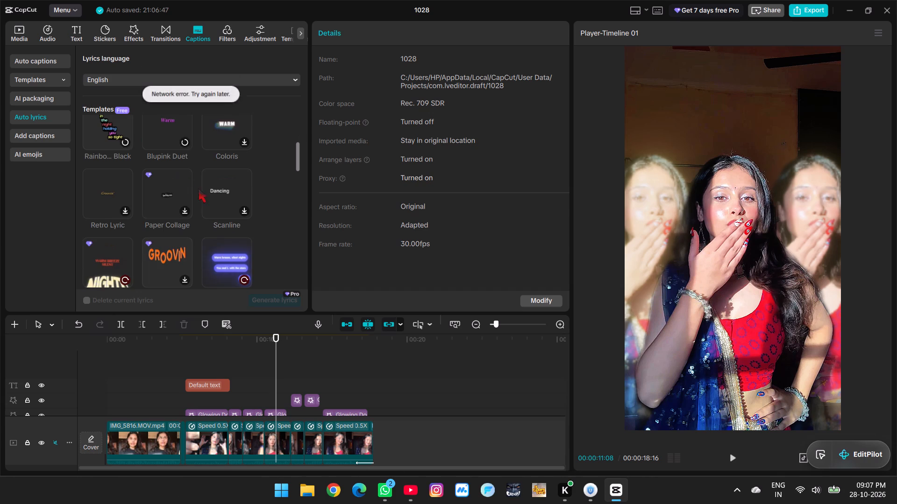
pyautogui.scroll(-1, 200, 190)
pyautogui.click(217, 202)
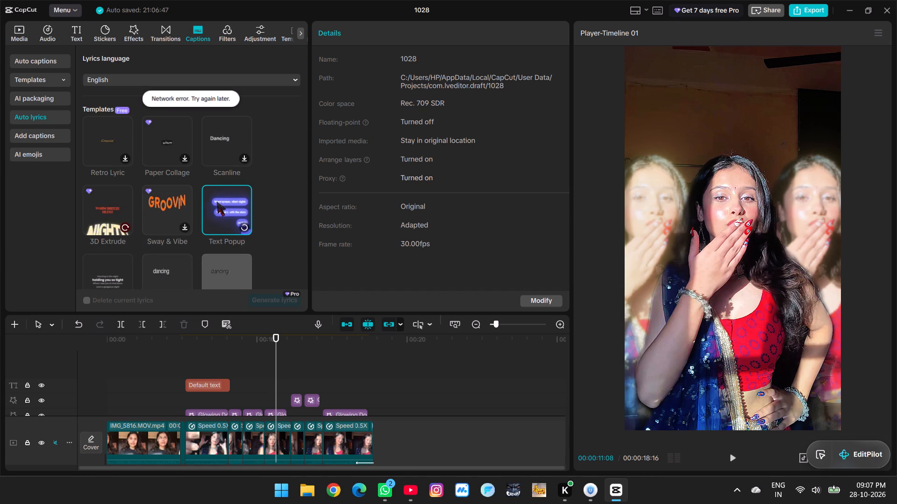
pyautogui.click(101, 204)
# Browse the whole range of Auto lyrics templates for a suitable lyrics style.
pyautogui.scroll(4, 118, 204)
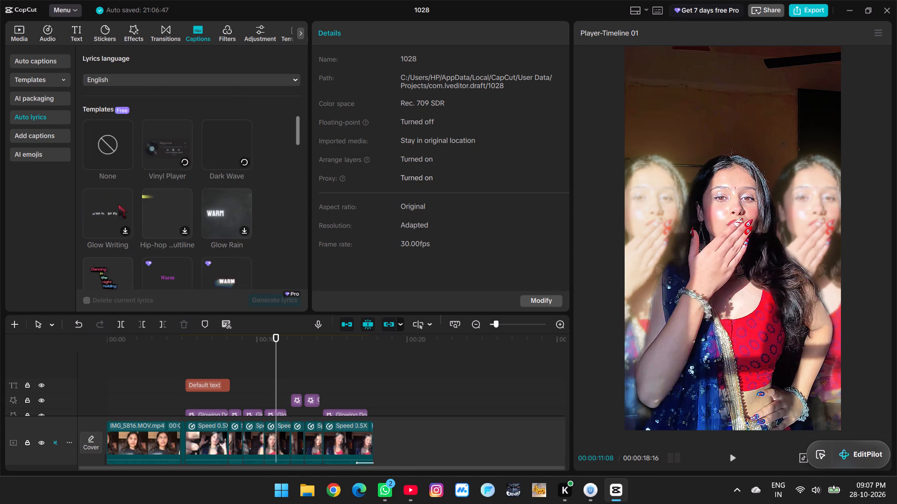
pyautogui.scroll(1, 118, 204)
pyautogui.scroll(-2, 118, 204)
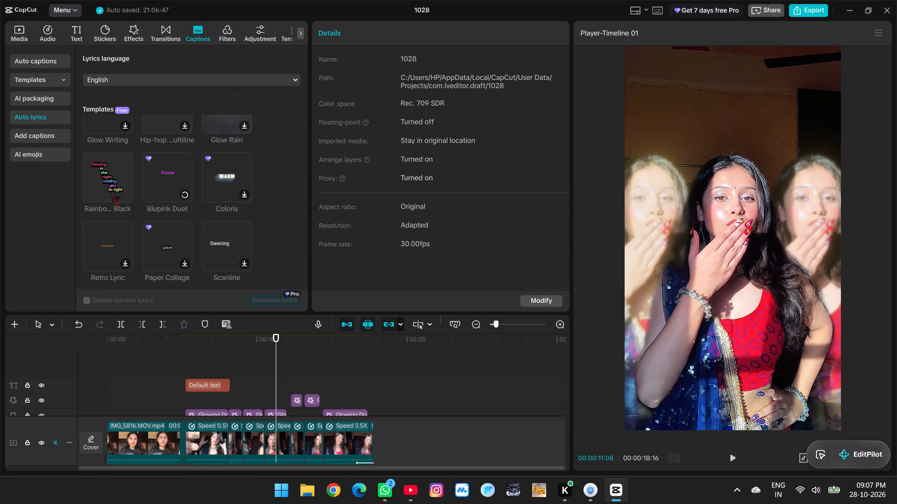
pyautogui.scroll(-4, 111, 190)
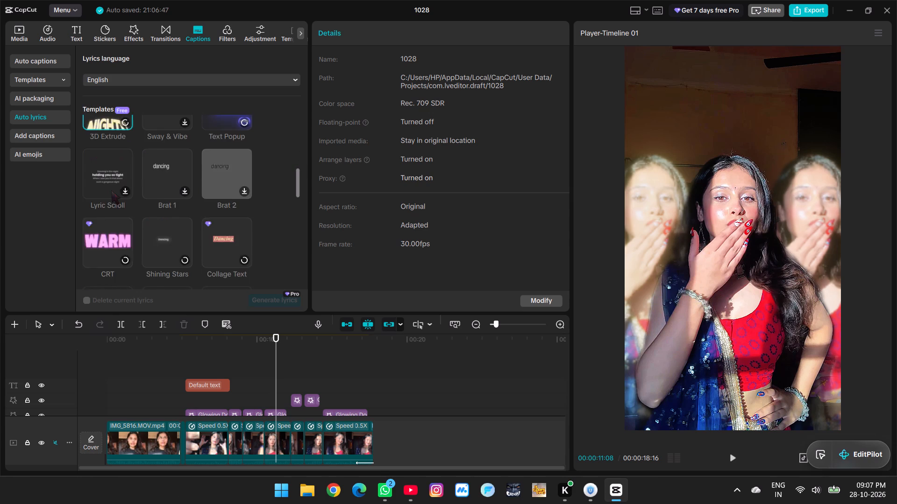
pyautogui.scroll(-5, 111, 190)
pyautogui.scroll(2, 111, 190)
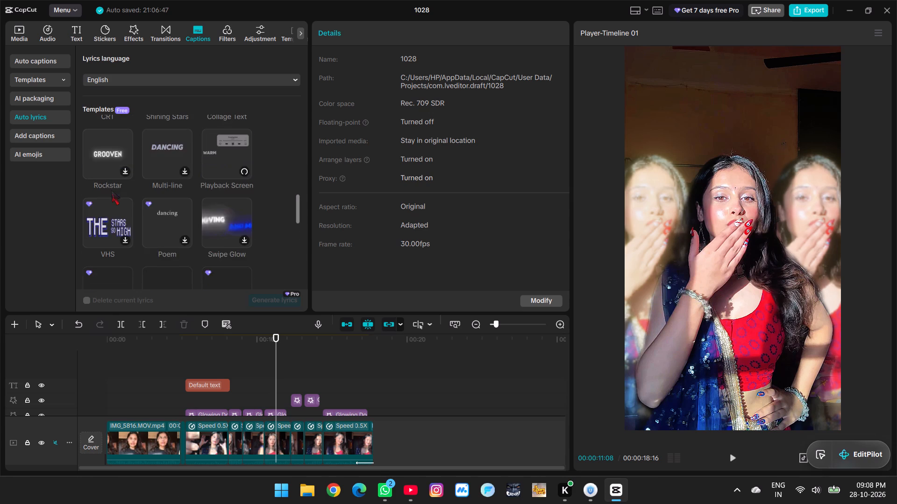
pyautogui.scroll(-10, 111, 190)
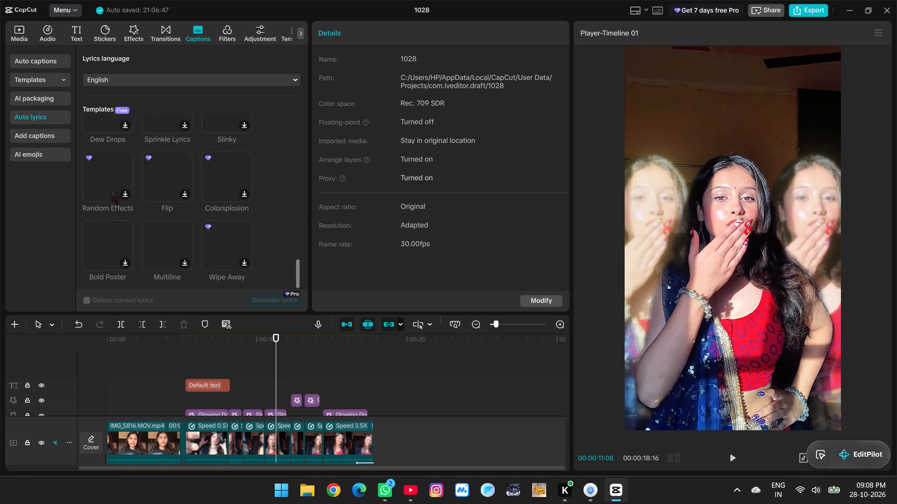
pyautogui.scroll(18, 111, 190)
pyautogui.scroll(3, 163, 222)
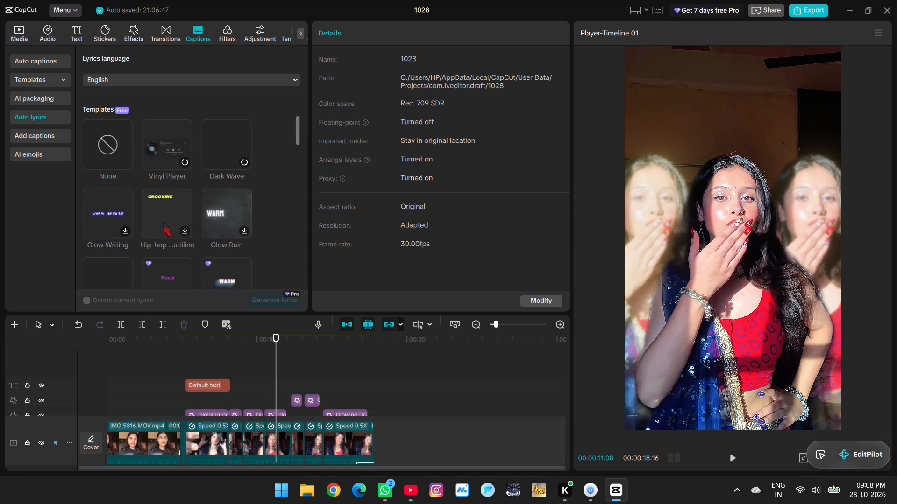
pyautogui.scroll(-1, 163, 222)
# Check the connection in the Urban VPN app, then return to the CapCut timeline.
pyautogui.click(596, 492)
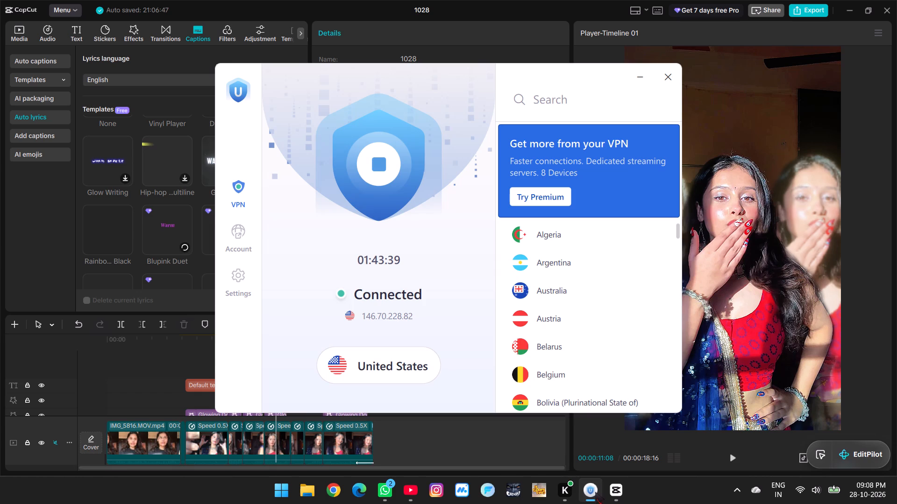
pyautogui.click(190, 341)
# Move the playhead to about 00:00:08:03 and delete the Default text clip from the timeline.
pyautogui.moveTo(190, 341); pyautogui.dragTo(229, 344)
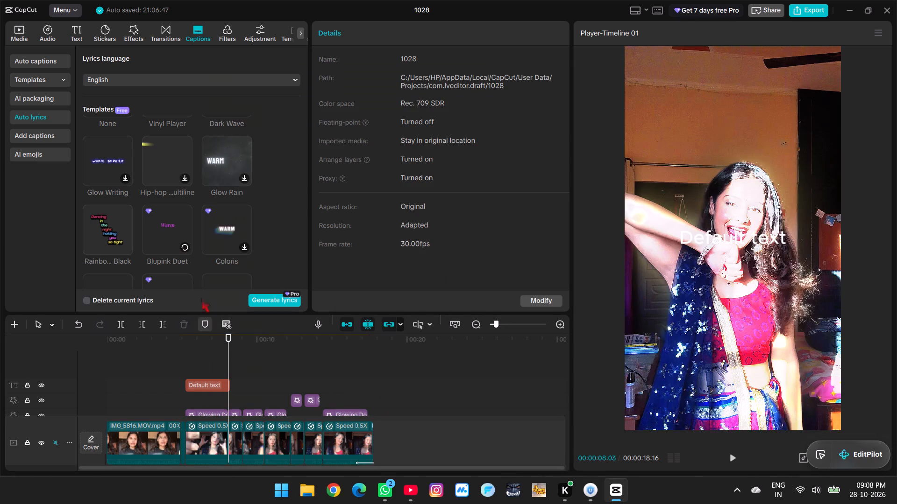
pyautogui.scroll(3, 147, 184)
pyautogui.scroll(-1, 114, 215)
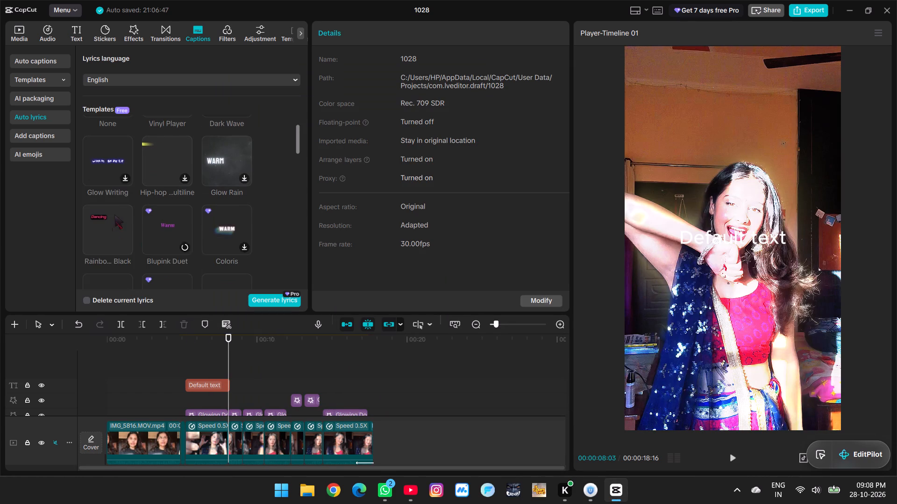
pyautogui.scroll(-1, 121, 217)
pyautogui.click(203, 384)
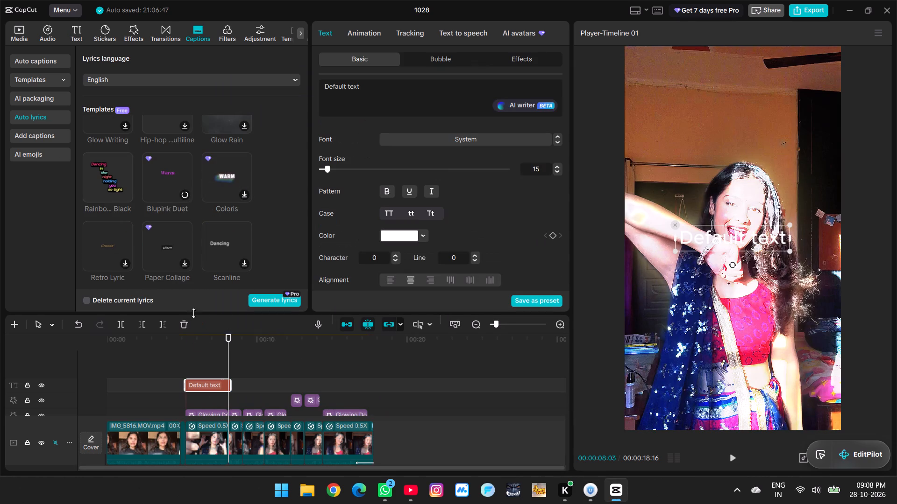
pyautogui.click(186, 326)
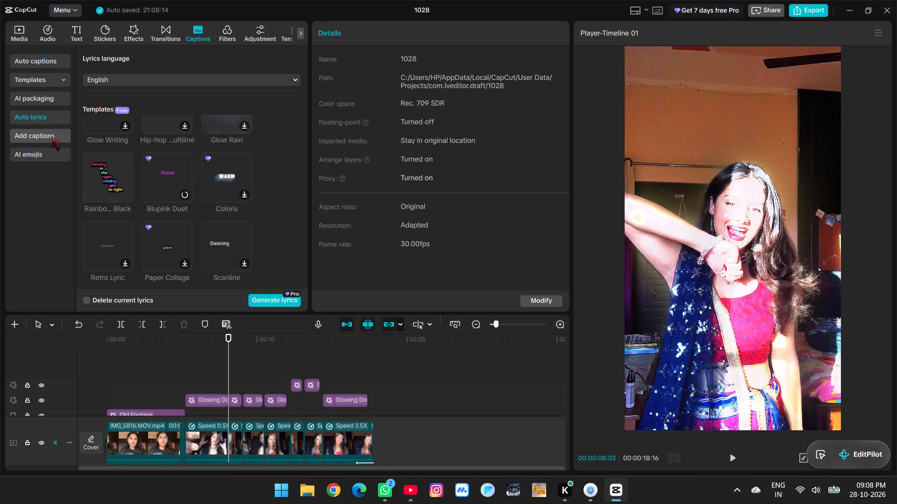
# Select the multicoloured rainbow-and-black lyrics template and play its preview.
pyautogui.click(103, 168)
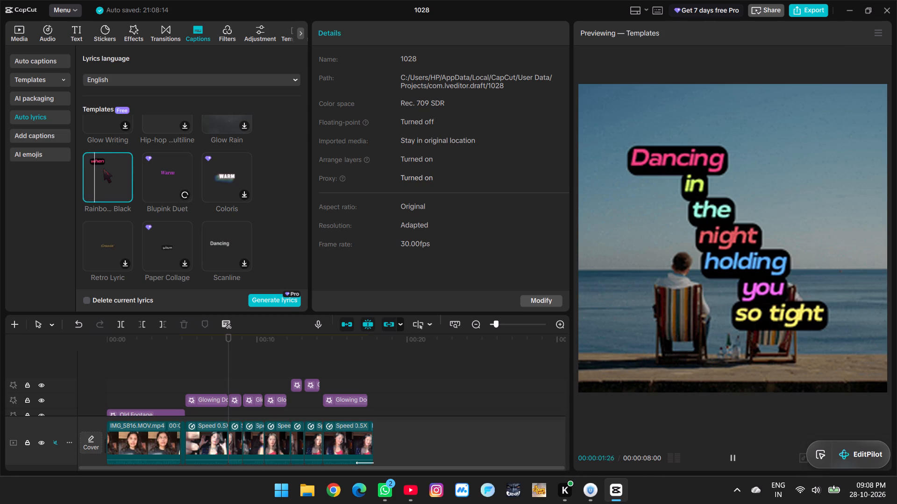
pyautogui.press('space')
pyautogui.moveTo(103, 169); pyautogui.dragTo(158, 284)
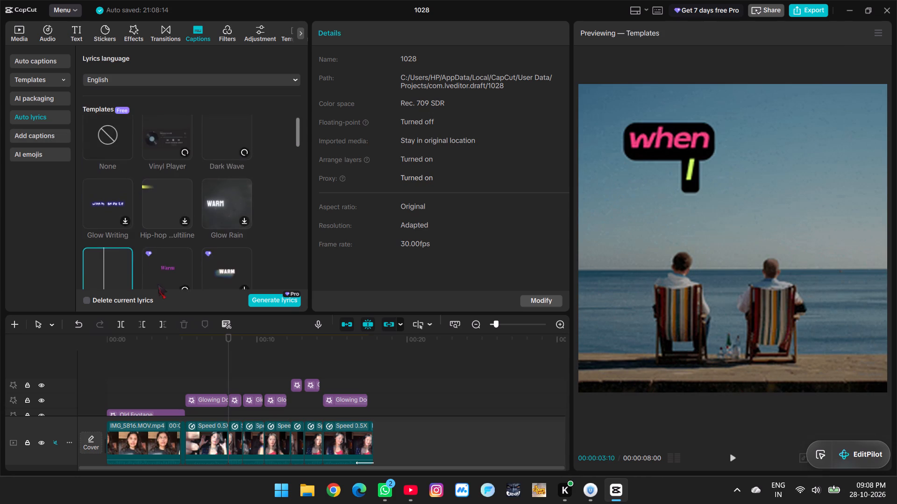
pyautogui.moveTo(158, 284); pyautogui.dragTo(174, 301)
# Browse the other Auto lyrics templates to compare them with the rainbow-and-black style.
pyautogui.scroll(3, 154, 237)
pyautogui.scroll(-3, 151, 222)
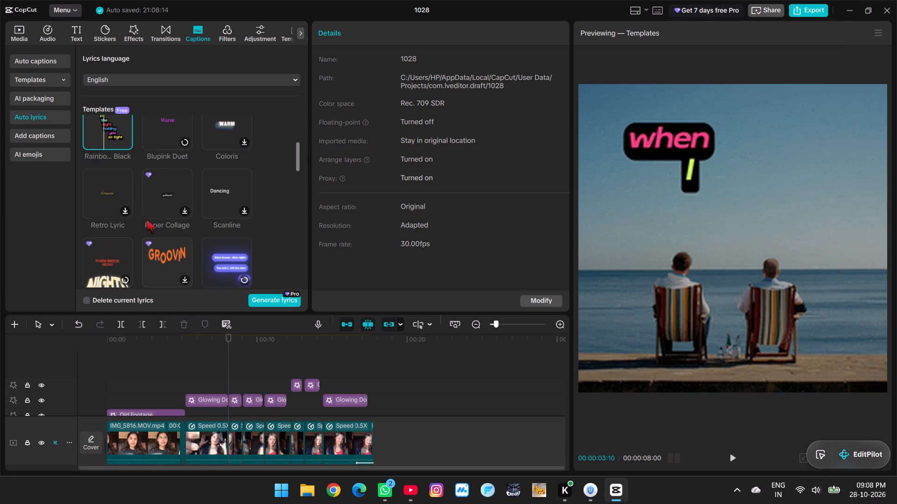
pyautogui.scroll(-2, 146, 219)
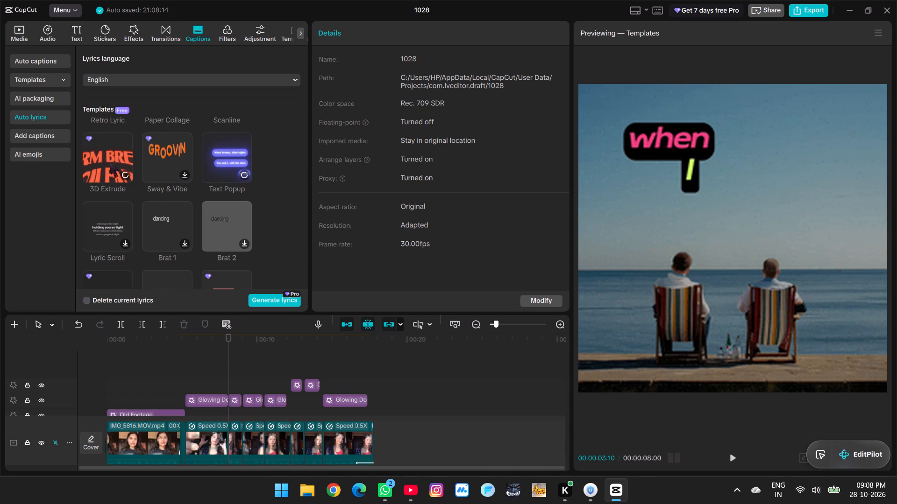
pyautogui.scroll(4, 156, 184)
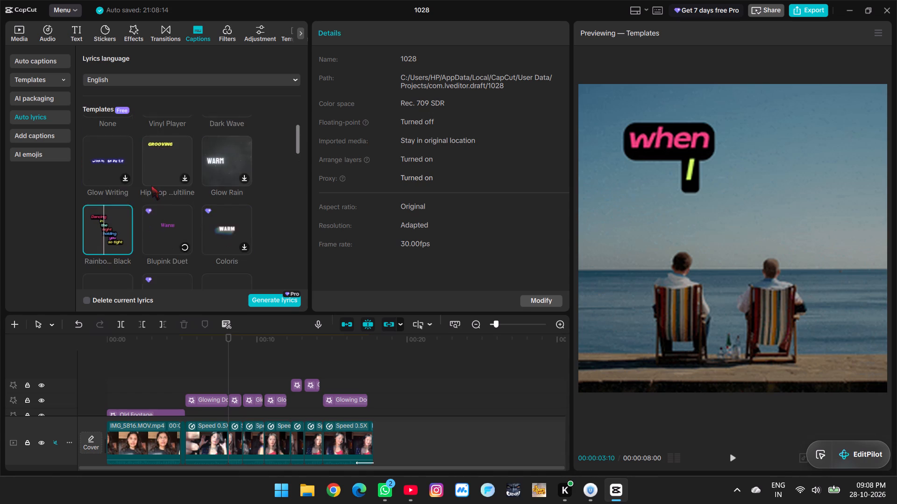
pyautogui.scroll(2, 151, 186)
pyautogui.scroll(-1, 134, 200)
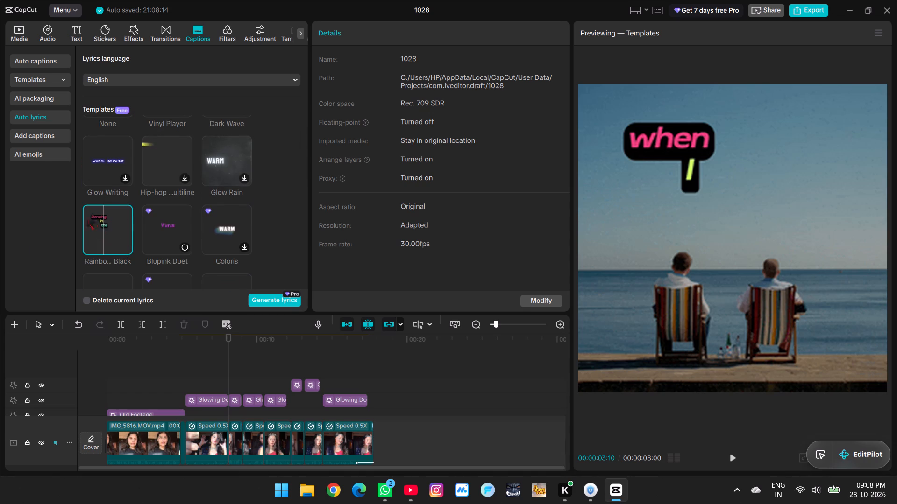
pyautogui.moveTo(96, 224); pyautogui.dragTo(167, 274)
pyautogui.scroll(3, 104, 204)
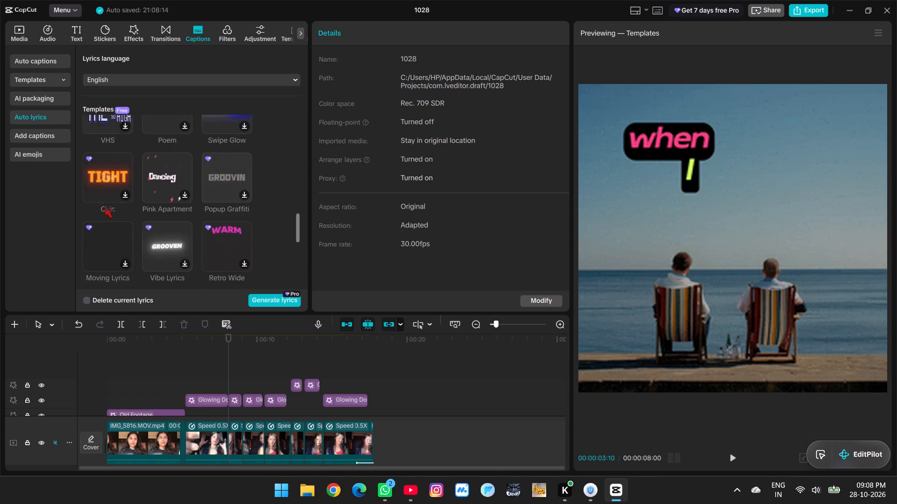
pyautogui.scroll(9, 104, 204)
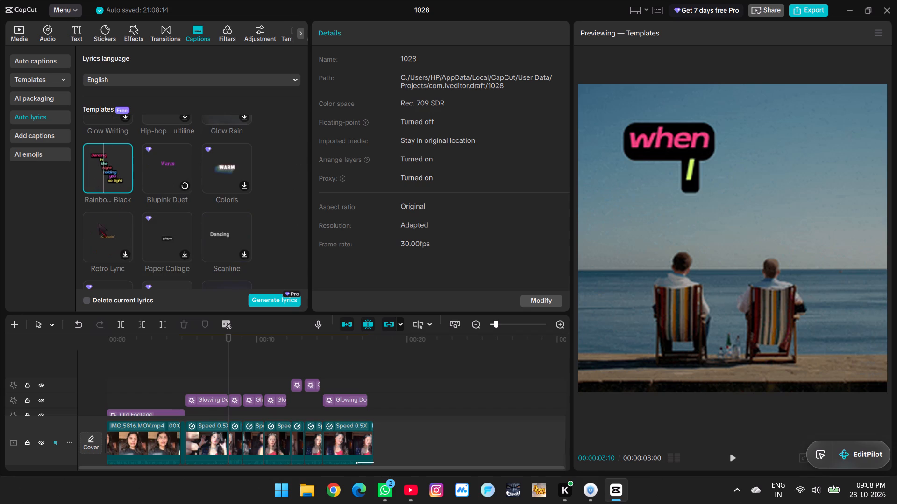
# Replay the rainbow-and-black lyrics template's preview from several points to examine its word animation.
pyautogui.moveTo(106, 160); pyautogui.dragTo(121, 172)
pyautogui.click(118, 175)
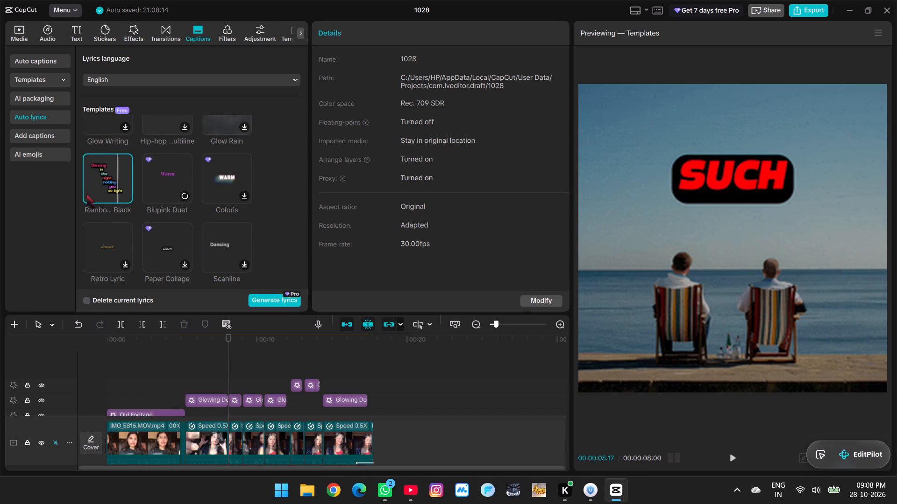
pyautogui.doubleClick(95, 182)
pyautogui.rightClick(95, 182)
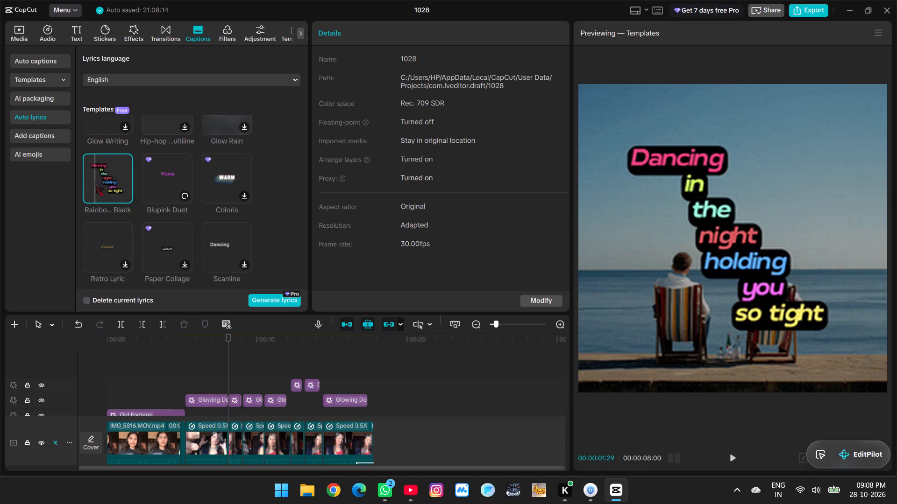
pyautogui.press('space')
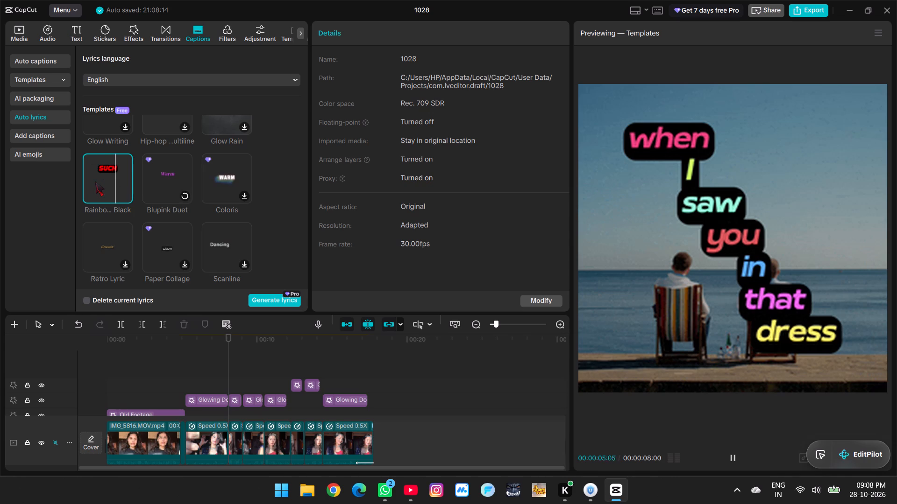
pyautogui.press('space')
pyautogui.scroll(2, 130, 189)
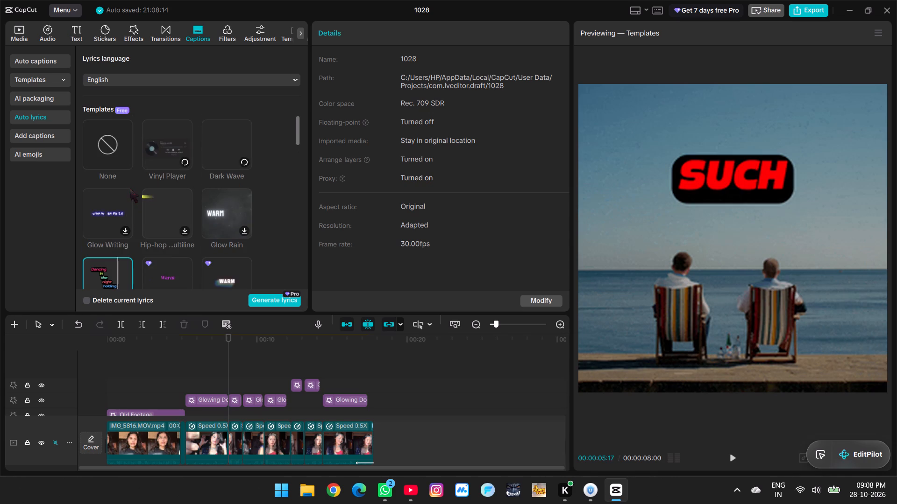
pyautogui.scroll(-1, 113, 260)
pyautogui.click(91, 236)
pyautogui.press('space')
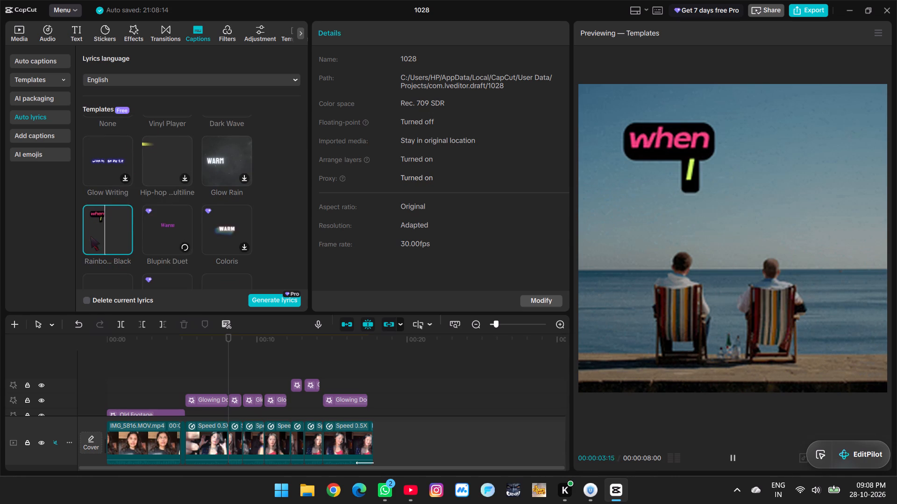
pyautogui.press('space')
pyautogui.scroll(1, 147, 235)
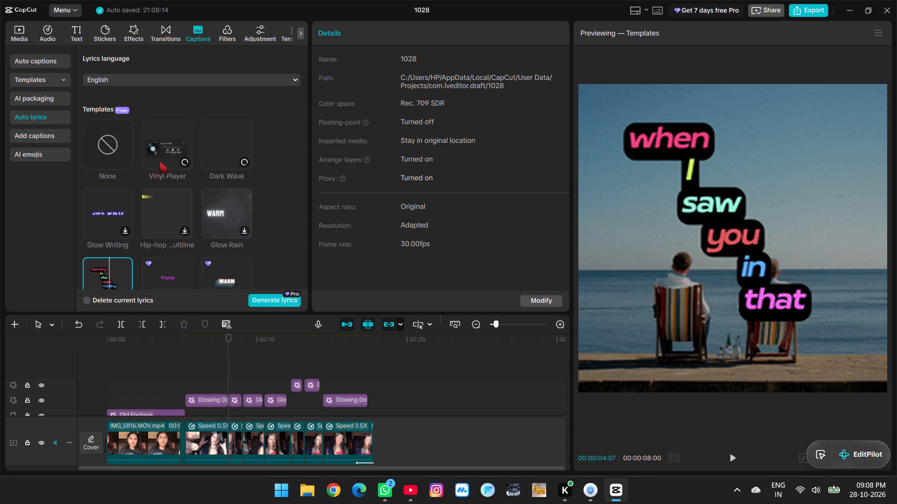
# Preview the Vinyl Player and Dark Wave templates in Auto lyrics.
pyautogui.click(161, 147)
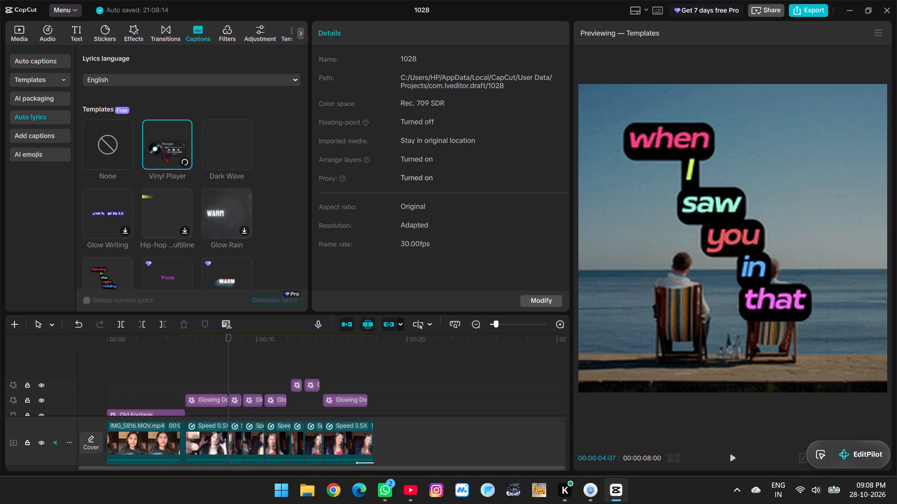
pyautogui.click(220, 144)
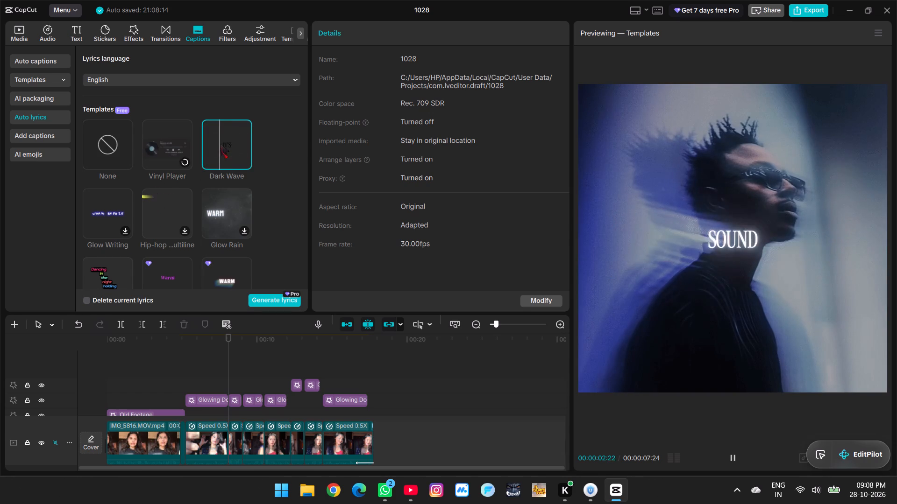
pyautogui.press('space')
pyautogui.press('space')
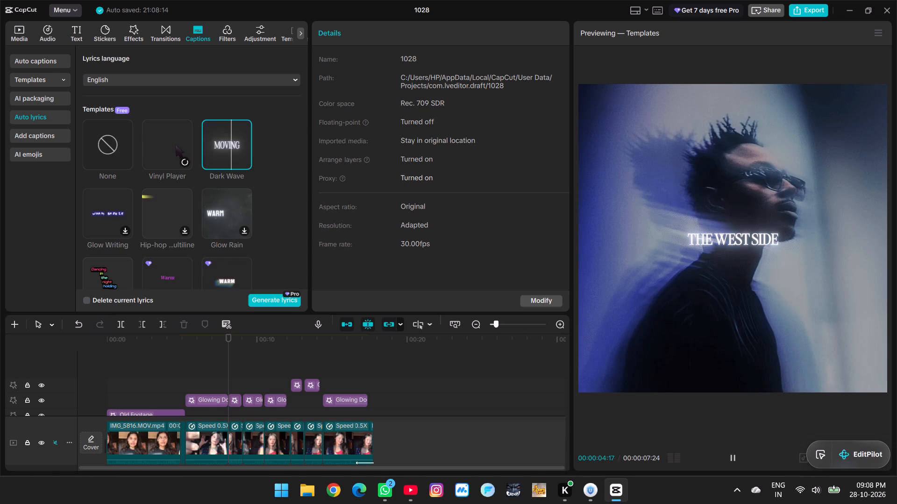
# Browse the remaining Auto lyrics templates and check which lyrics languages are offered.
pyautogui.scroll(-3, 164, 147)
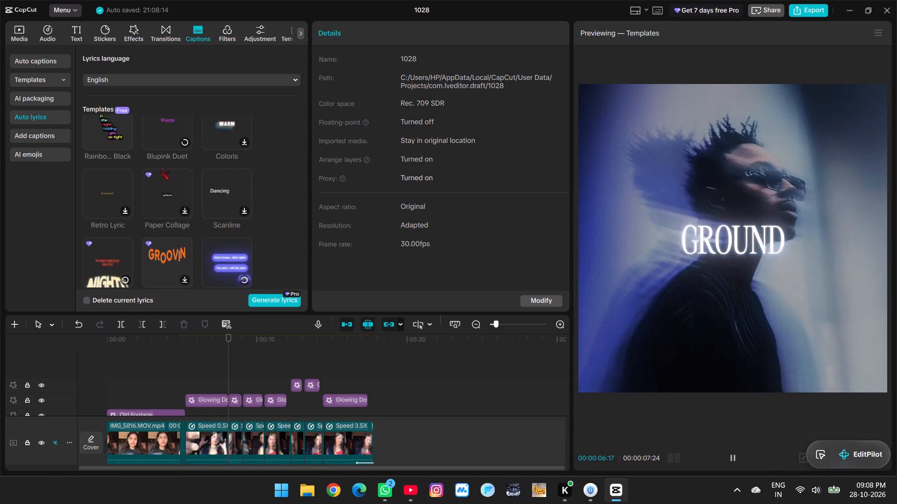
pyautogui.click(133, 80)
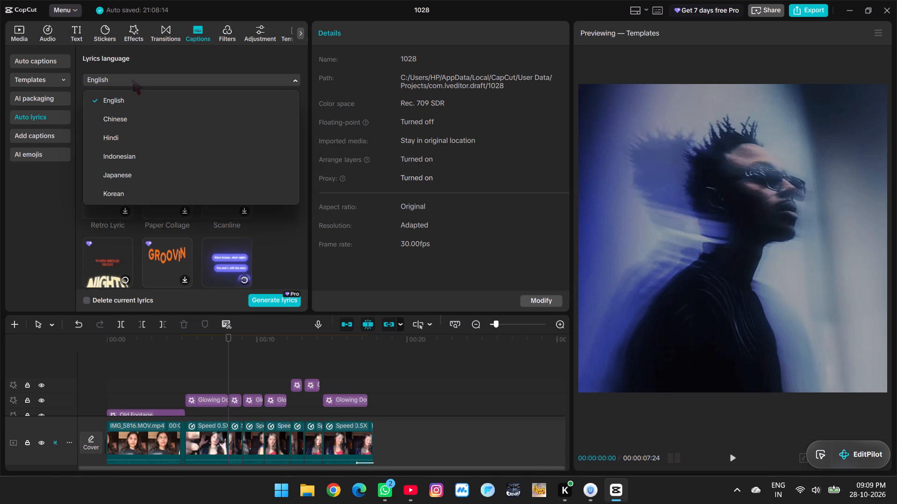
pyautogui.click(133, 80)
pyautogui.scroll(-1, 140, 257)
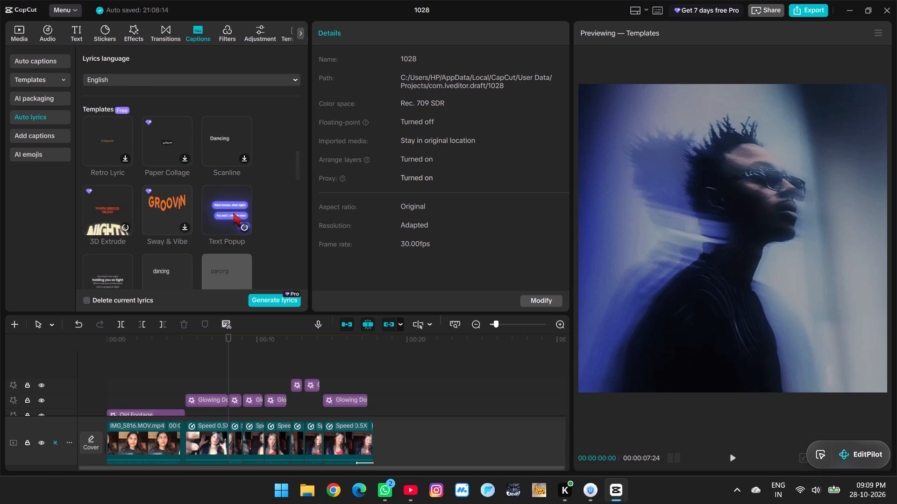
pyautogui.scroll(-1, 233, 213)
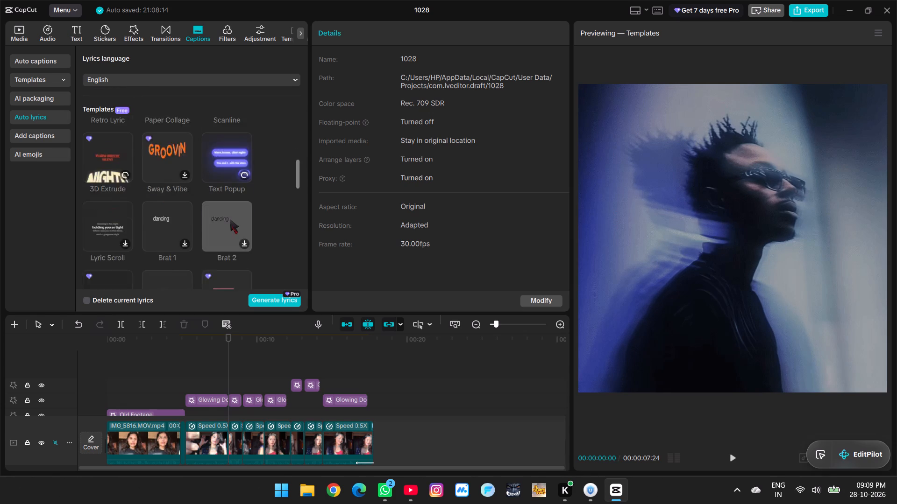
pyautogui.scroll(-1, 230, 219)
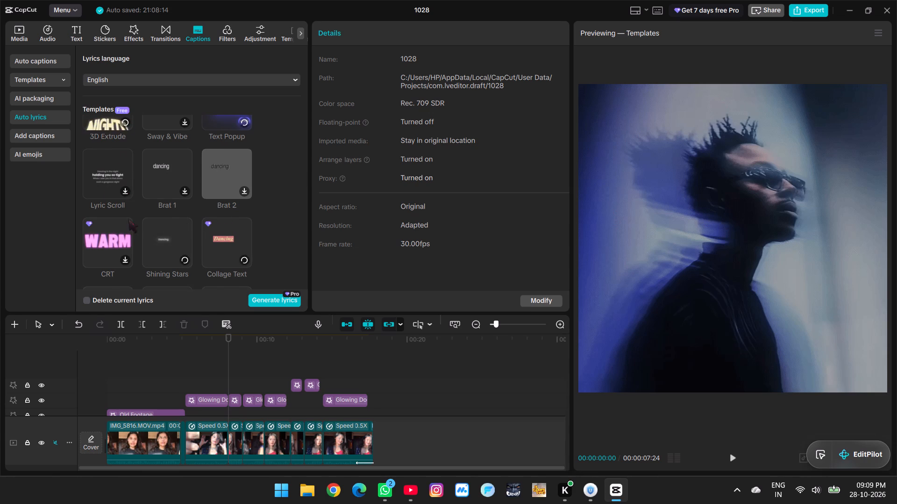
pyautogui.scroll(-4, 128, 222)
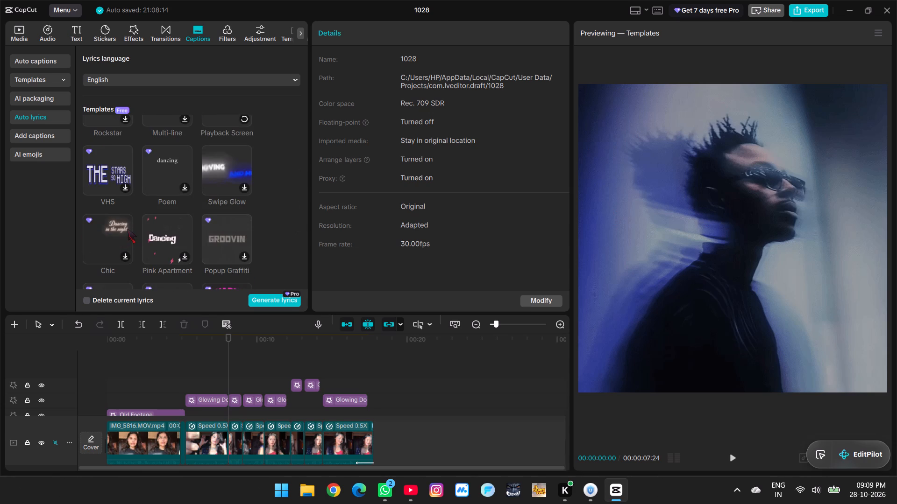
pyautogui.scroll(13, 128, 229)
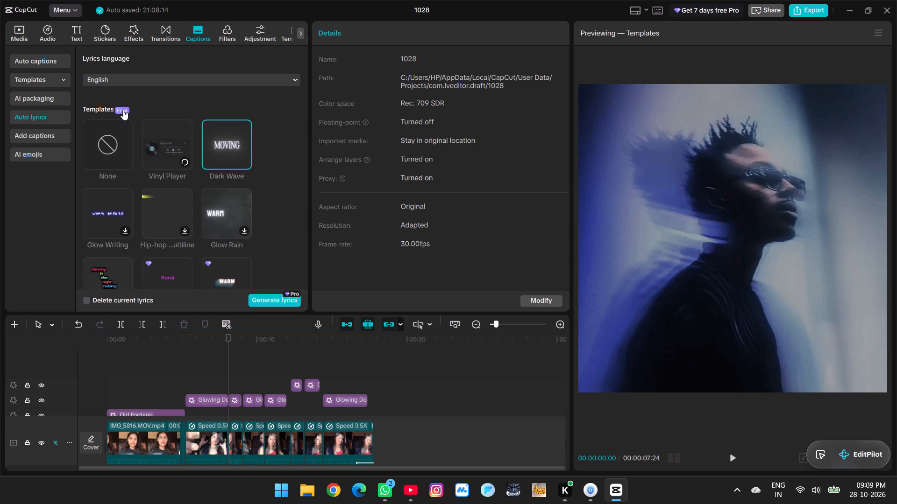
# Look through Add captions, AI packaging, the caption templates and the Auto captions options for bilingual and spoken languages.
pyautogui.click(36, 133)
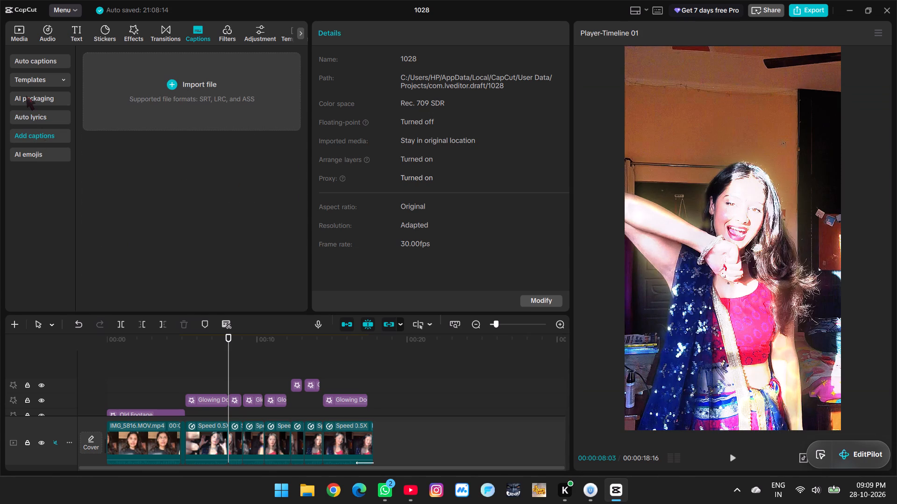
pyautogui.click(26, 96)
pyautogui.click(36, 75)
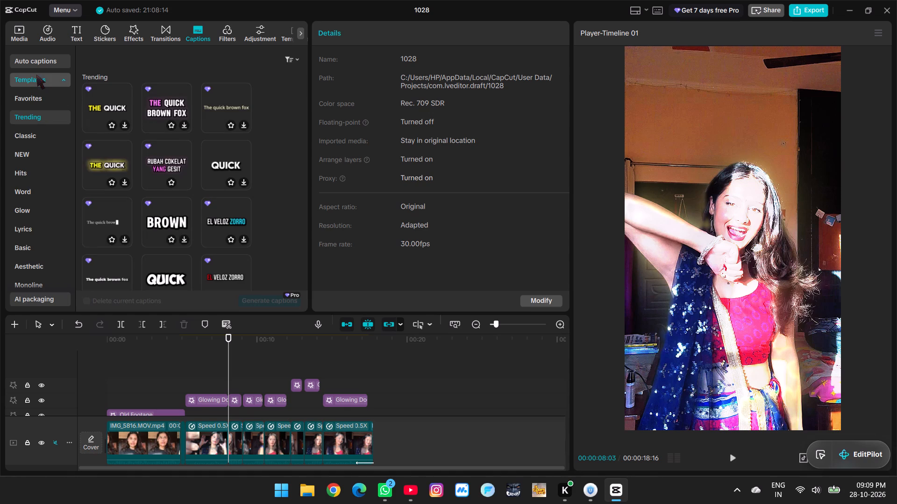
pyautogui.click(44, 64)
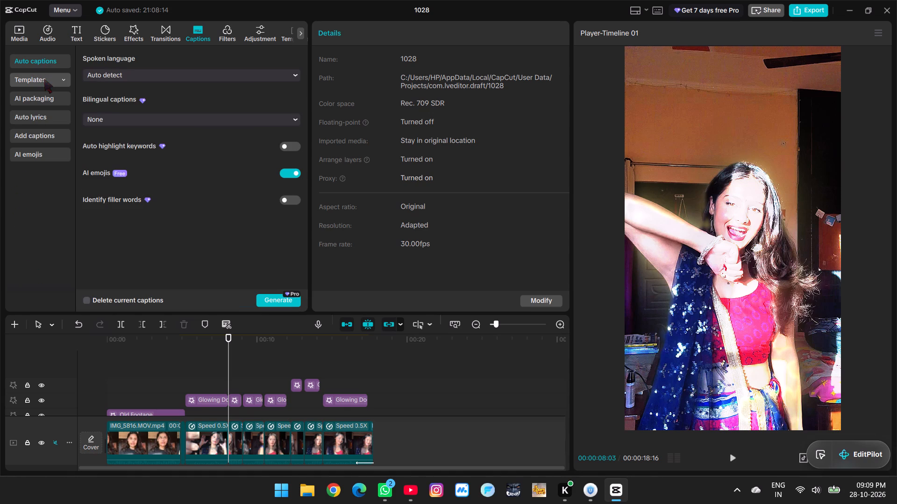
pyautogui.click(135, 120)
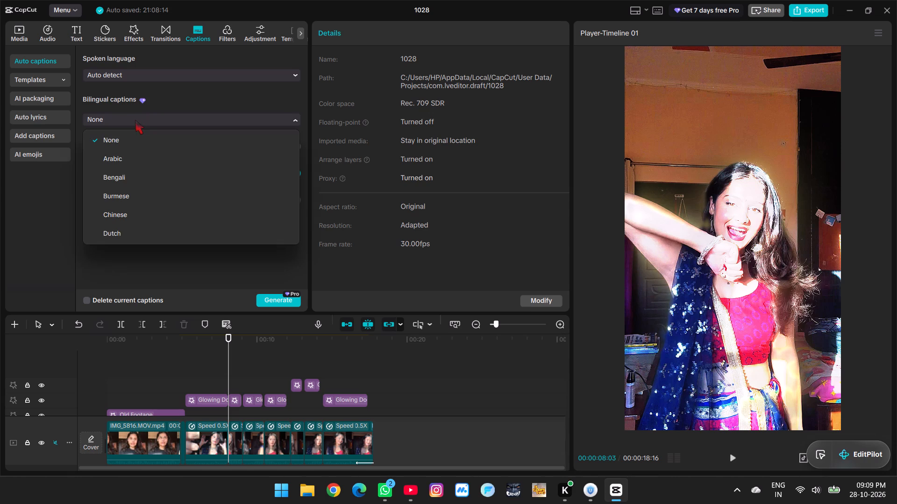
pyautogui.click(135, 118)
pyautogui.click(119, 64)
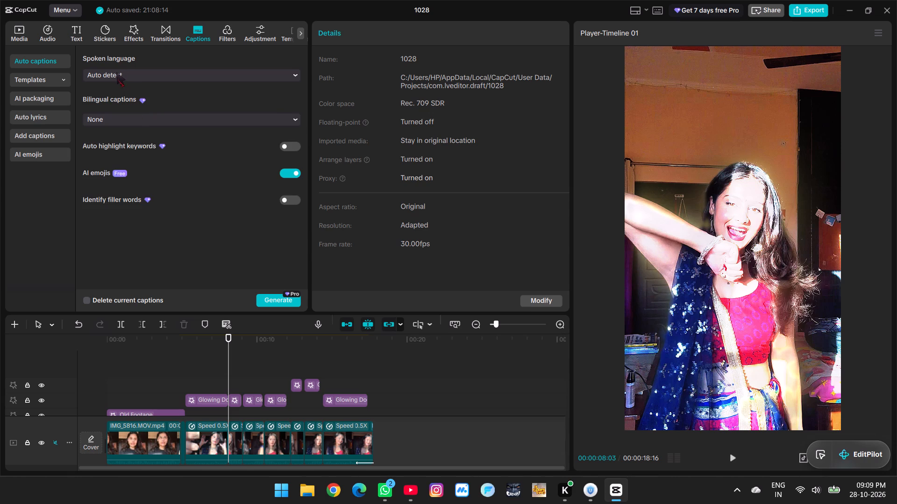
pyautogui.click(116, 72)
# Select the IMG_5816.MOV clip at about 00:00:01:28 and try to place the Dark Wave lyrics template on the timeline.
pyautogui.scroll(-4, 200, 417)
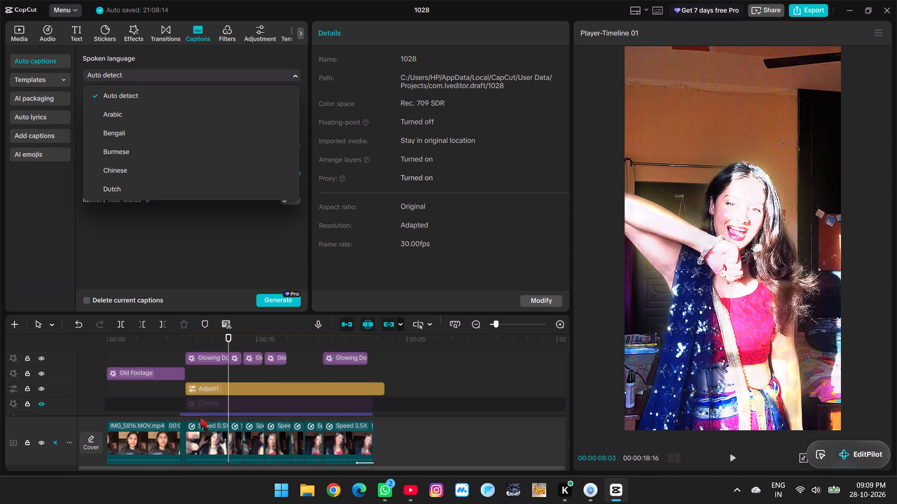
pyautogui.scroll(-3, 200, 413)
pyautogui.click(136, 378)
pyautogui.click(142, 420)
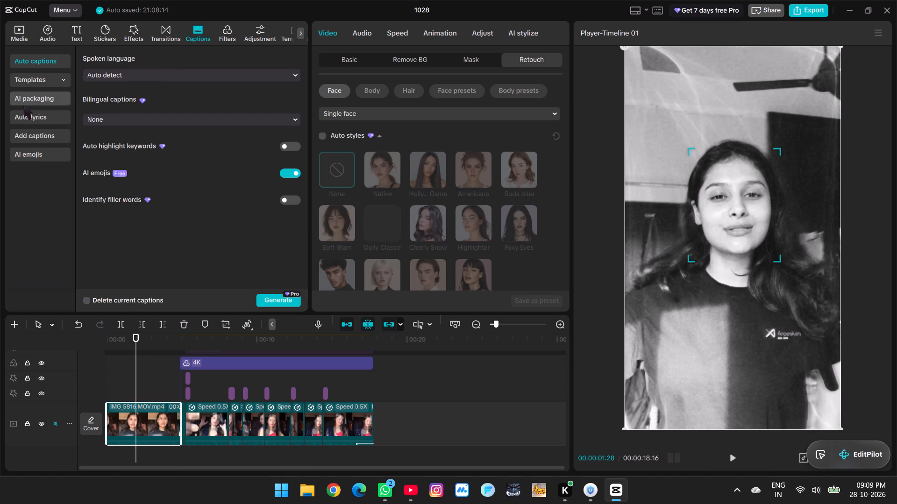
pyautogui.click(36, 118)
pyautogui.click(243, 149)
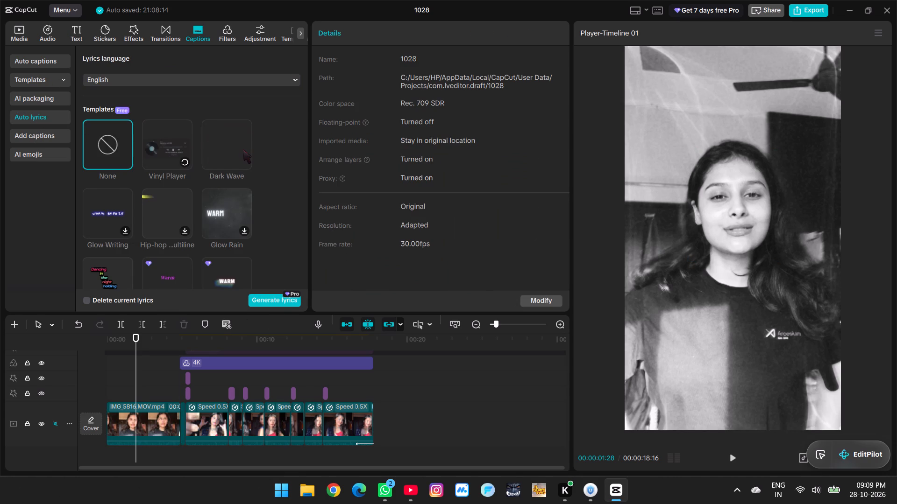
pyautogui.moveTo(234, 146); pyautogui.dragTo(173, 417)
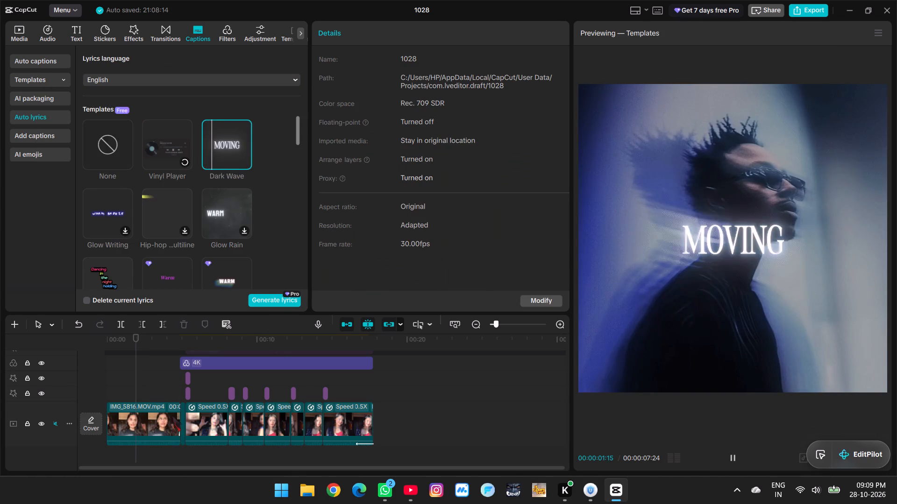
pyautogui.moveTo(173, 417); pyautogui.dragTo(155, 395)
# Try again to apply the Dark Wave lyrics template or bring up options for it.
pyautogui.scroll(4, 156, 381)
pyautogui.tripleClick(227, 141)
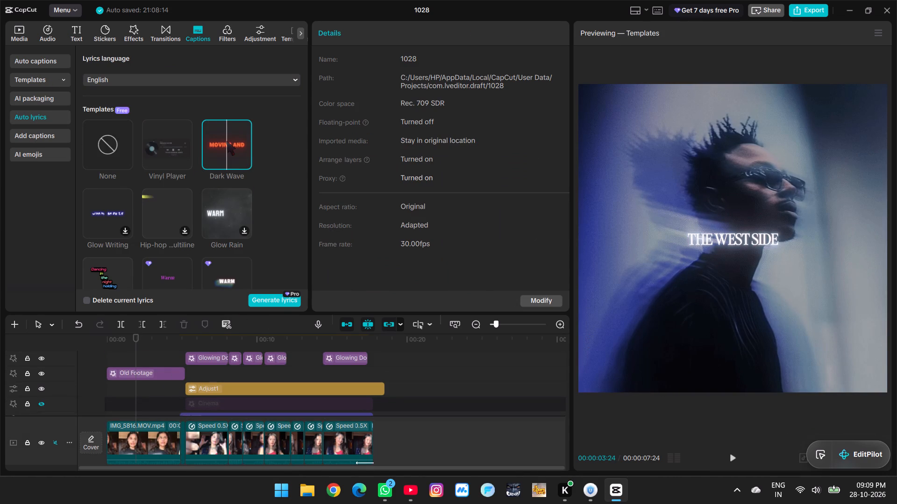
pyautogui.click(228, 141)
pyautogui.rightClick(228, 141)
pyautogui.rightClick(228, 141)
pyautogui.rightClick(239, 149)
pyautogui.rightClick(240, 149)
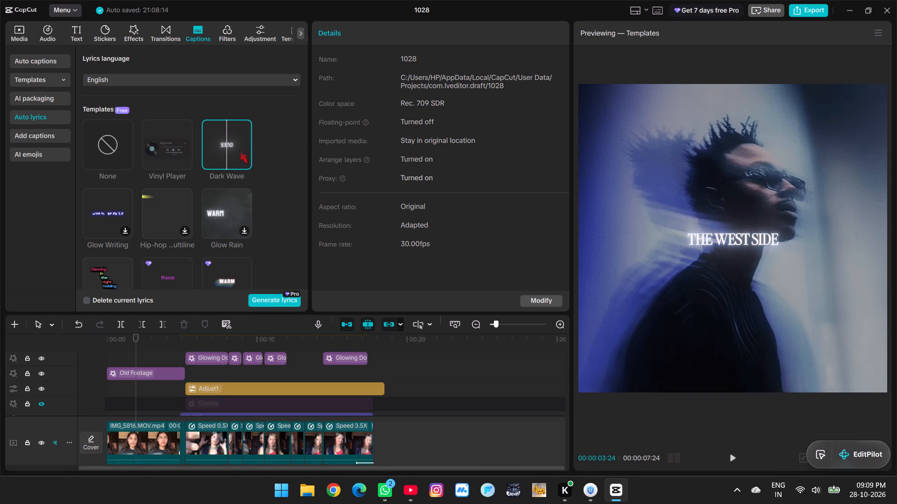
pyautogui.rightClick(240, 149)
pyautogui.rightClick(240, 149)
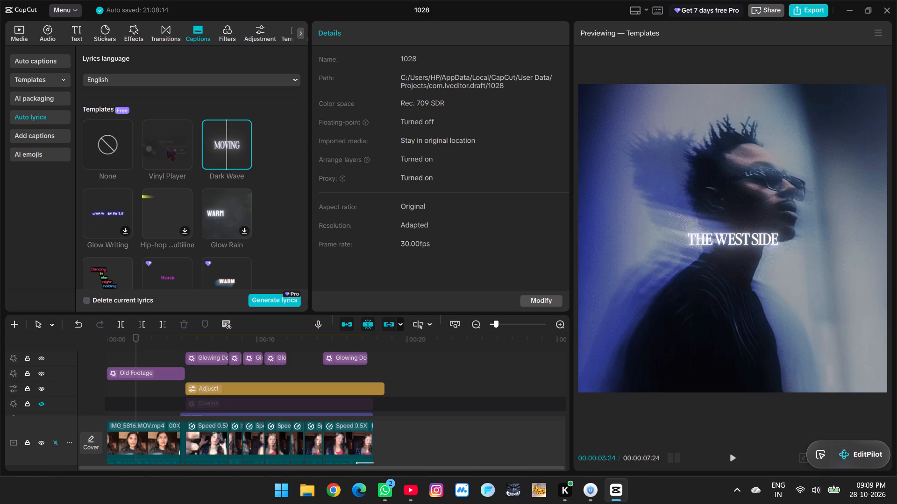
# Preview the Vinyl Player, 3D Extrude and Text Popup lyrics templates to compare their styles.
pyautogui.click(167, 146)
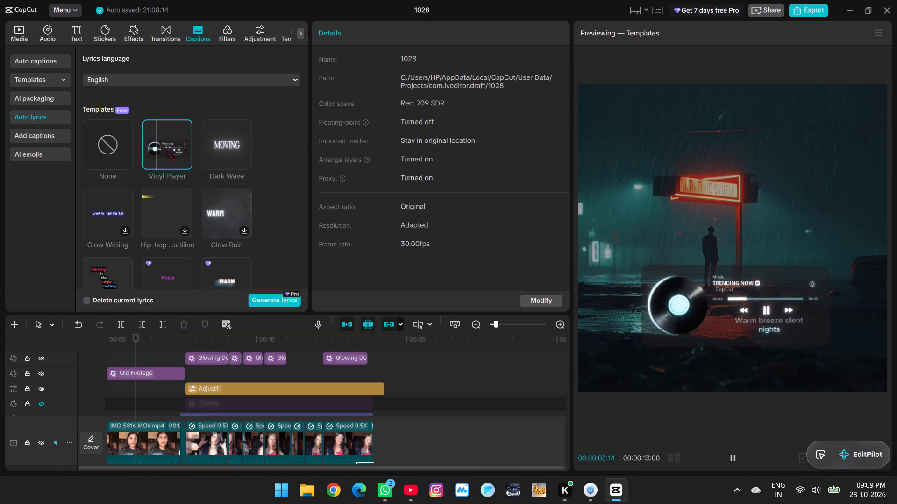
pyautogui.scroll(-3, 168, 198)
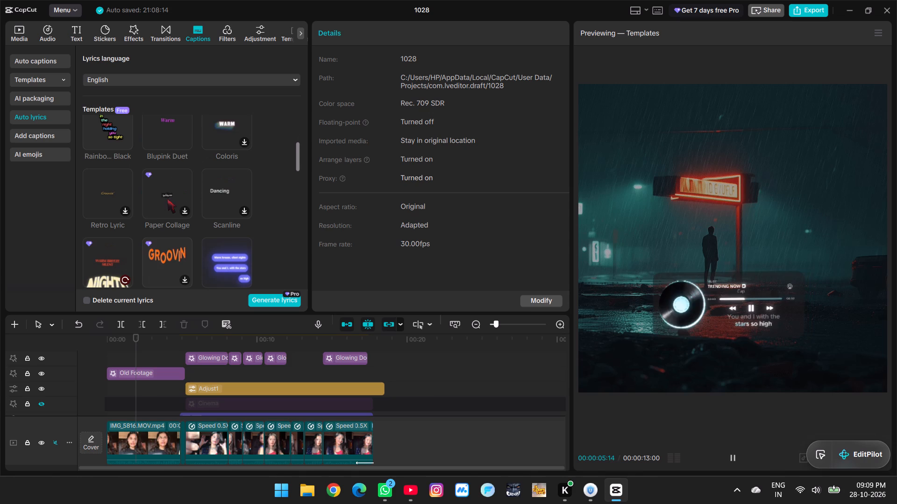
pyautogui.scroll(-1, 163, 253)
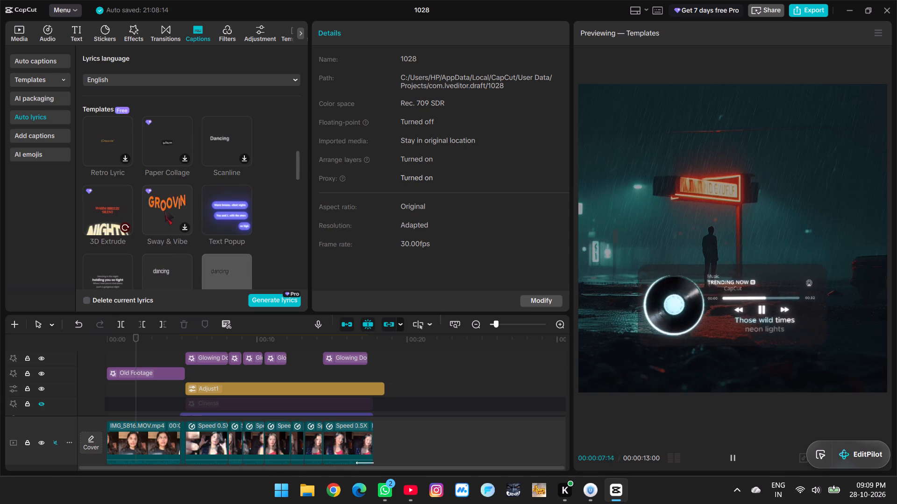
pyautogui.click(104, 209)
pyautogui.click(222, 203)
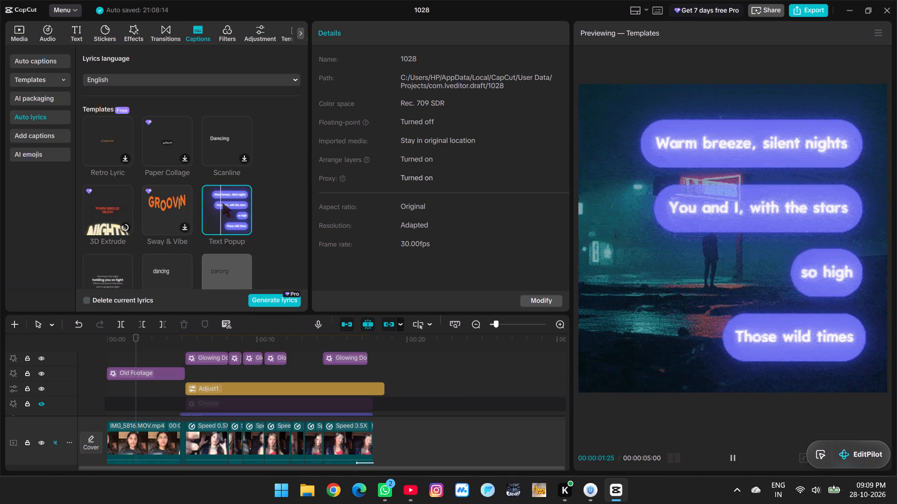
pyautogui.moveTo(225, 203); pyautogui.dragTo(255, 216)
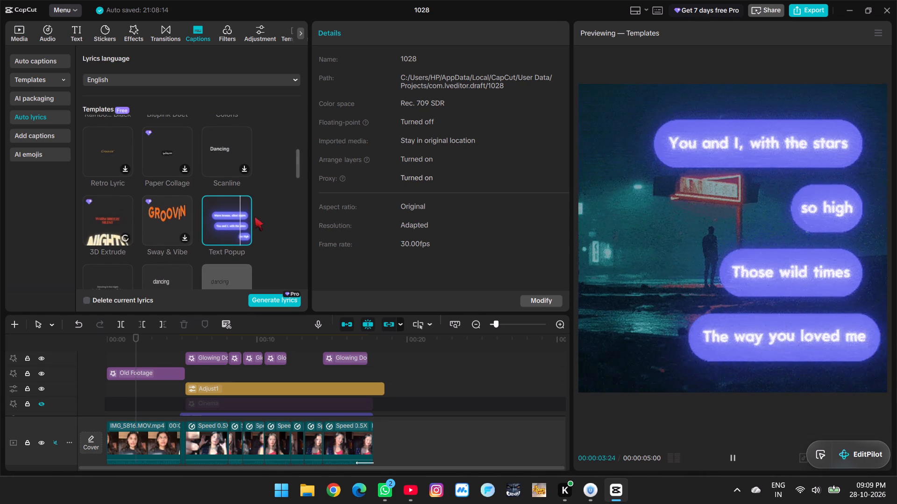
# Import the track Years & Years - Breathe (Official Audio) into the project's audio from the Music folder in Downloads.
pyautogui.click(39, 30)
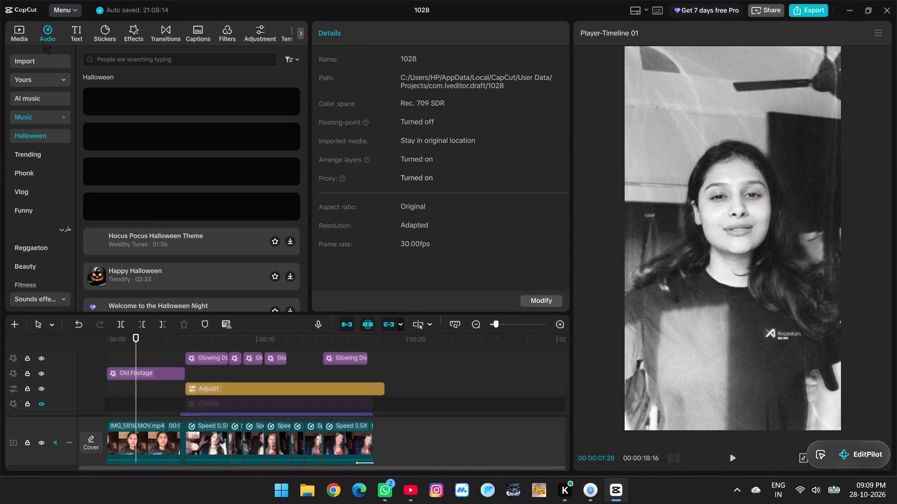
pyautogui.click(53, 65)
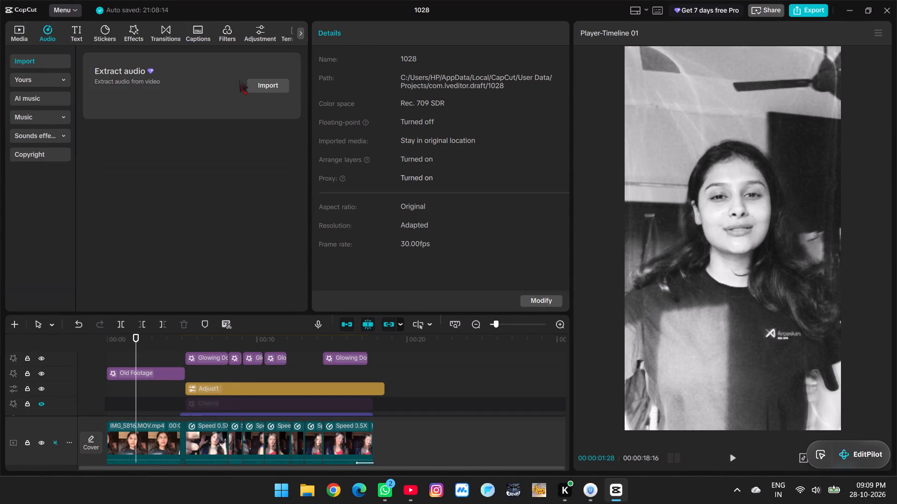
pyautogui.click(255, 82)
pyautogui.scroll(-2, 201, 203)
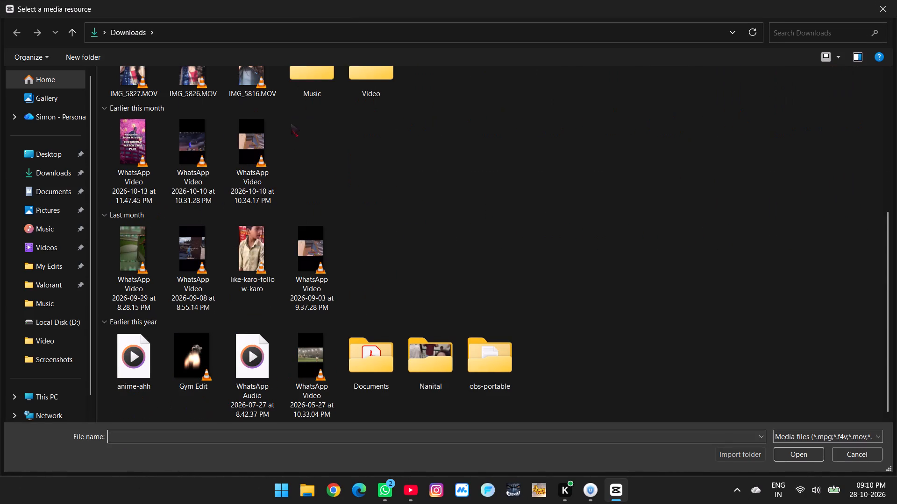
pyautogui.doubleClick(313, 87)
pyautogui.scroll(-3, 253, 273)
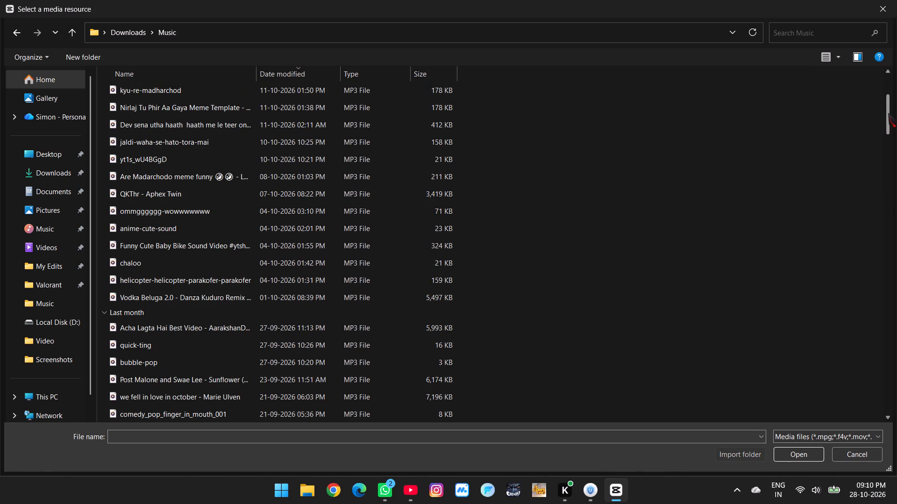
pyautogui.moveTo(888, 113); pyautogui.dragTo(896, 419)
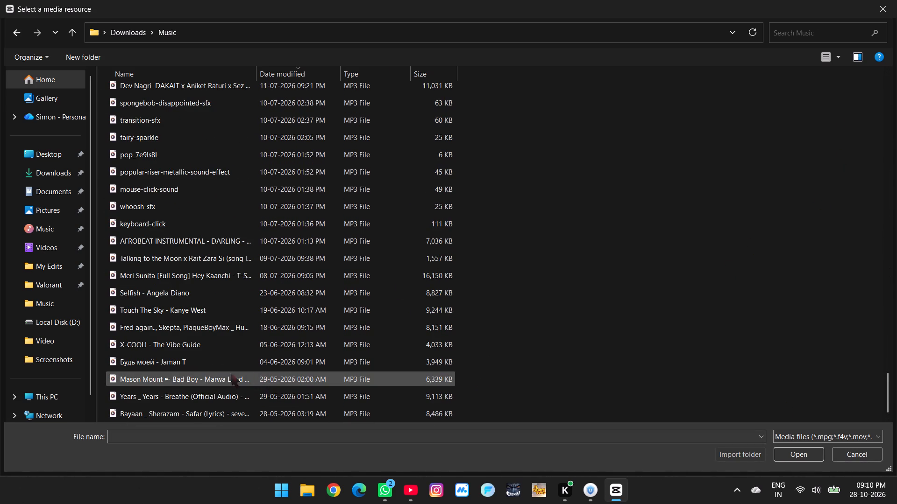
pyautogui.doubleClick(186, 392)
# Preview the Years & Years - Breathe track at several points and add it to the timeline at 00:00:01:28.
pyautogui.click(171, 102)
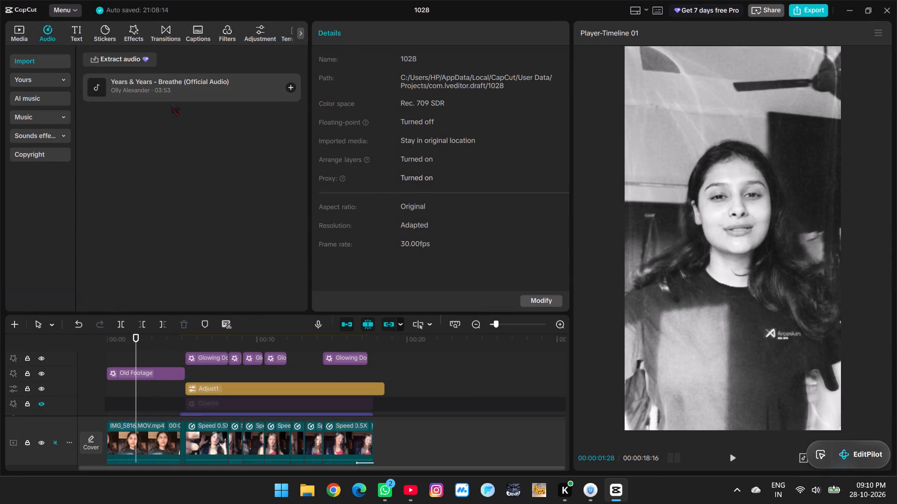
pyautogui.click(184, 84)
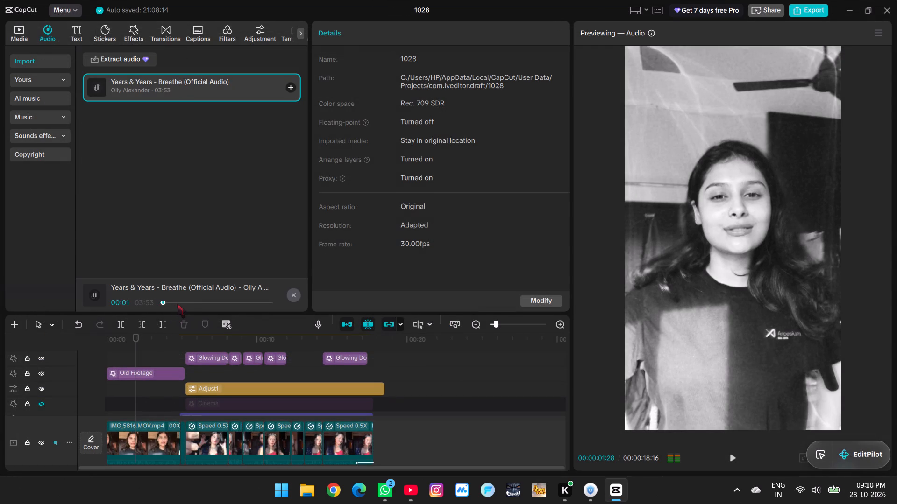
pyautogui.click(178, 303)
pyautogui.click(210, 300)
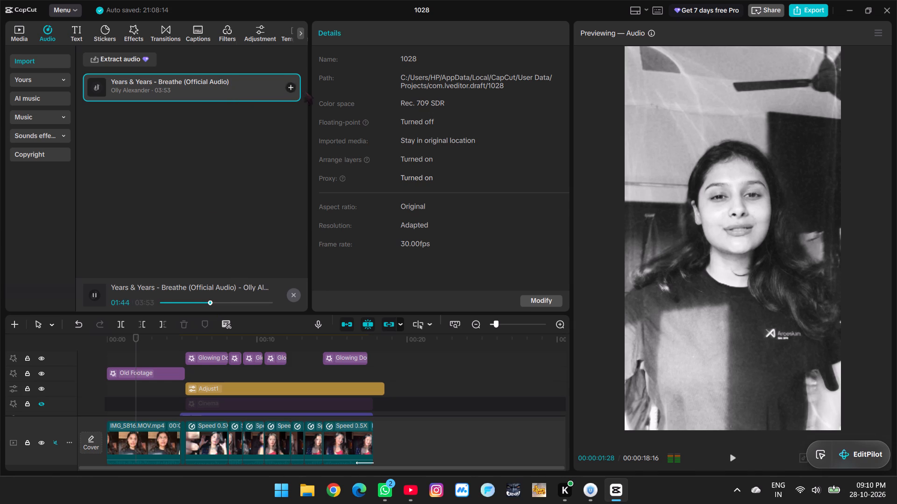
pyautogui.click(292, 89)
pyautogui.keyDown('ctrl'); pyautogui.scroll(-5, 352, 414); pyautogui.keyUp('ctrl')
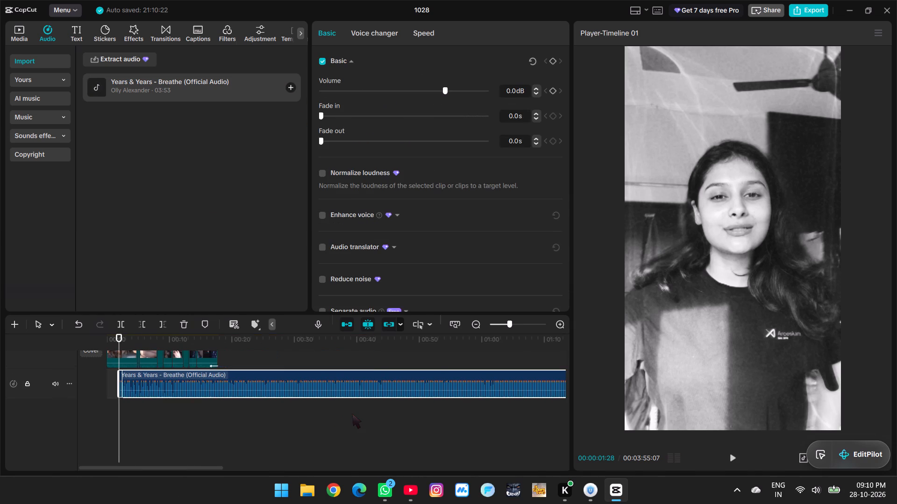
# Listen to the Breathe track on the timeline at different points to find where the song should begin.
pyautogui.click(302, 407)
pyautogui.press('space')
pyautogui.click(292, 407)
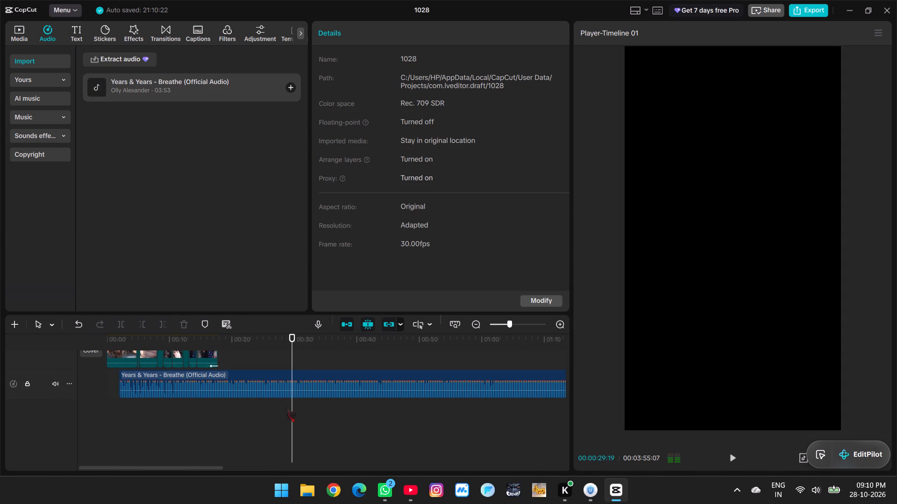
pyautogui.click(256, 404)
pyautogui.press('space')
pyautogui.click(217, 404)
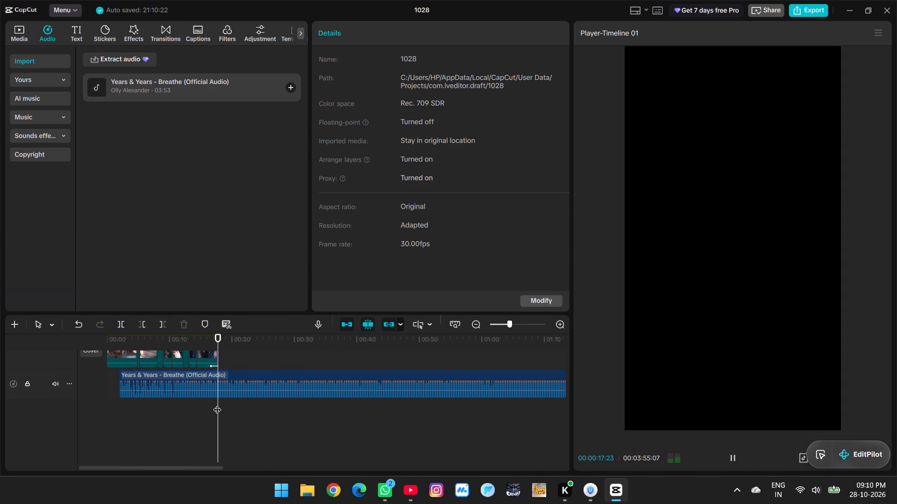
pyautogui.press('space')
pyautogui.click(171, 400)
pyautogui.press('space')
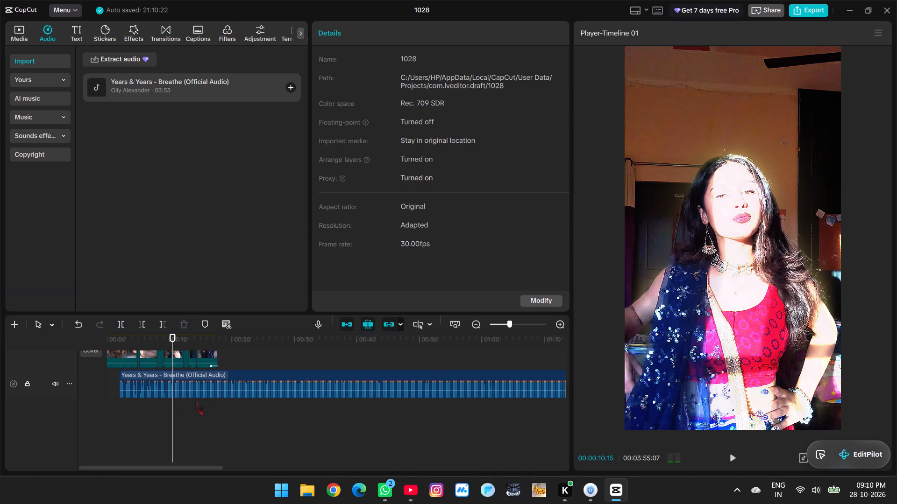
pyautogui.click(197, 400)
pyautogui.press('space')
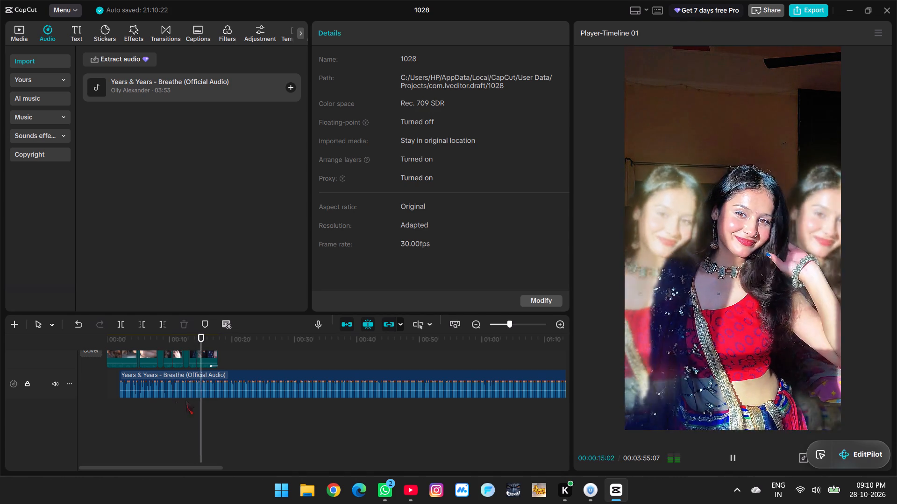
pyautogui.click(174, 401)
pyautogui.press('space')
pyautogui.press('space')
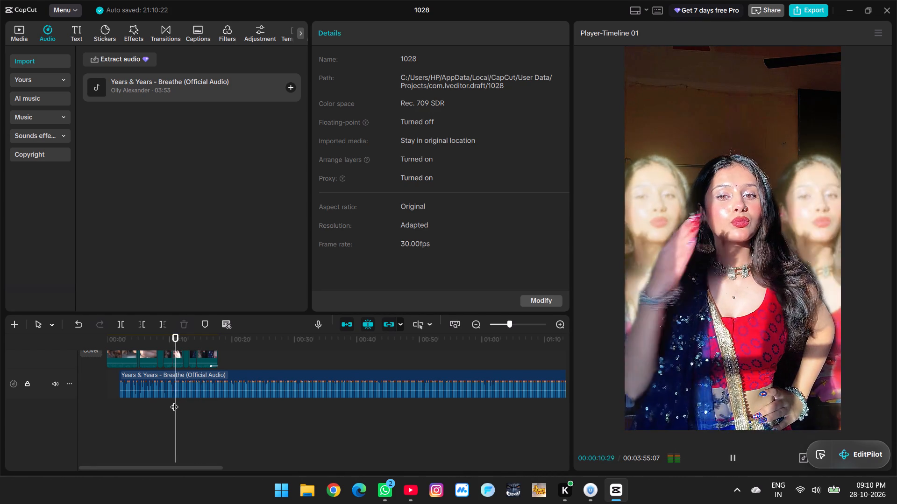
pyautogui.keyDown('ctrl'); pyautogui.scroll(9, 174, 401); pyautogui.keyUp('ctrl')
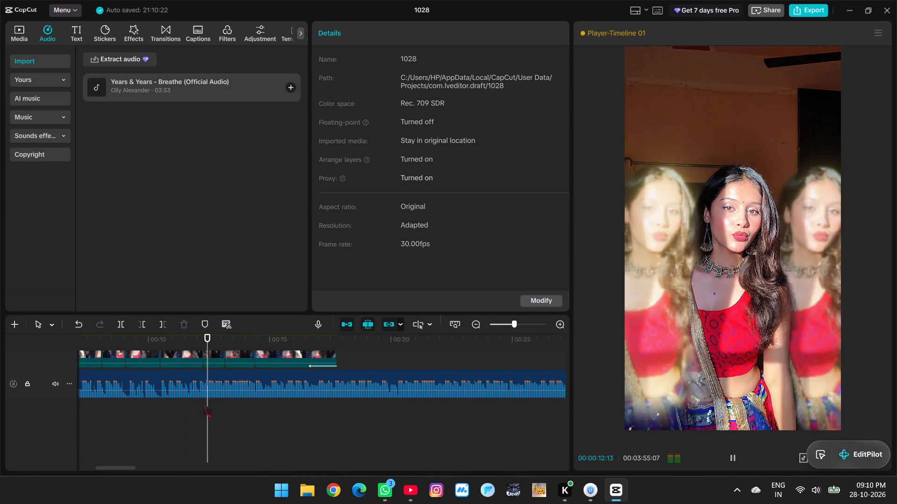
pyautogui.press('space')
# Trim away the part of the Breathe track before 00:00:12:03.
pyautogui.click(195, 405)
pyautogui.press('space')
pyautogui.press('space')
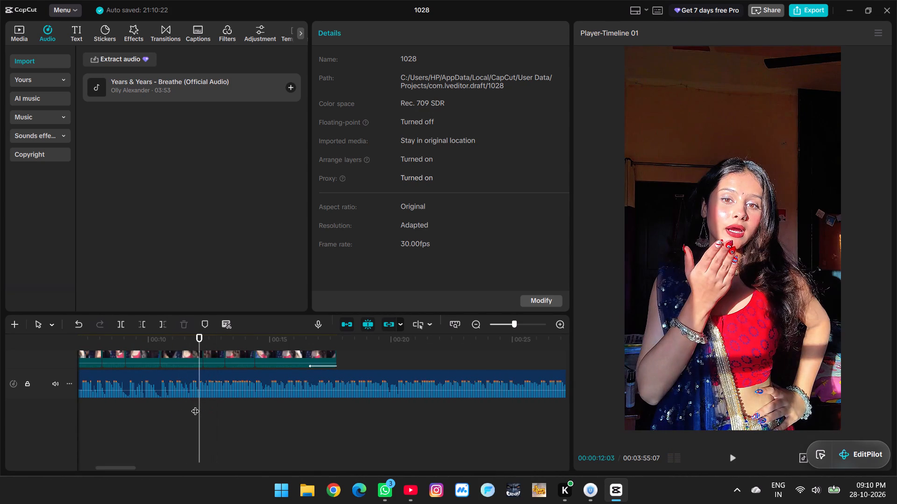
pyautogui.click(200, 391)
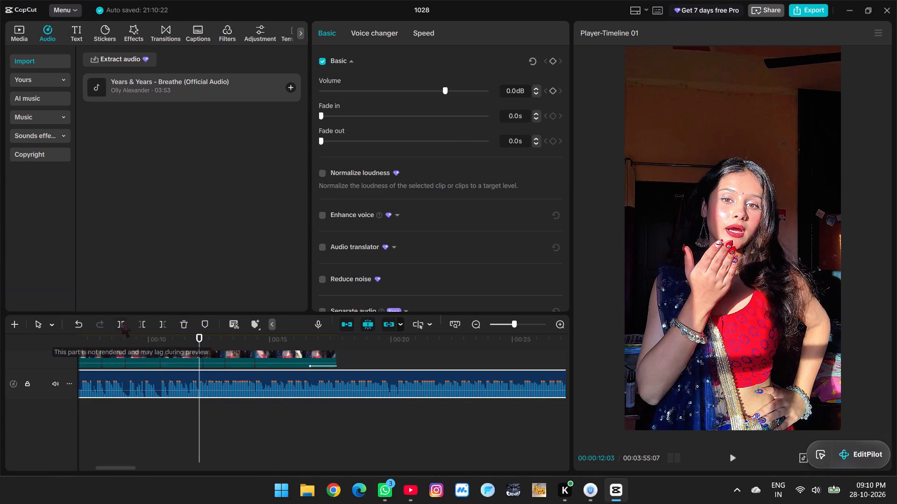
pyautogui.click(140, 326)
pyautogui.keyDown('ctrl'); pyautogui.scroll(-5, 392, 469); pyautogui.keyUp('ctrl')
pyautogui.keyDown('ctrl'); pyautogui.scroll(-2, 265, 412); pyautogui.keyUp('ctrl')
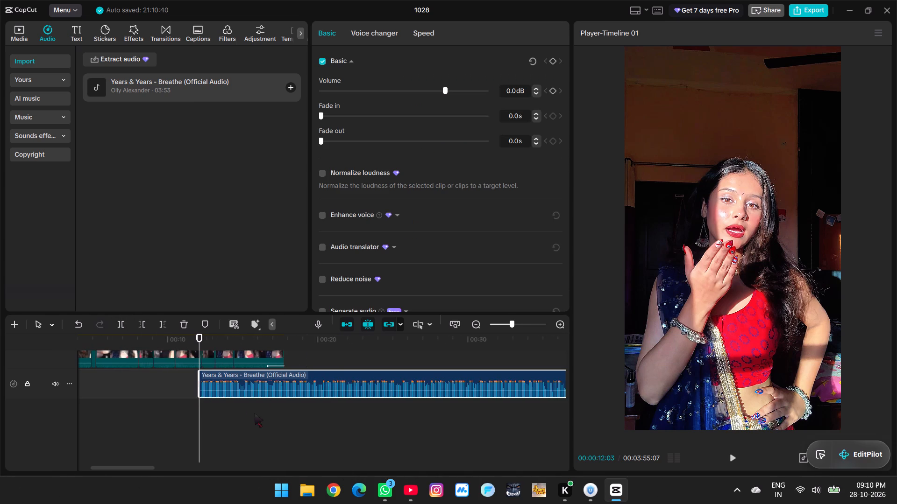
pyautogui.keyDown('ctrl'); pyautogui.scroll(-6, 254, 413); pyautogui.keyUp('ctrl')
# Move the trimmed Breathe track to the very start of the timeline and play its opening.
pyautogui.press('space')
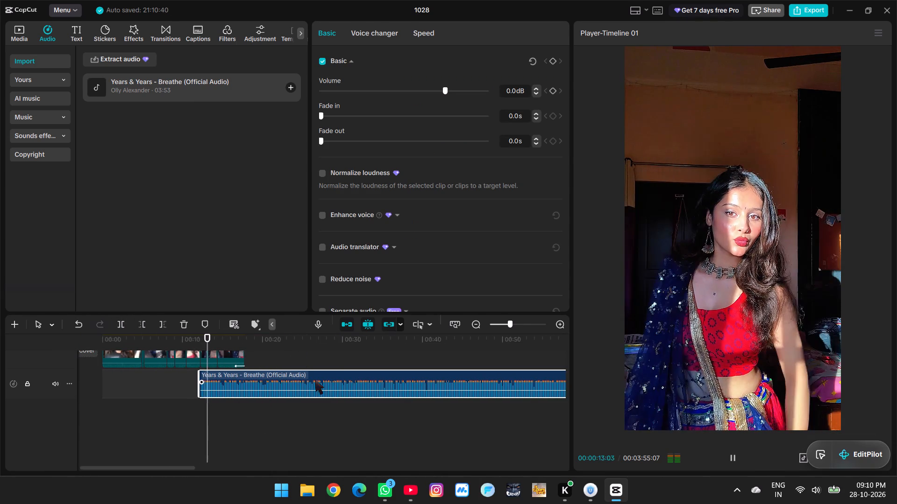
pyautogui.moveTo(314, 380); pyautogui.dragTo(190, 379)
pyautogui.click(175, 406)
pyautogui.moveTo(176, 406); pyautogui.dragTo(94, 404)
pyautogui.keyDown('ctrl'); pyautogui.scroll(5, 119, 404); pyautogui.keyUp('ctrl')
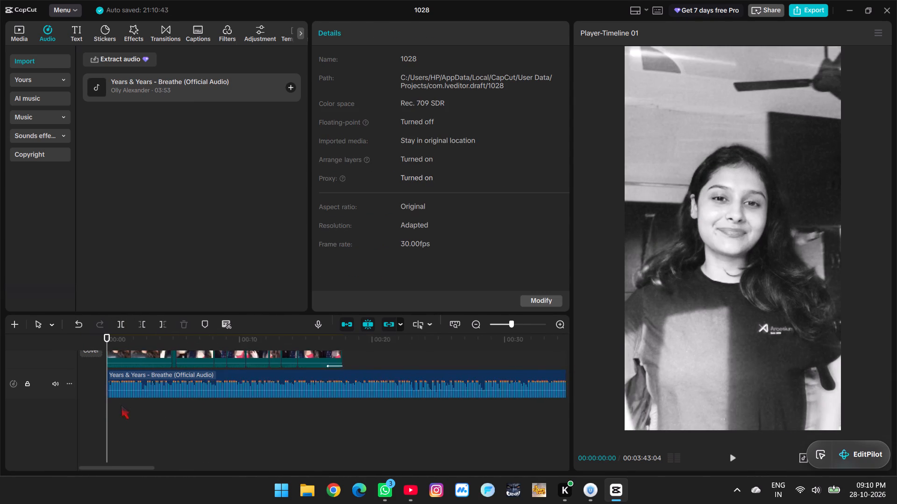
pyautogui.keyDown('ctrl'); pyautogui.scroll(4, 121, 405); pyautogui.keyUp('ctrl')
pyautogui.press('space')
pyautogui.press('space')
# Shift the Breathe track later so it starts at about 00:00:04:28, near the end of the first video clip.
pyautogui.moveTo(157, 385); pyautogui.dragTo(297, 387)
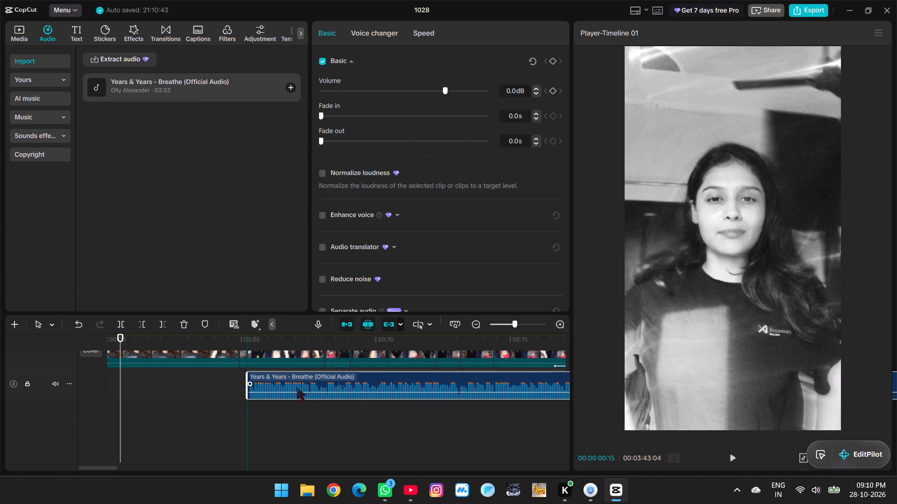
pyautogui.moveTo(297, 387); pyautogui.dragTo(288, 385)
pyautogui.click(238, 385)
pyautogui.click(244, 382)
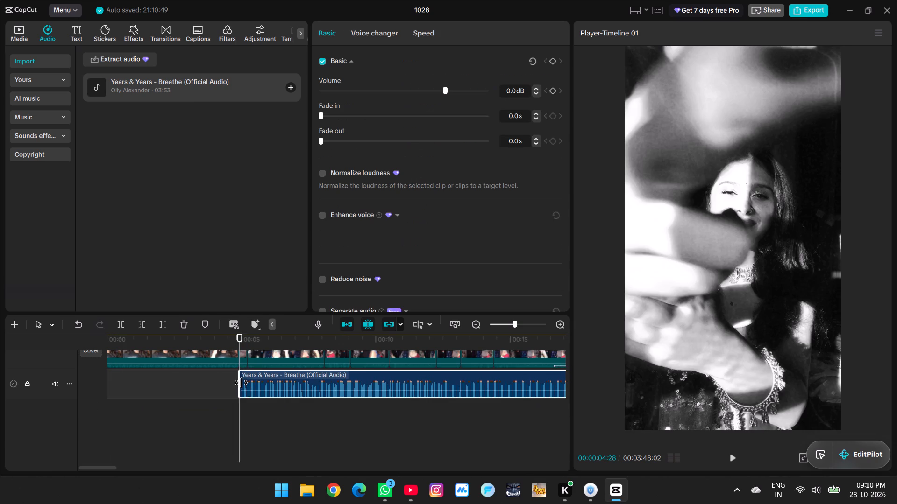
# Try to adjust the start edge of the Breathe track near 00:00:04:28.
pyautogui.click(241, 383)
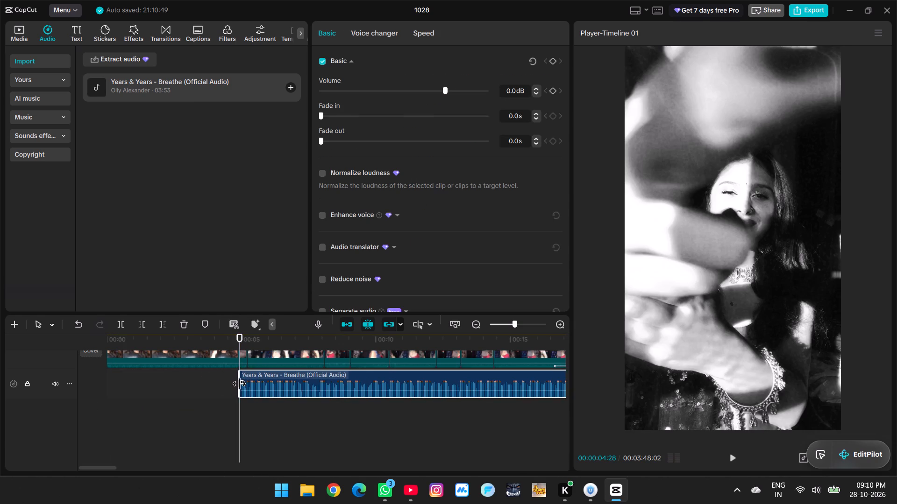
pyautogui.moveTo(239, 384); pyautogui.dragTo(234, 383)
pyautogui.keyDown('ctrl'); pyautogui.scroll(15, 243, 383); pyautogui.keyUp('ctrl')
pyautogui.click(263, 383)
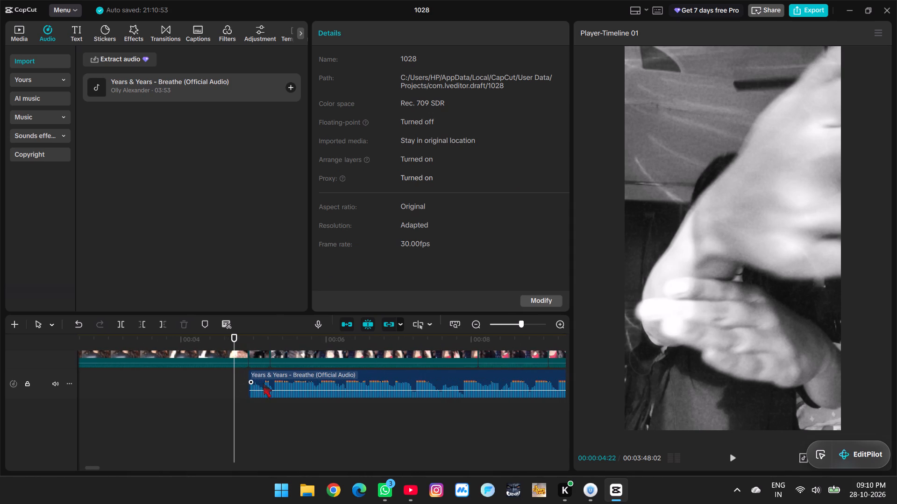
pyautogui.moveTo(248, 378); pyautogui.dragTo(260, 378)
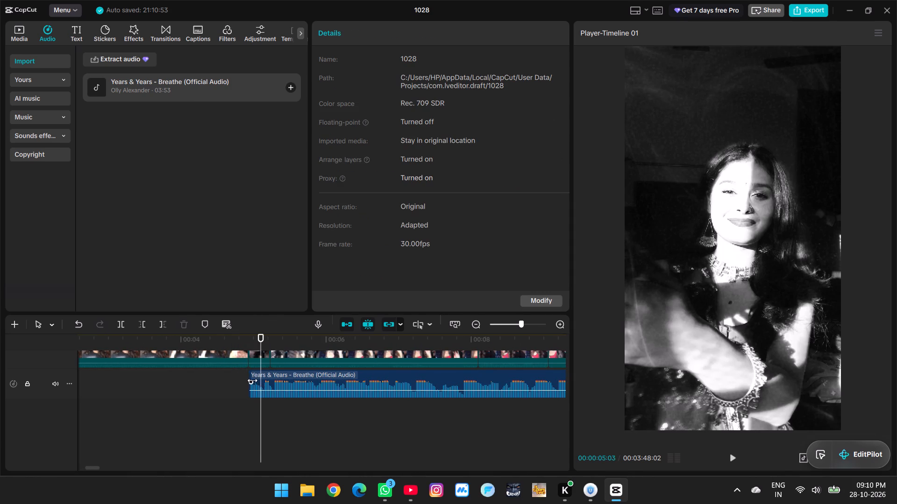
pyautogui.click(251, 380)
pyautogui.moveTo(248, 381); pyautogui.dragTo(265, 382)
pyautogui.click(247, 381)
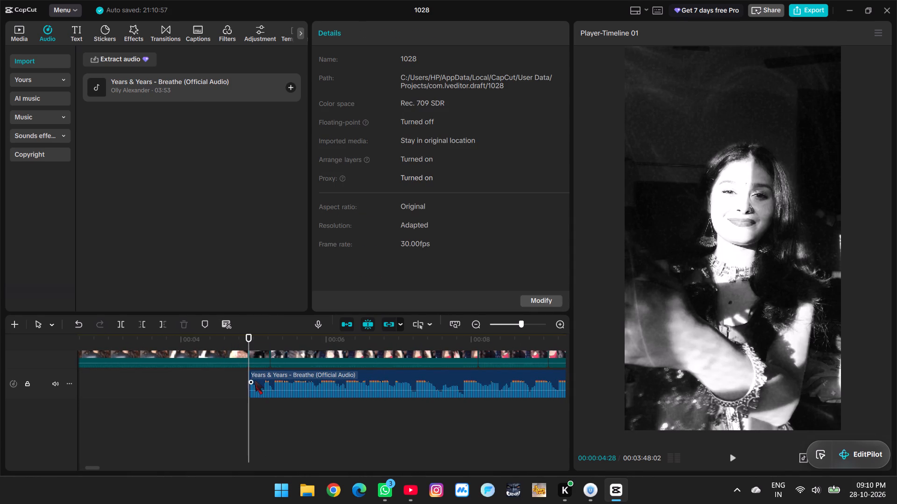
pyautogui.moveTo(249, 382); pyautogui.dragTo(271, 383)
# Move the Breathe track earlier so it starts at about 00:00:04:14.
pyautogui.moveTo(268, 382); pyautogui.dragTo(174, 383)
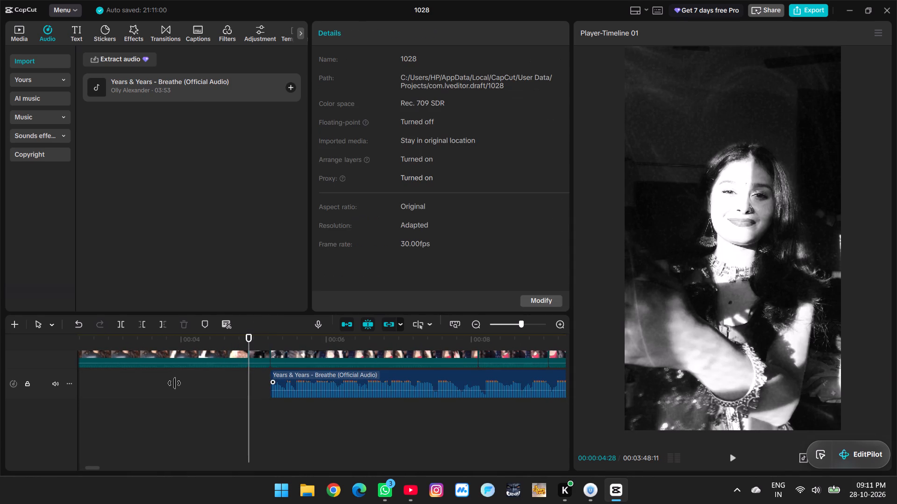
pyautogui.moveTo(174, 383); pyautogui.dragTo(209, 376)
pyautogui.click(288, 371)
pyautogui.moveTo(271, 379); pyautogui.dragTo(223, 382)
pyautogui.moveTo(321, 375); pyautogui.dragTo(320, 376)
pyautogui.moveTo(320, 376); pyautogui.dragTo(265, 382)
# Extend the Breathe track's start edge back to the beginning of the timeline.
pyautogui.click(216, 383)
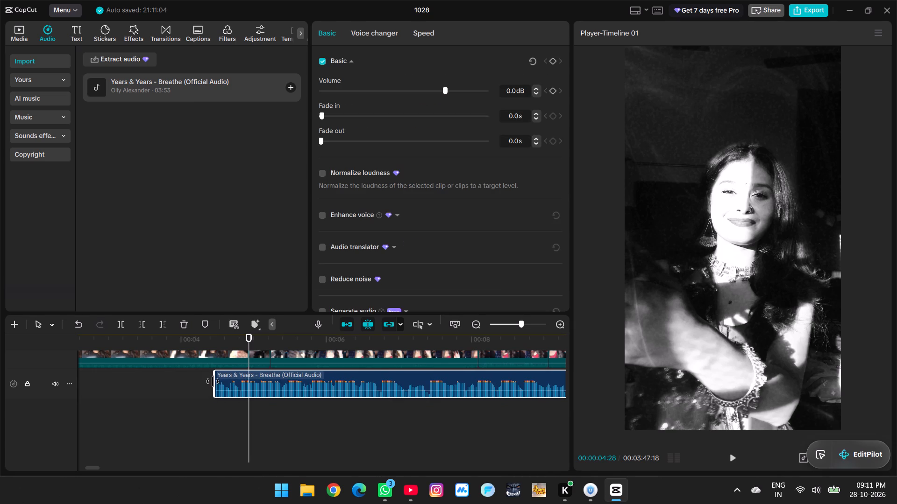
pyautogui.moveTo(213, 381); pyautogui.dragTo(43, 382)
pyautogui.keyDown('ctrl'); pyautogui.scroll(-2, 208, 413); pyautogui.keyUp('ctrl')
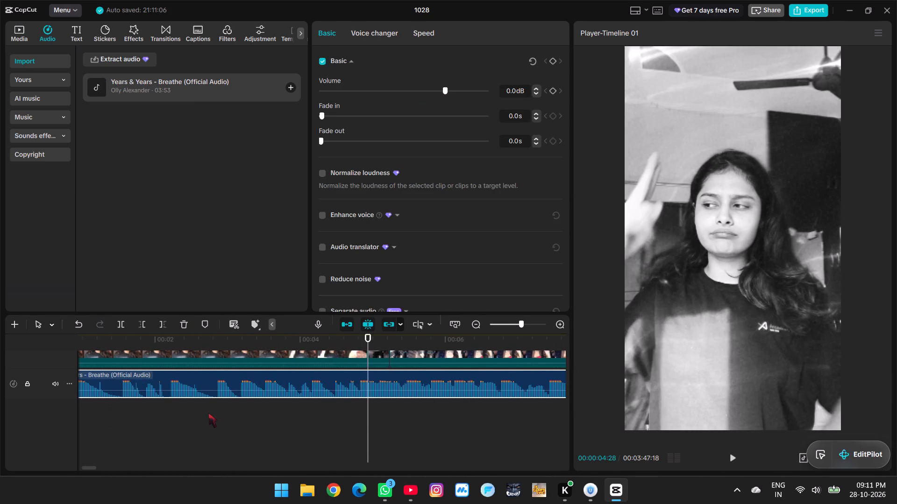
pyautogui.keyDown('ctrl'); pyautogui.scroll(-8, 208, 413); pyautogui.keyUp('ctrl')
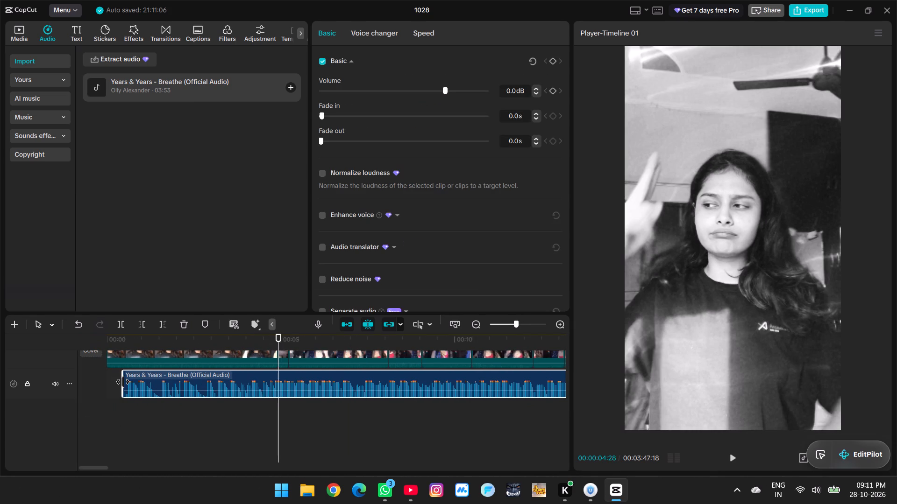
pyautogui.moveTo(123, 382); pyautogui.dragTo(118, 382)
pyautogui.moveTo(128, 382); pyautogui.dragTo(137, 382)
pyautogui.moveTo(124, 382); pyautogui.dragTo(95, 385)
# Set the Breathe track's fade-in to 0.0s and play the edit from the start.
pyautogui.click(120, 383)
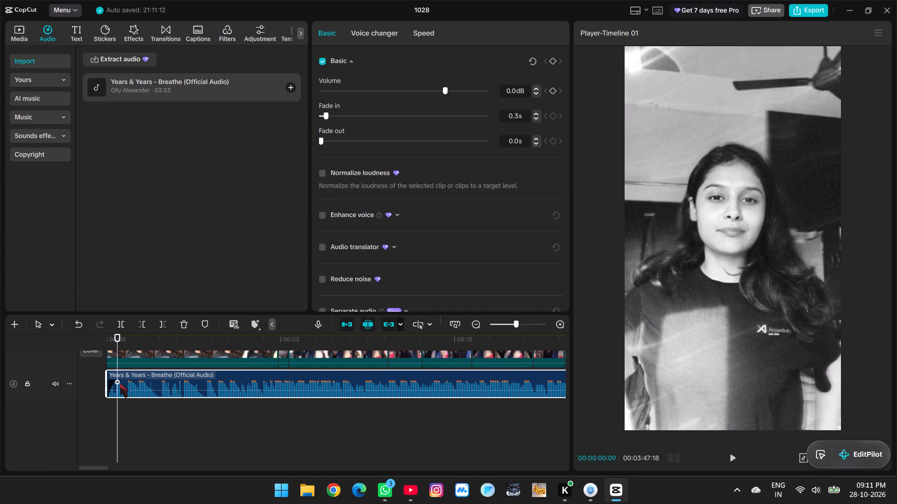
pyautogui.moveTo(118, 382); pyautogui.dragTo(70, 385)
pyautogui.press('space')
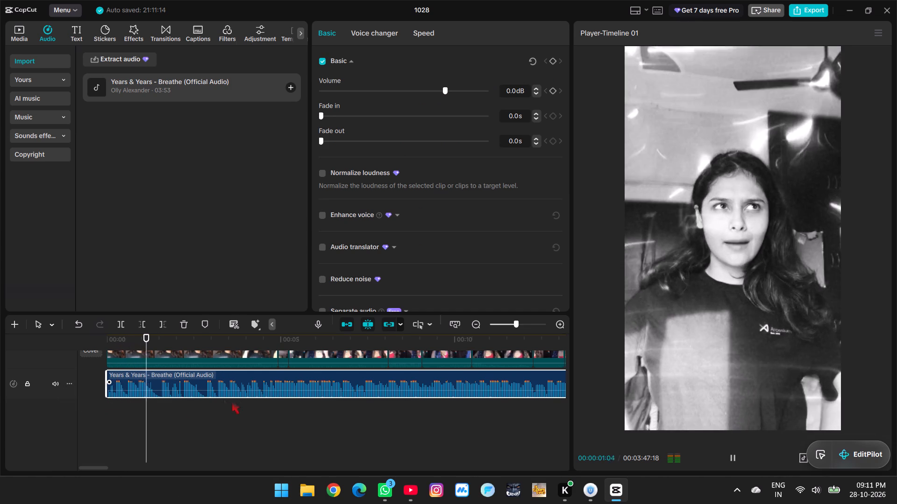
# Pause the YouTube music playing in the background through the system media controls.
pyautogui.click(808, 488)
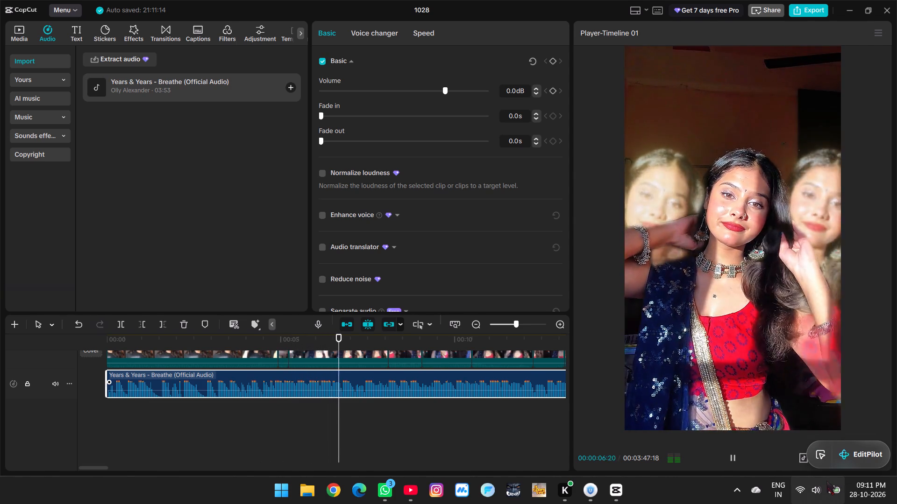
pyautogui.press('space')
pyautogui.click(832, 498)
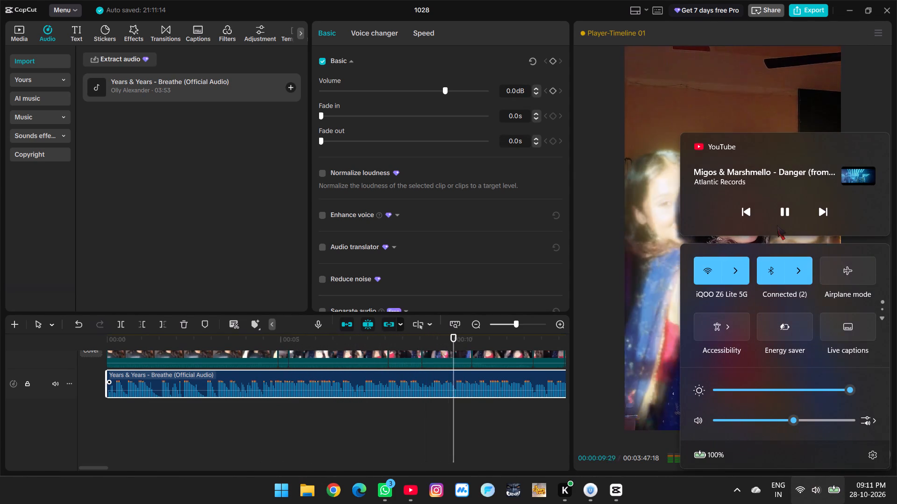
pyautogui.click(785, 212)
# Cut off the end of the Breathe track at 00:00:17:23, where the last video clip ends.
pyautogui.keyDown('ctrl'); pyautogui.scroll(-9, 478, 414); pyautogui.keyUp('ctrl')
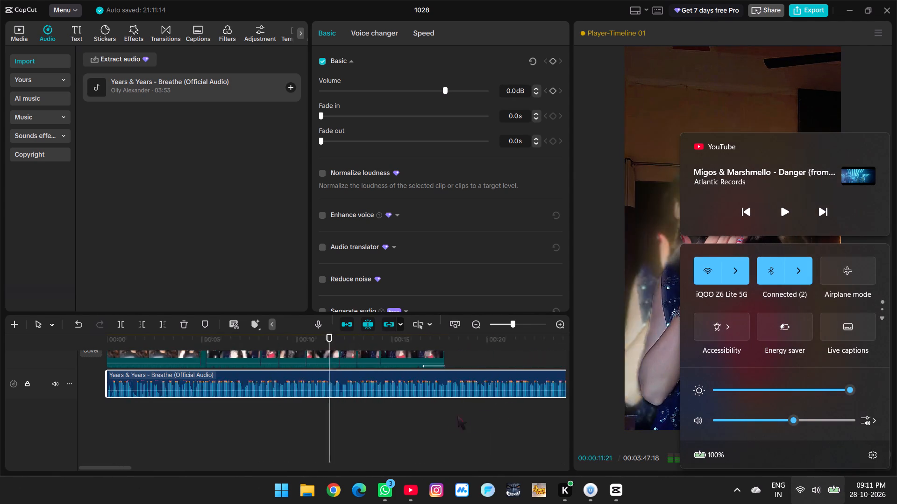
pyautogui.keyDown('ctrl'); pyautogui.scroll(-5, 457, 415); pyautogui.keyUp('ctrl')
pyautogui.scroll(2, 240, 415)
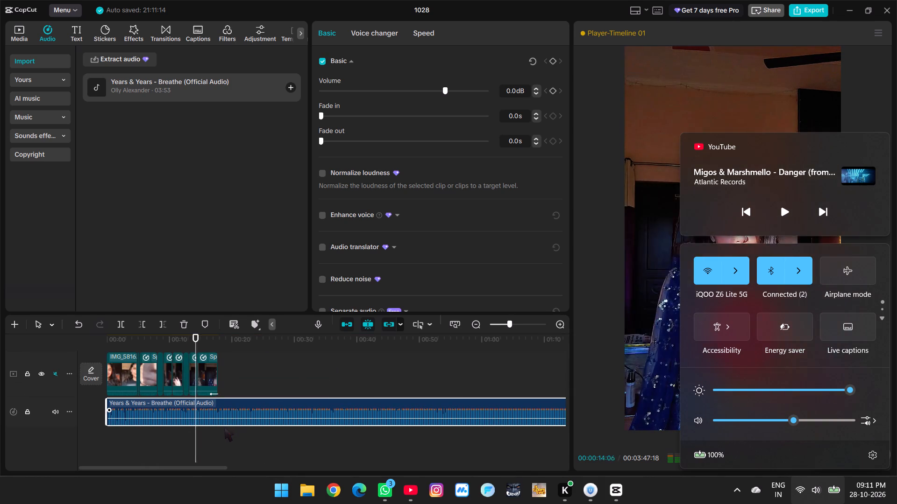
pyautogui.click(222, 427)
pyautogui.click(212, 427)
pyautogui.moveTo(212, 427); pyautogui.dragTo(217, 427)
pyautogui.click(213, 414)
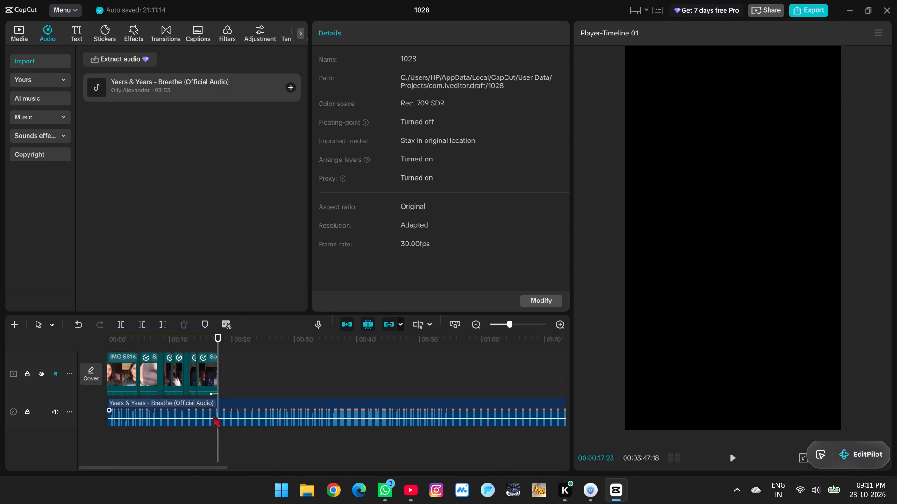
pyautogui.click(160, 325)
pyautogui.click(129, 424)
pyautogui.click(127, 429)
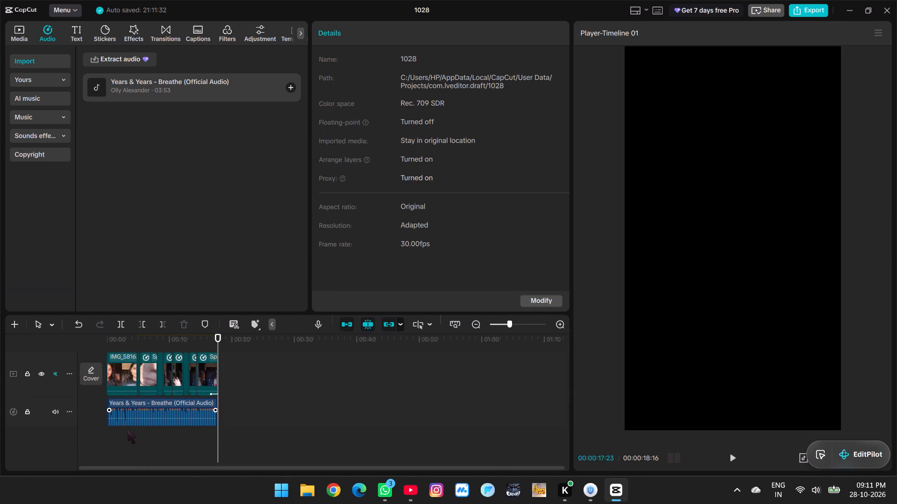
# Play the first few seconds of the edit to check how the Breathe track lines up with the opening clip.
pyautogui.moveTo(127, 429); pyautogui.dragTo(64, 431)
pyautogui.keyDown('ctrl'); pyautogui.scroll(10, 197, 441); pyautogui.keyUp('ctrl')
pyautogui.press('space')
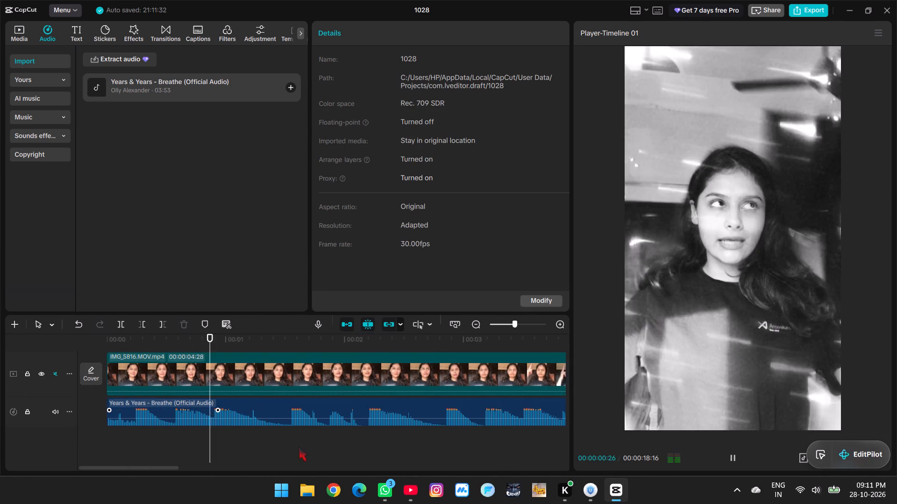
pyautogui.keyDown('ctrl'); pyautogui.scroll(-9, 299, 447); pyautogui.keyUp('ctrl')
pyautogui.keyDown('ctrl'); pyautogui.scroll(2, 299, 447); pyautogui.keyUp('ctrl')
pyautogui.scroll(-4, 299, 447)
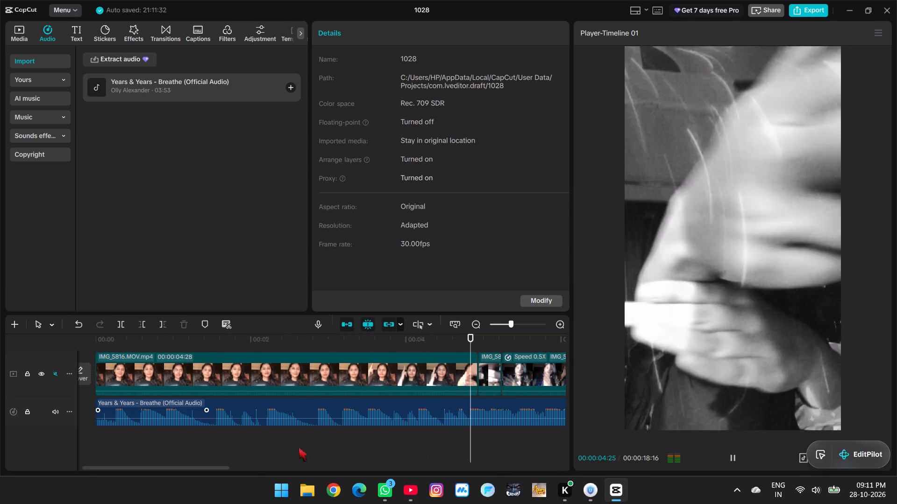
pyautogui.press('space')
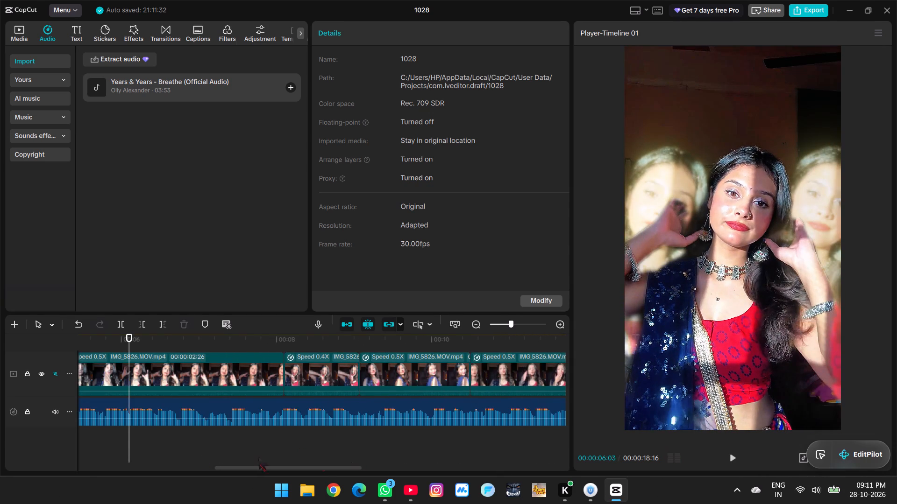
pyautogui.click(107, 441)
pyautogui.moveTo(107, 441); pyautogui.dragTo(97, 445)
pyautogui.click(224, 436)
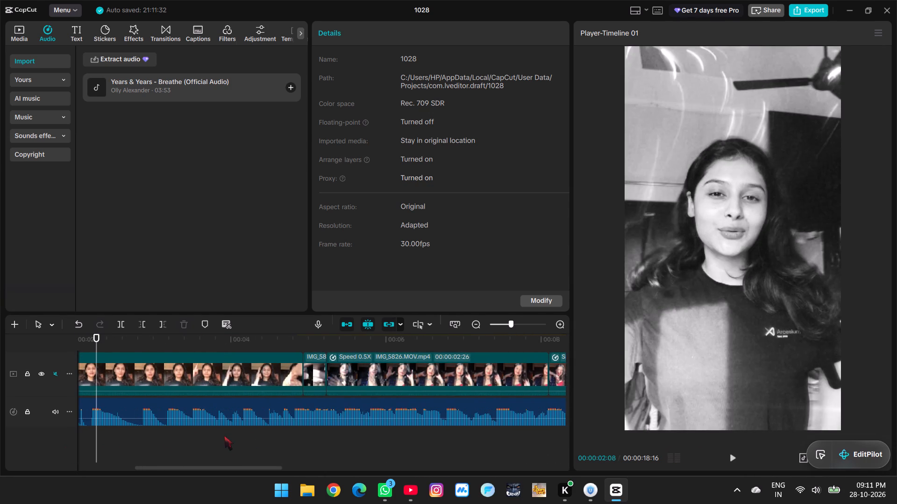
pyautogui.moveTo(224, 436); pyautogui.dragTo(147, 434)
pyautogui.press('space')
pyautogui.press('space')
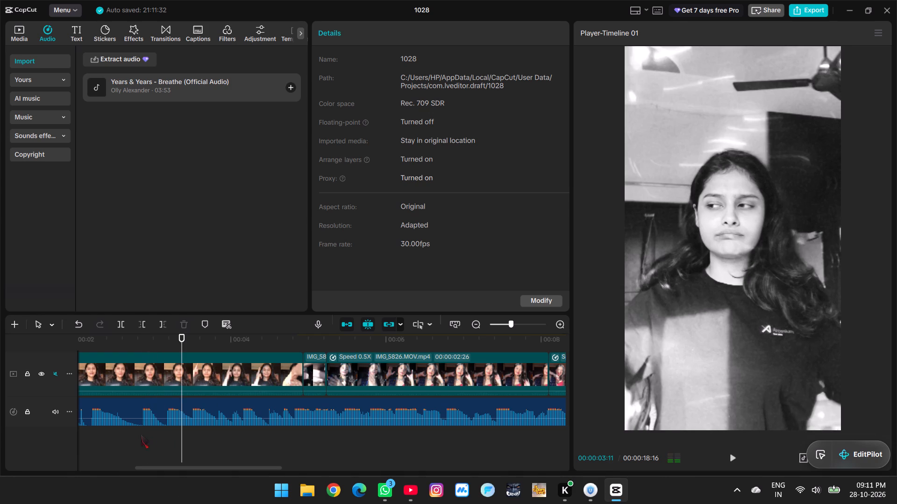
pyautogui.click(130, 434)
pyautogui.moveTo(130, 434); pyautogui.dragTo(117, 434)
pyautogui.press('space')
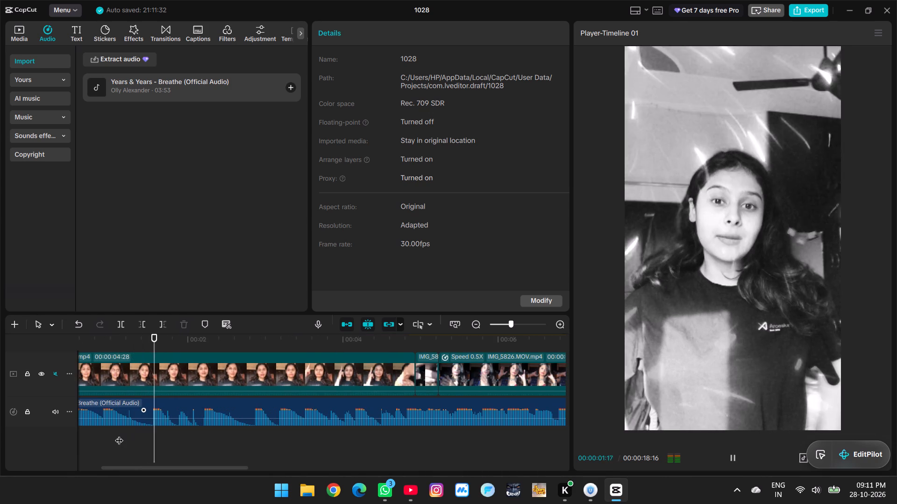
pyautogui.press('space')
pyautogui.press('space')
pyautogui.press('space')
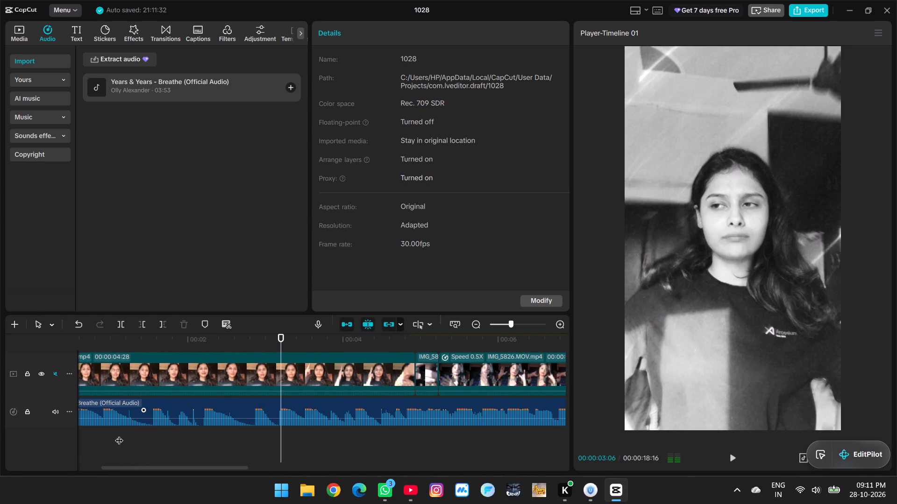
# Delete the long black-and-white light effect that covers the opening IMG_5816.MOV clip.
pyautogui.scroll(4, 166, 429)
pyautogui.scroll(2, 249, 393)
pyautogui.click(259, 356)
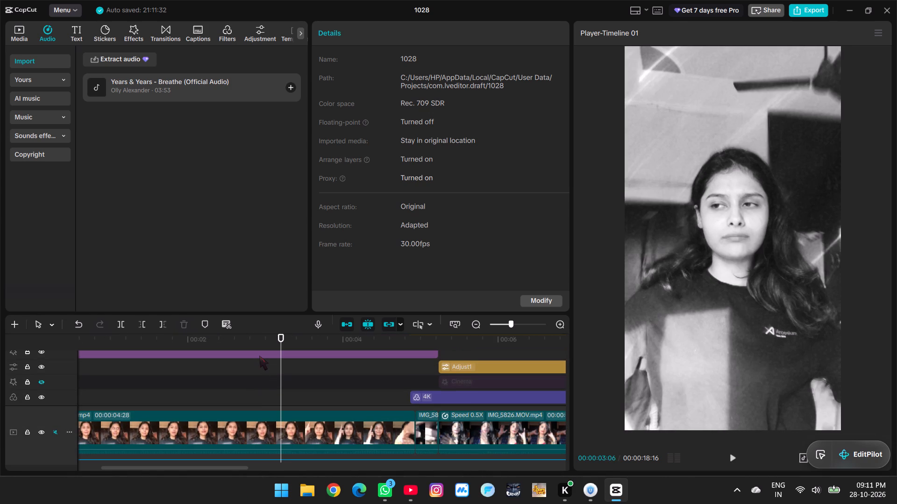
pyautogui.click(186, 329)
pyautogui.scroll(-2, 269, 385)
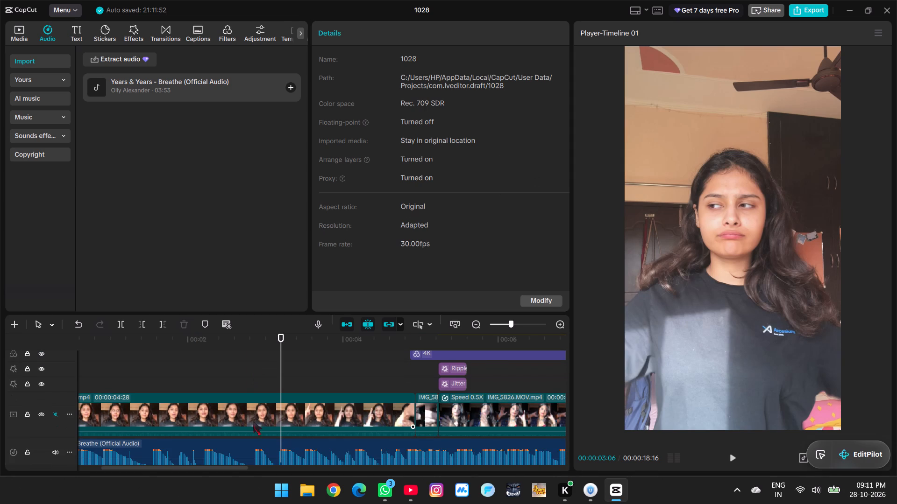
# Cut off the beginning of the opening IMG_5816.MOV clip up to 00:00:03:06.
pyautogui.click(249, 411)
pyautogui.click(142, 323)
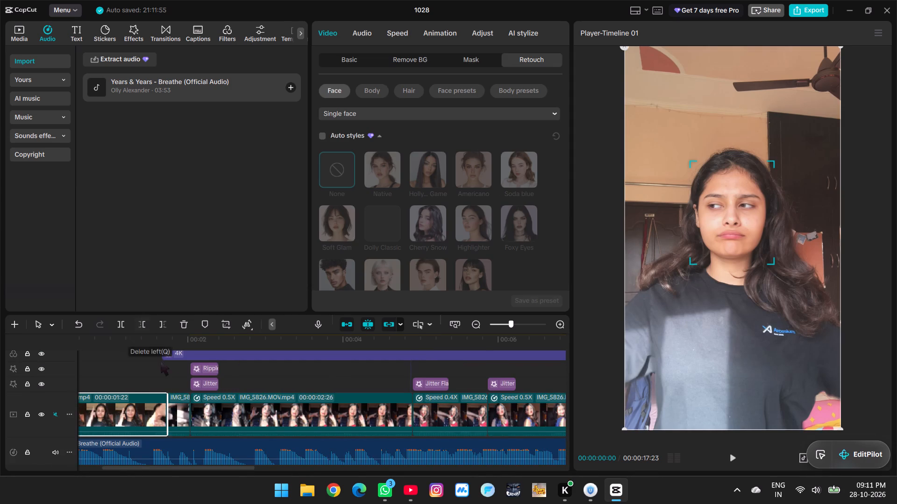
pyautogui.scroll(-2, 172, 410)
pyautogui.keyDown('ctrl'); pyautogui.scroll(-11, 171, 413); pyautogui.keyUp('ctrl')
# Cut off the beginning of the Breathe track up to 00:00:01:22 and move the remainder to the timeline's start.
pyautogui.click(161, 452)
pyautogui.moveTo(161, 452); pyautogui.dragTo(153, 452)
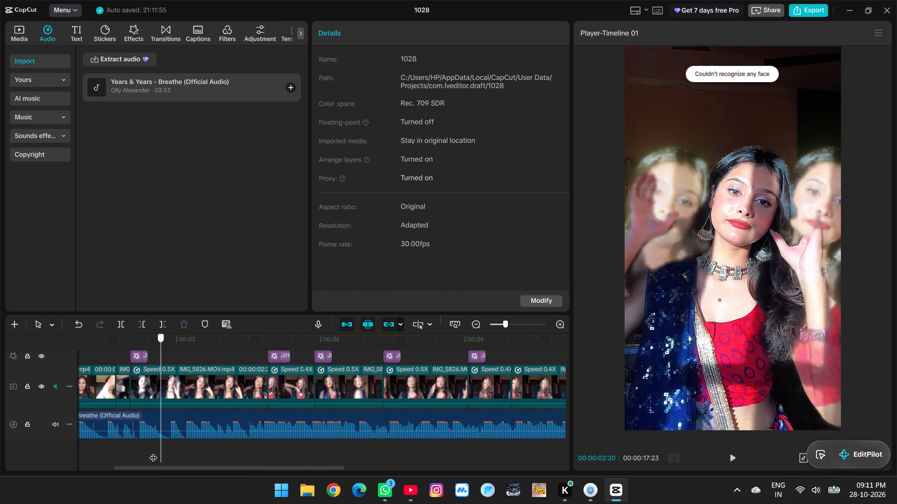
pyautogui.moveTo(153, 452); pyautogui.dragTo(67, 441)
pyautogui.press('space')
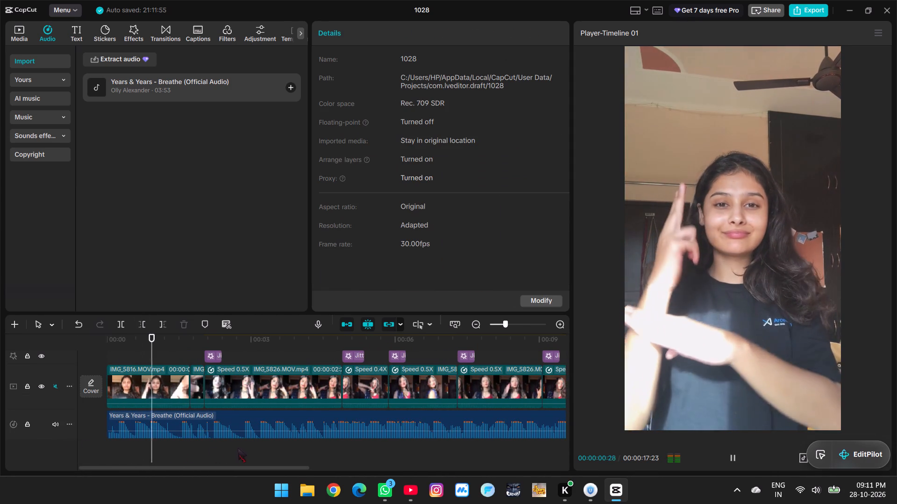
pyautogui.click(238, 448)
pyautogui.press('space')
pyautogui.click(188, 451)
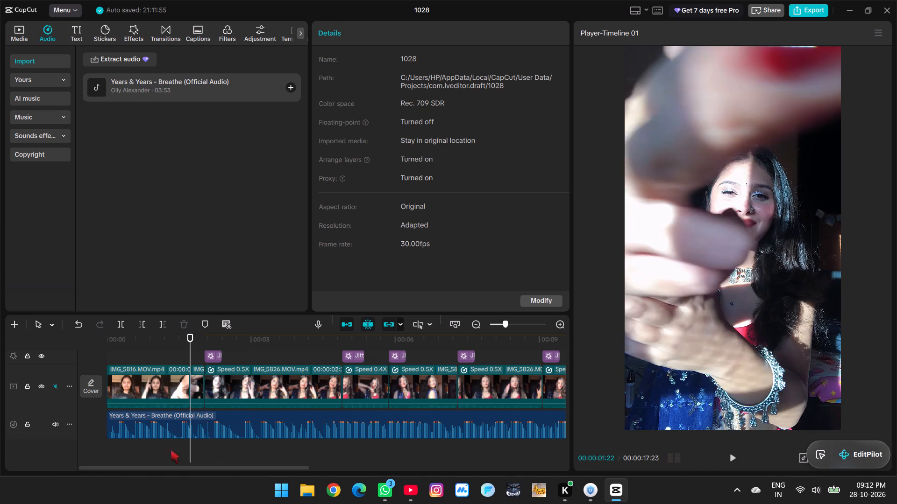
pyautogui.click(171, 449)
pyautogui.moveTo(171, 449); pyautogui.dragTo(190, 450)
pyautogui.click(173, 426)
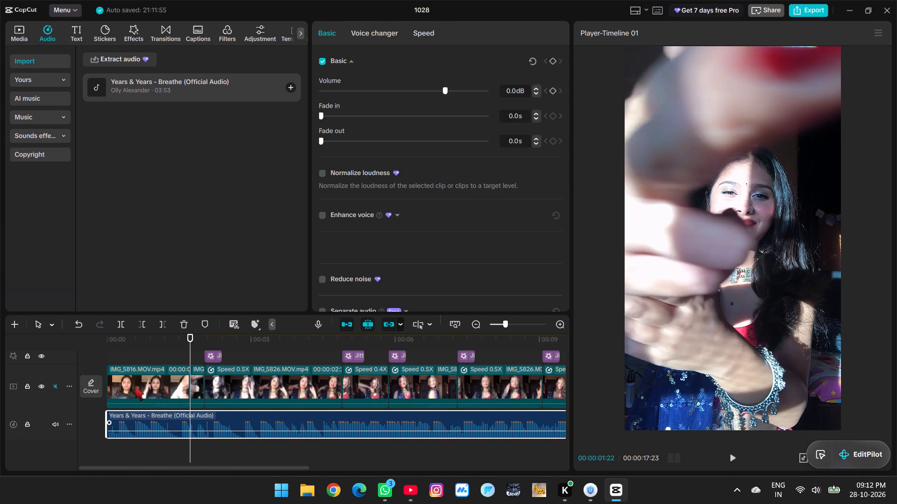
pyautogui.click(144, 324)
pyautogui.moveTo(222, 418); pyautogui.dragTo(101, 415)
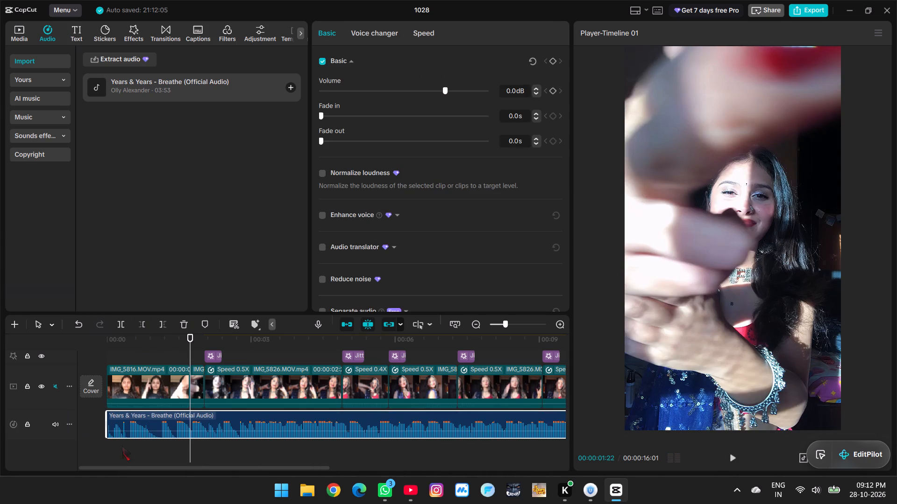
# Play the opening seconds repeatedly to locate the Breathe beat that should match the clip change.
pyautogui.press('space')
pyautogui.press('space')
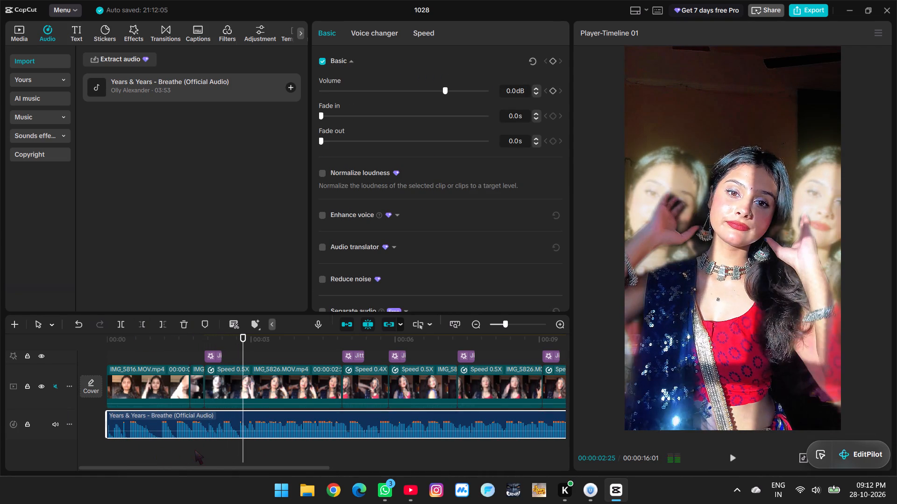
pyautogui.press('space')
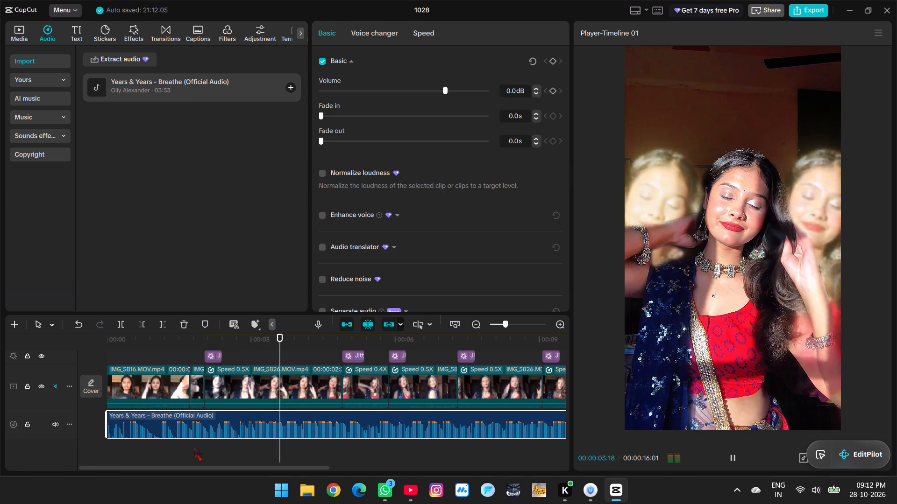
pyautogui.click(147, 447)
pyautogui.press('space')
pyautogui.press('space')
pyautogui.click(164, 446)
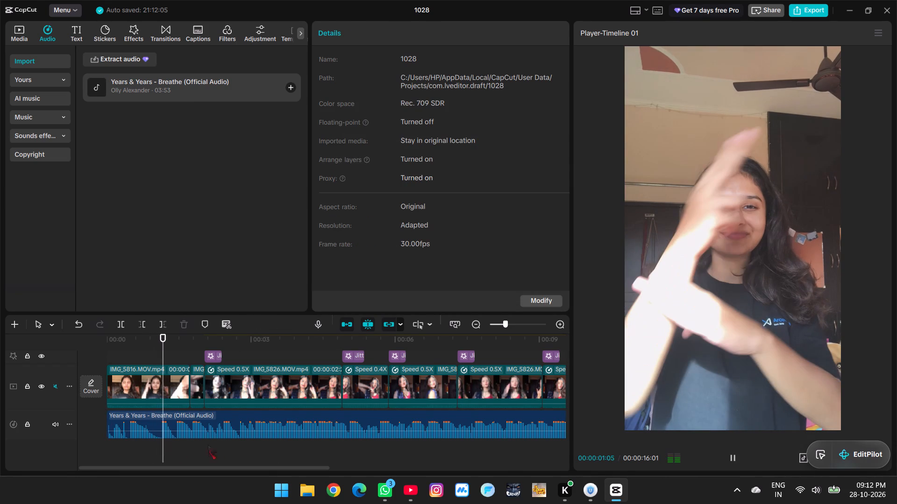
pyautogui.click(235, 450)
pyautogui.press('space')
pyautogui.press('space')
pyautogui.doubleClick(235, 450)
pyautogui.press('space')
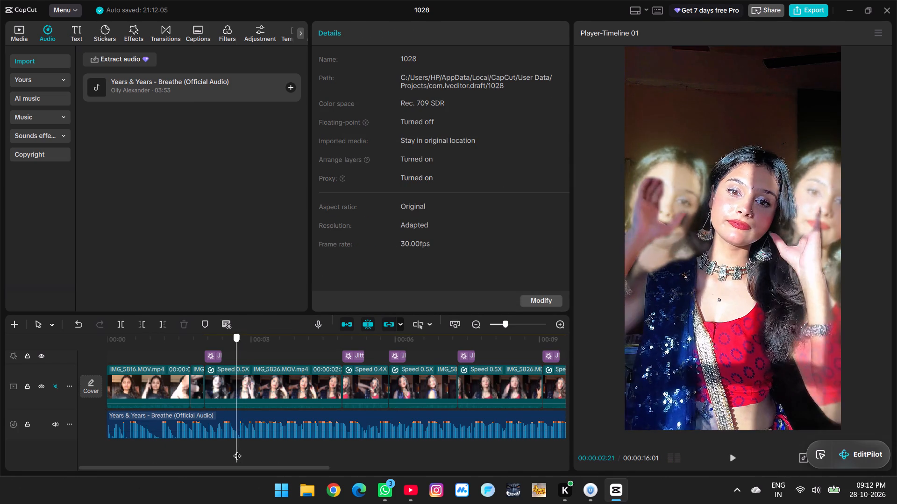
# Add a beat marker to the Breathe track at 00:00:03:03.
pyautogui.press('space')
pyautogui.doubleClick(258, 448)
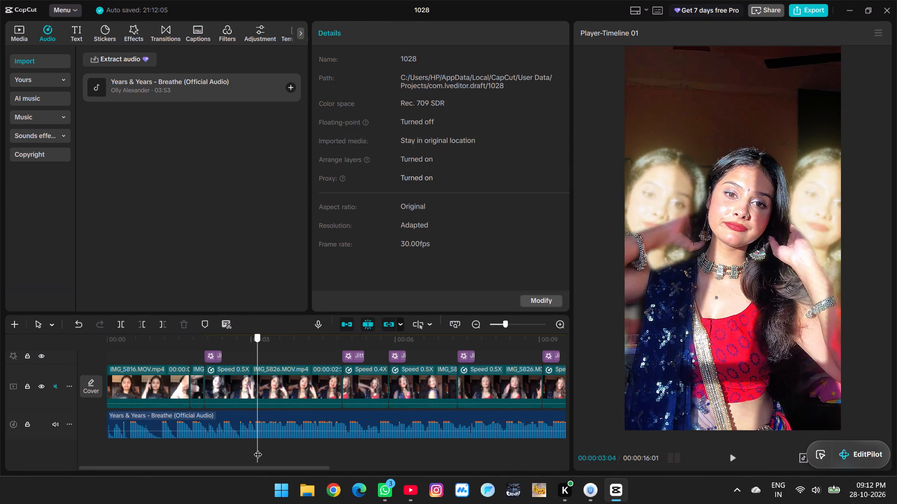
pyautogui.click(252, 425)
pyautogui.click(203, 326)
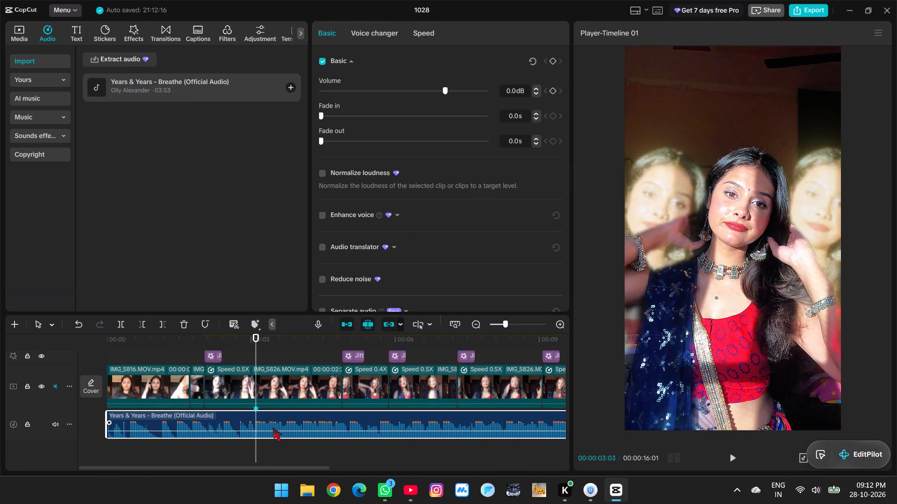
# Cut off the beginning of the Breathe track up to 00:00:01:04 and move the remainder to the timeline's start.
pyautogui.click(161, 458)
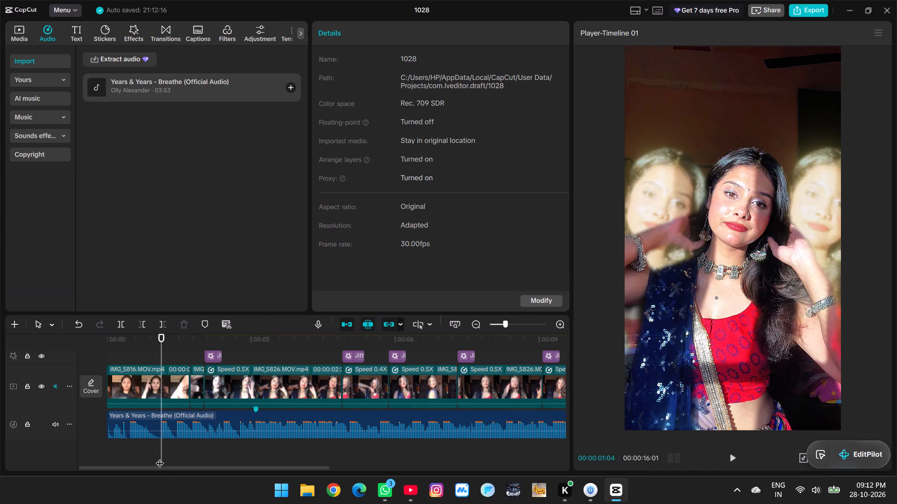
pyautogui.click(147, 426)
pyautogui.click(142, 324)
pyautogui.moveTo(259, 421); pyautogui.dragTo(244, 419)
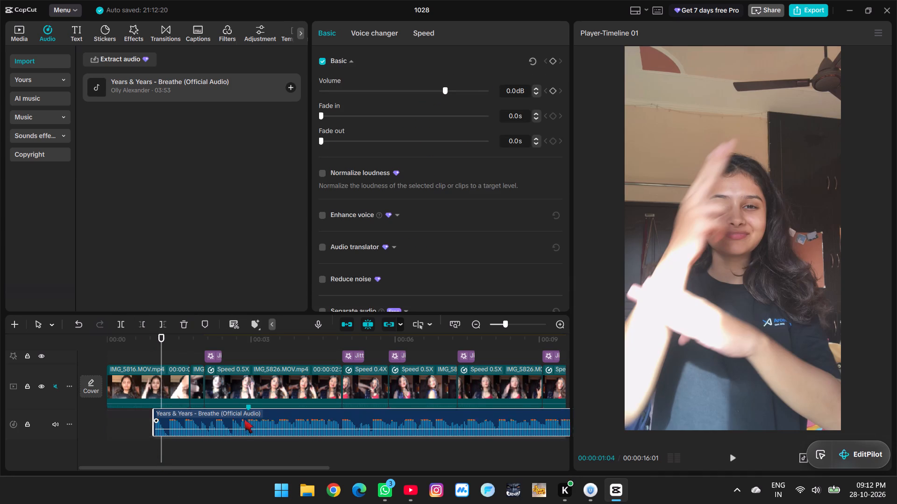
pyautogui.moveTo(244, 419); pyautogui.dragTo(186, 418)
# Play through the edit to check the sync between the shifted Breathe track and the clips.
pyautogui.press('space')
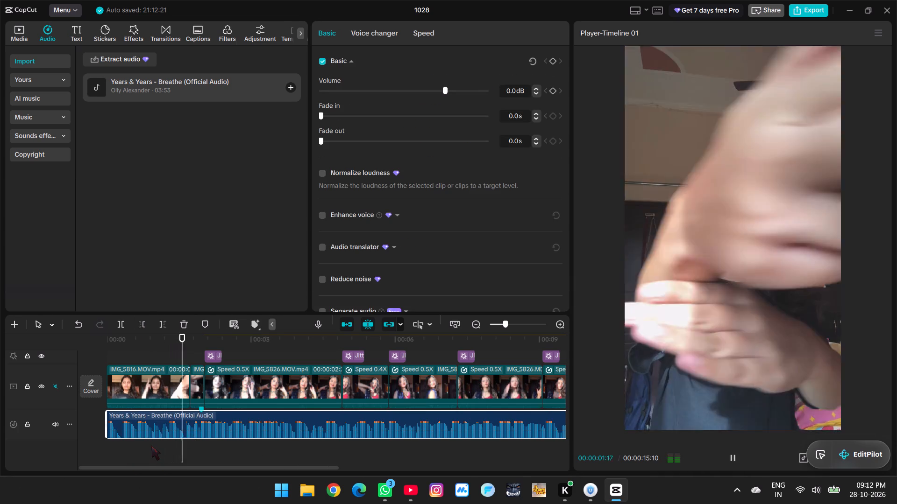
pyautogui.keyDown('ctrl'); pyautogui.scroll(-3, 361, 437); pyautogui.keyUp('ctrl')
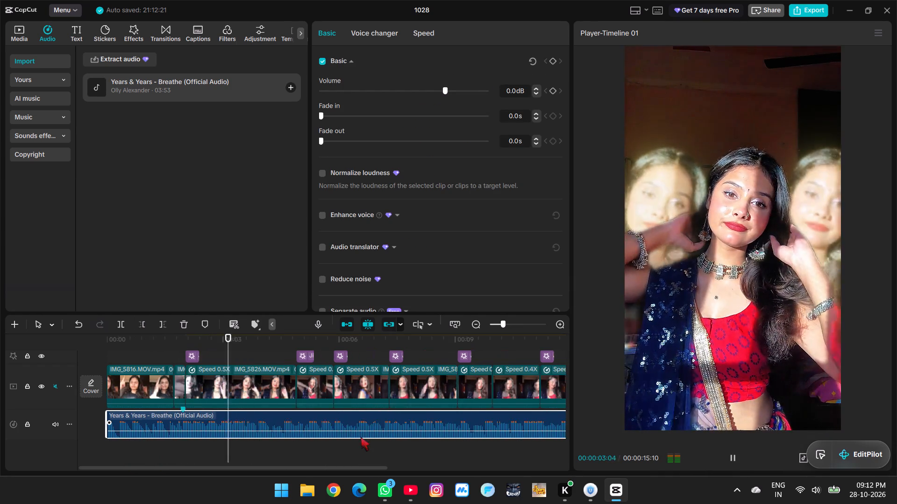
pyautogui.keyDown('ctrl'); pyautogui.scroll(-6, 361, 437); pyautogui.keyUp('ctrl')
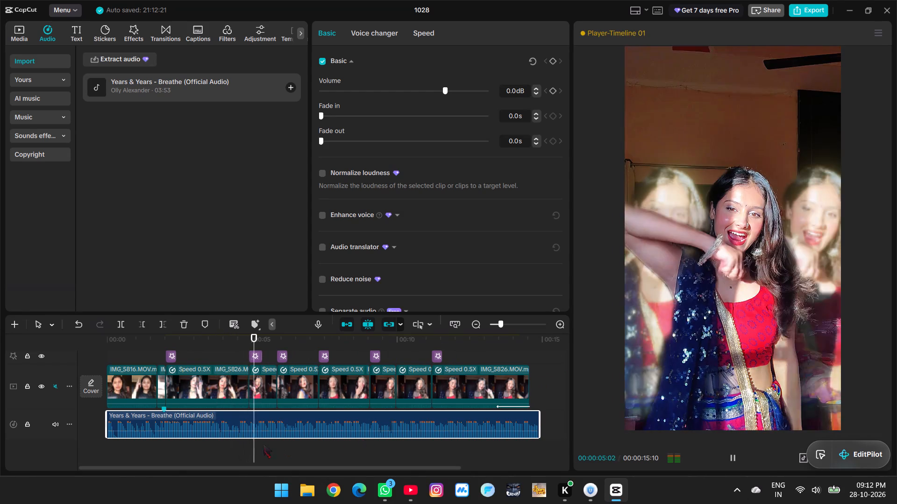
pyautogui.press('space')
pyautogui.press('space')
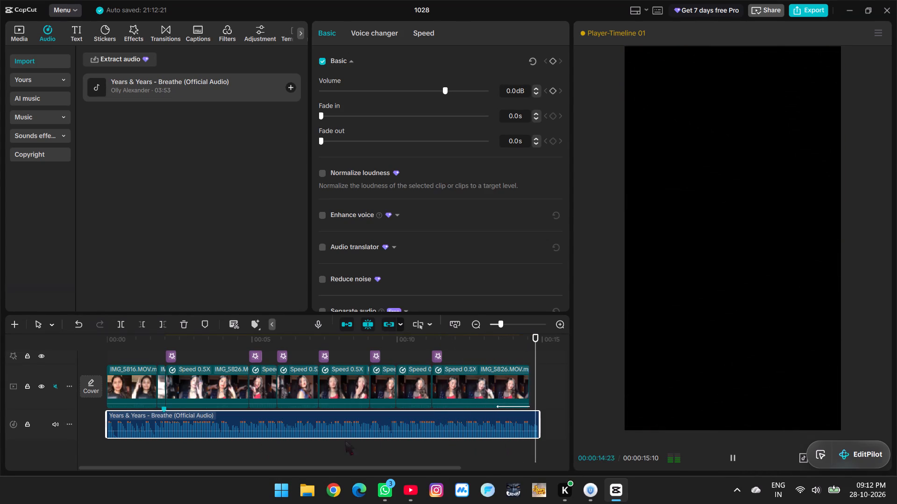
pyautogui.press('space')
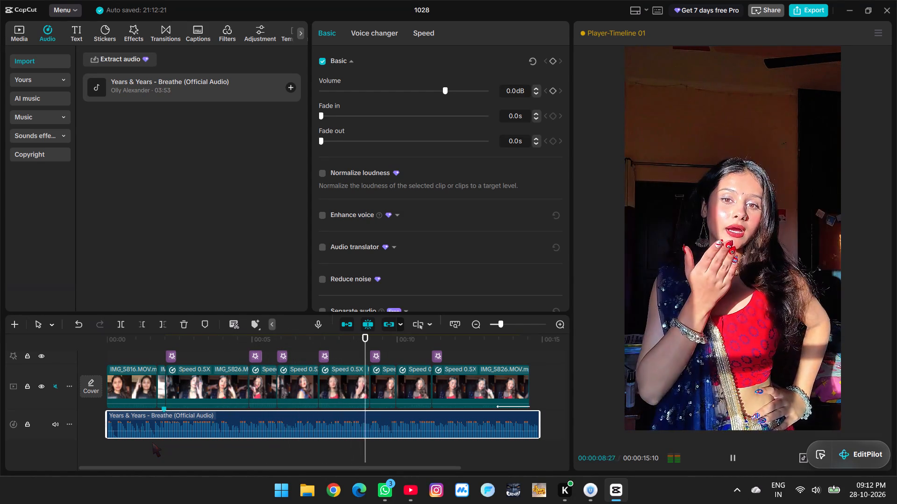
pyautogui.press('space')
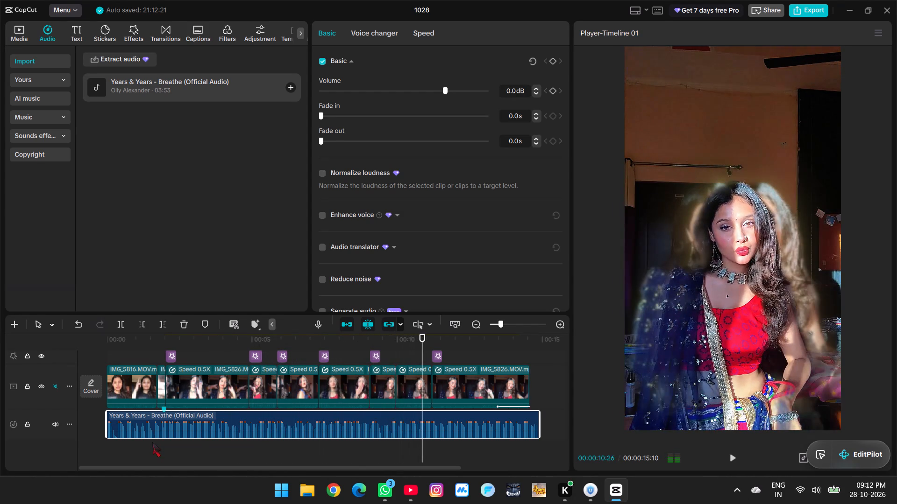
# Play and scrub through the section between about 9 and 10 seconds to examine where the Glowing Doubles effects fall.
pyautogui.keyDown('ctrl'); pyautogui.scroll(13, 399, 439); pyautogui.keyUp('ctrl')
pyautogui.scroll(-2, 403, 403)
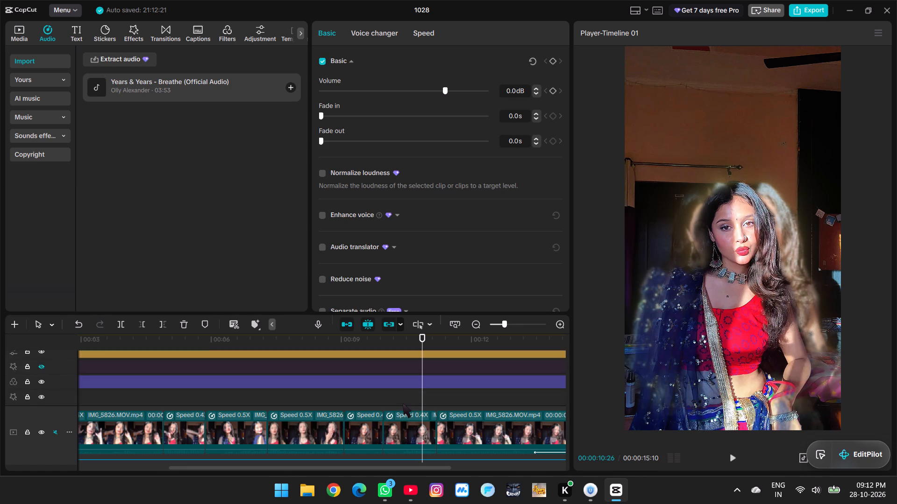
pyautogui.scroll(5, 400, 399)
pyautogui.scroll(-2, 397, 389)
pyautogui.click(386, 394)
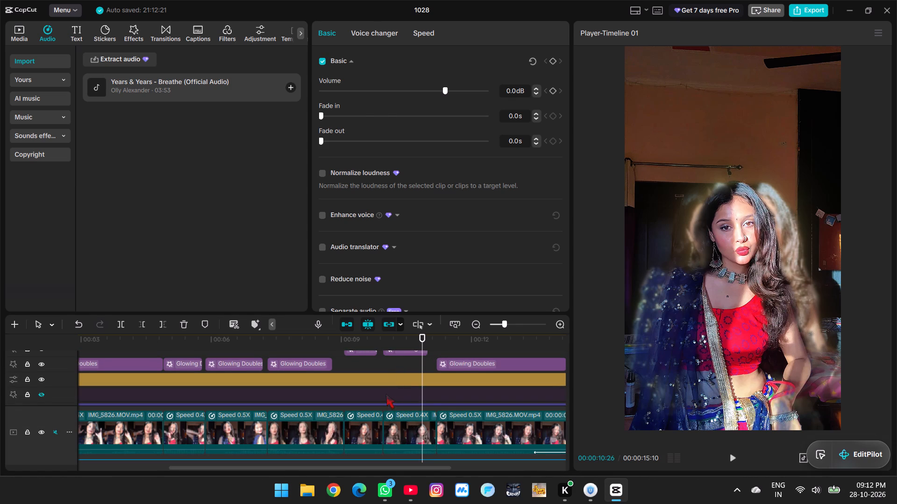
pyautogui.click(362, 366)
pyautogui.press('space')
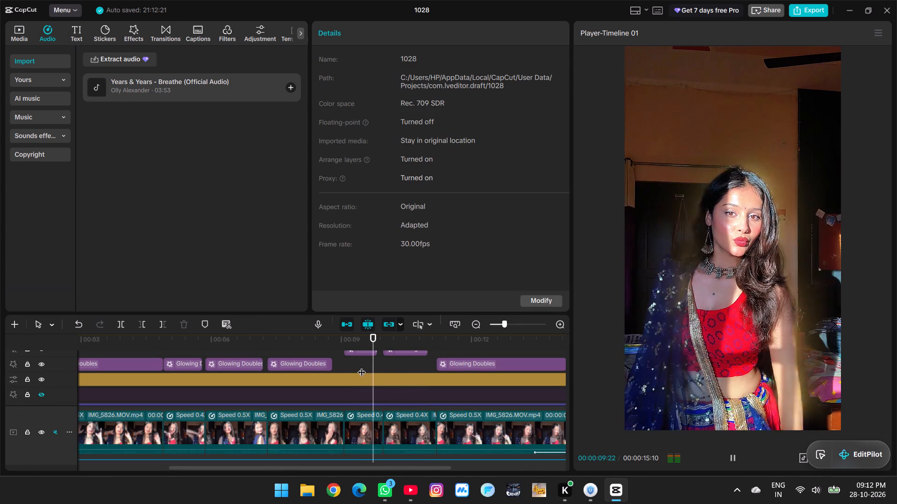
pyautogui.press('space')
pyautogui.press('space')
pyautogui.press('space')
pyautogui.press('space')
pyautogui.press('space')
pyautogui.doubleClick(362, 366)
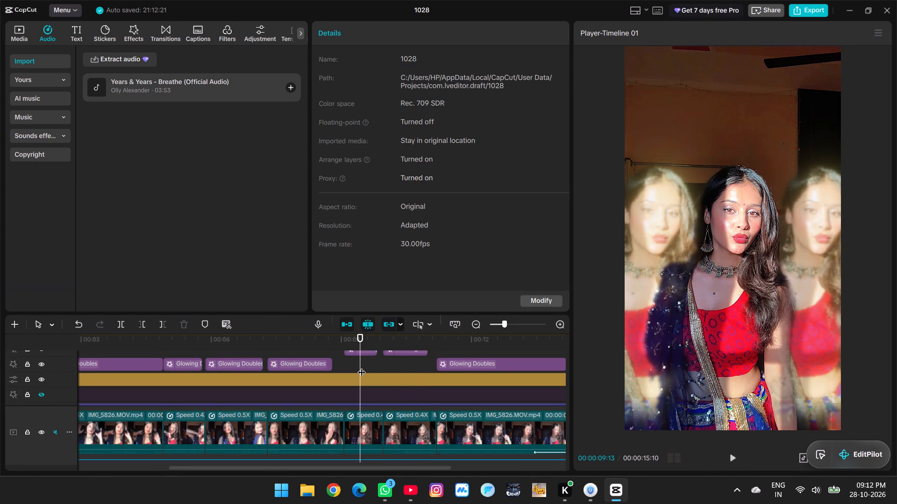
pyautogui.moveTo(362, 366); pyautogui.dragTo(366, 369)
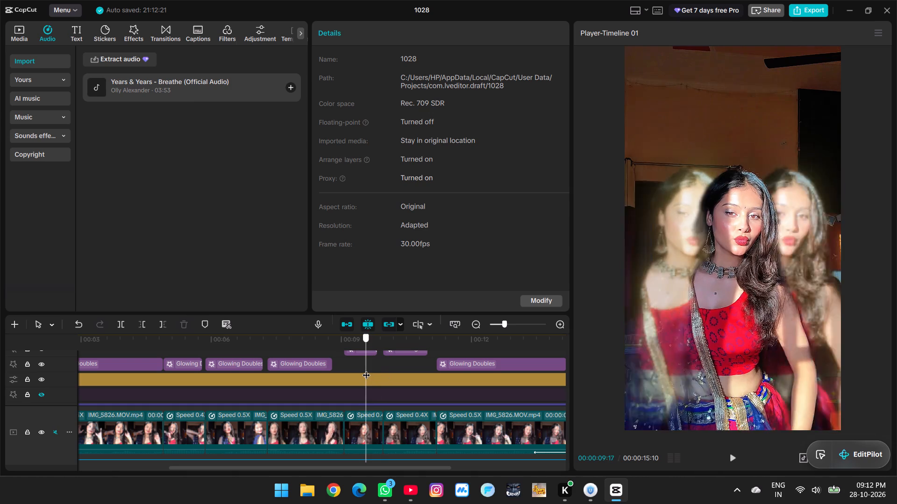
pyautogui.moveTo(366, 369); pyautogui.dragTo(377, 372)
# Delete the second of the two short Glowing Doubles effects on the uppermost effects track, near 10 seconds.
pyautogui.scroll(1, 377, 376)
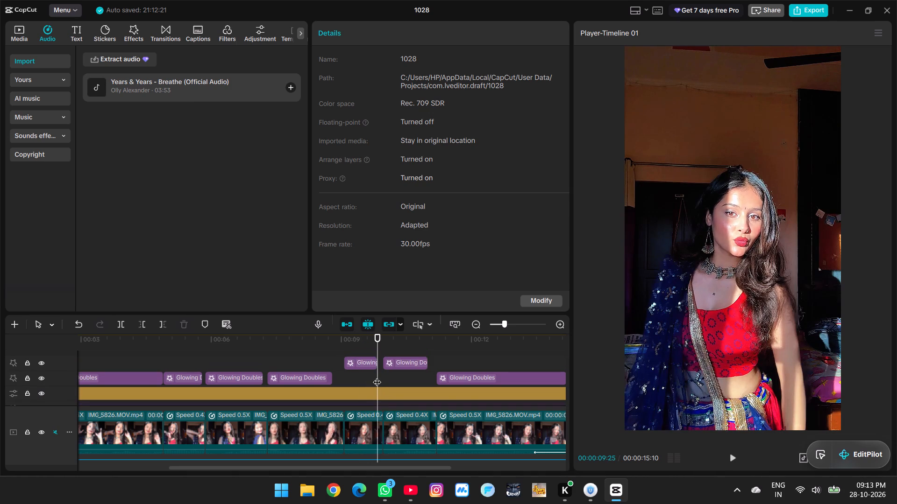
pyautogui.scroll(-1, 375, 390)
pyautogui.scroll(1, 374, 388)
pyautogui.click(360, 364)
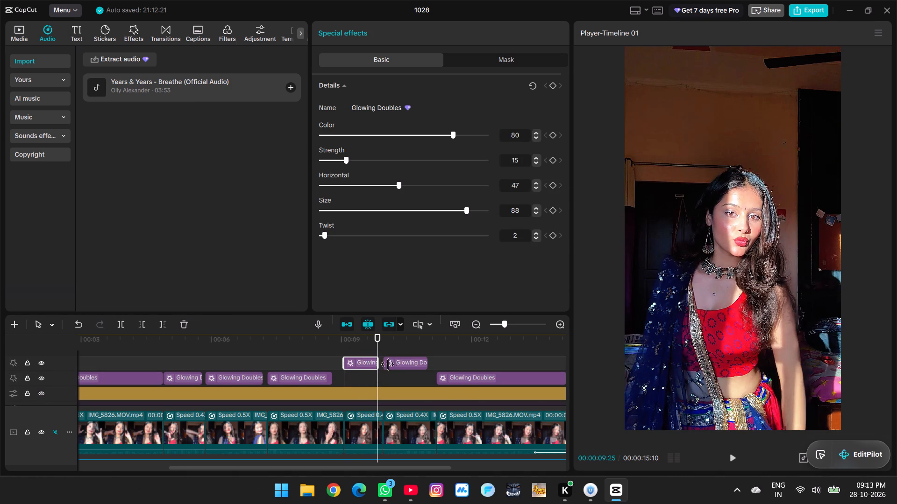
pyautogui.moveTo(399, 364); pyautogui.dragTo(391, 382)
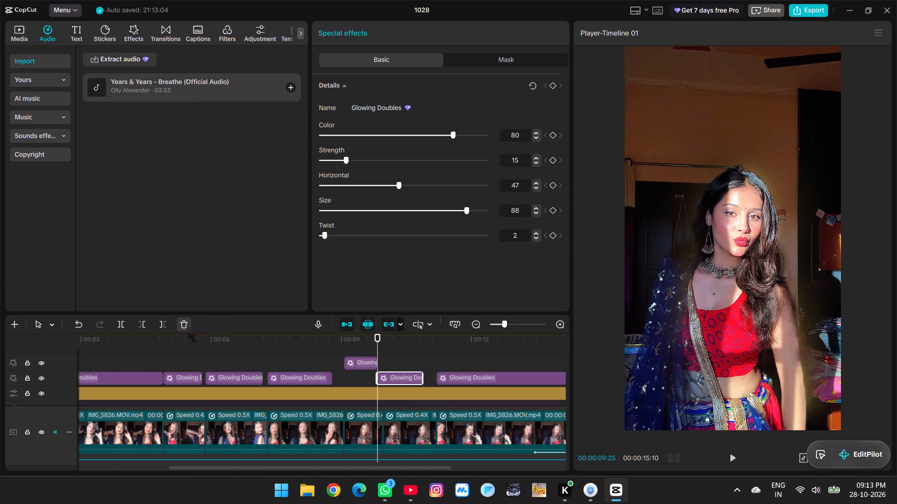
pyautogui.click(185, 326)
# Extend the end of the remaining Glowing Doubles effect on the uppermost track to the start of the final Glowing Doubles effect.
pyautogui.click(357, 363)
pyautogui.moveTo(377, 362); pyautogui.dragTo(417, 366)
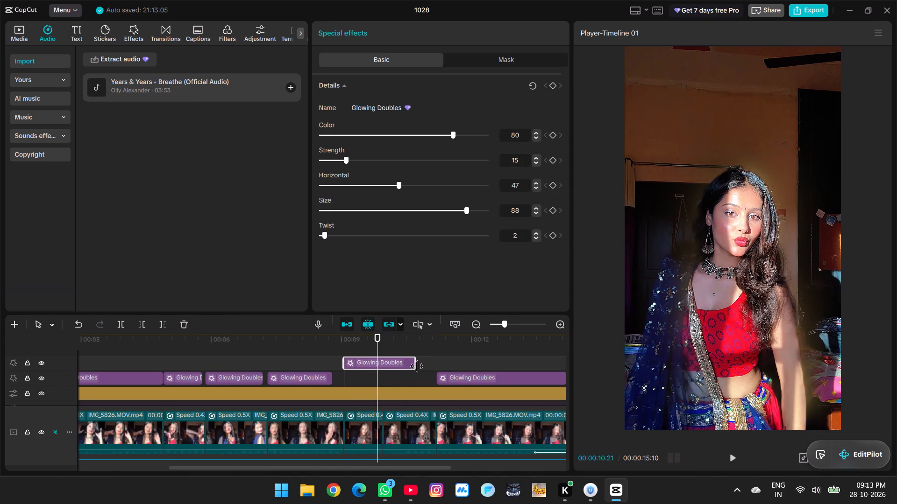
pyautogui.moveTo(417, 366); pyautogui.dragTo(434, 366)
# Play the section under the extended Glowing Doubles effect and trim off the effect's end at 00:00:11:01.
pyautogui.click(331, 380)
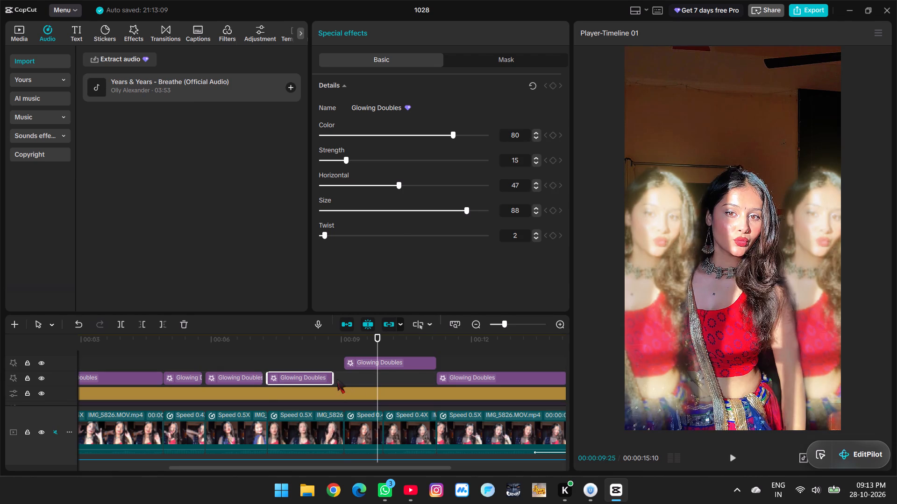
pyautogui.click(339, 381)
pyautogui.press('space')
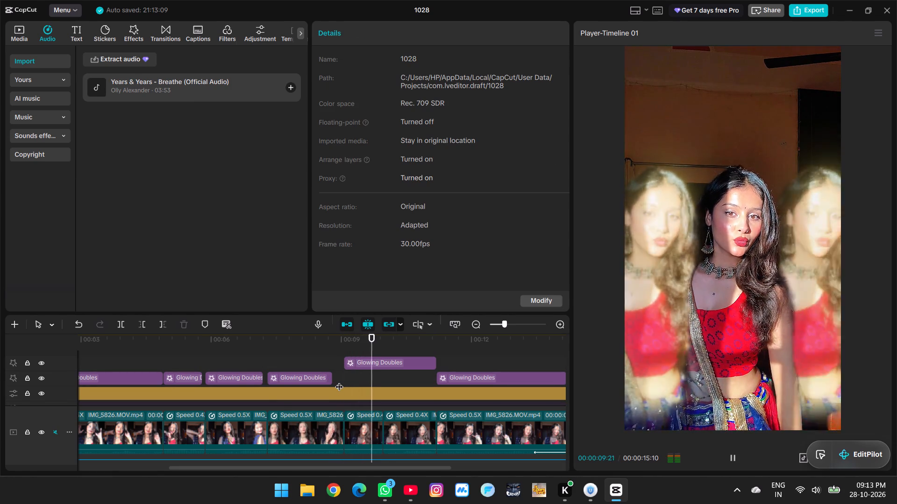
pyautogui.press('space')
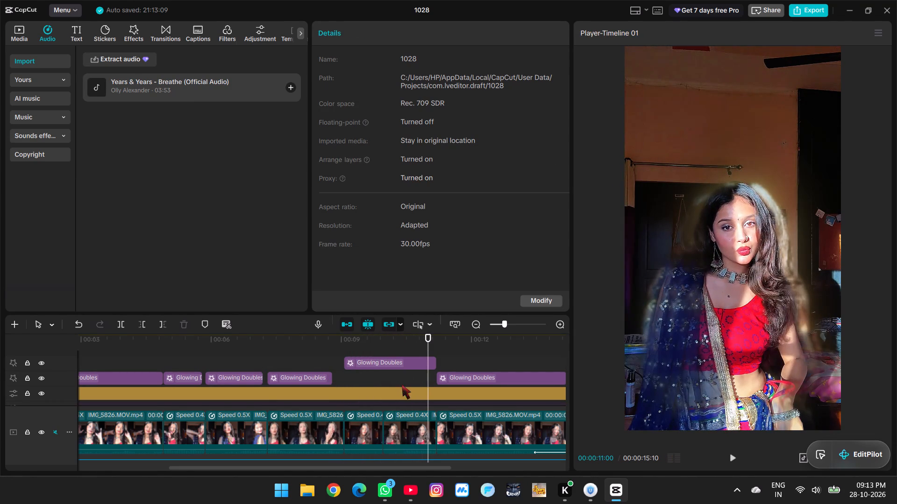
pyautogui.press('Right')
pyautogui.press('Right')
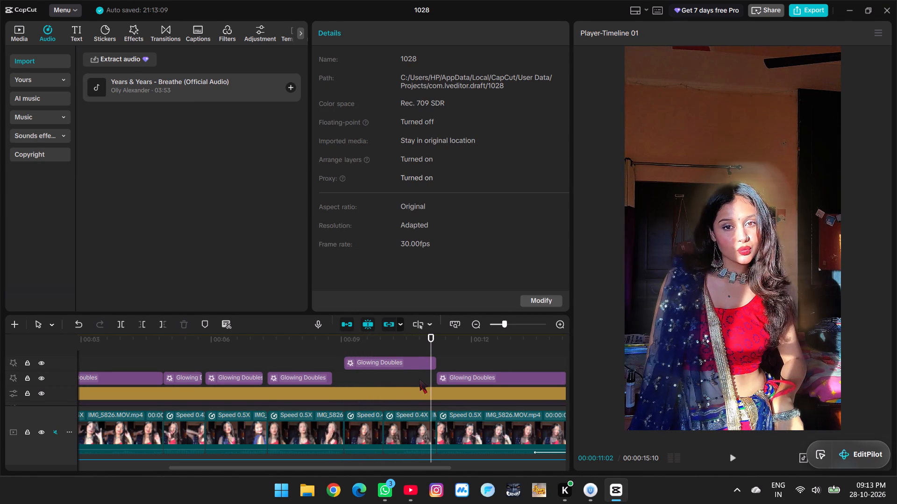
pyautogui.press('Left')
pyautogui.press('Left')
pyautogui.press('Left')
pyautogui.press('Right')
pyautogui.press('Right')
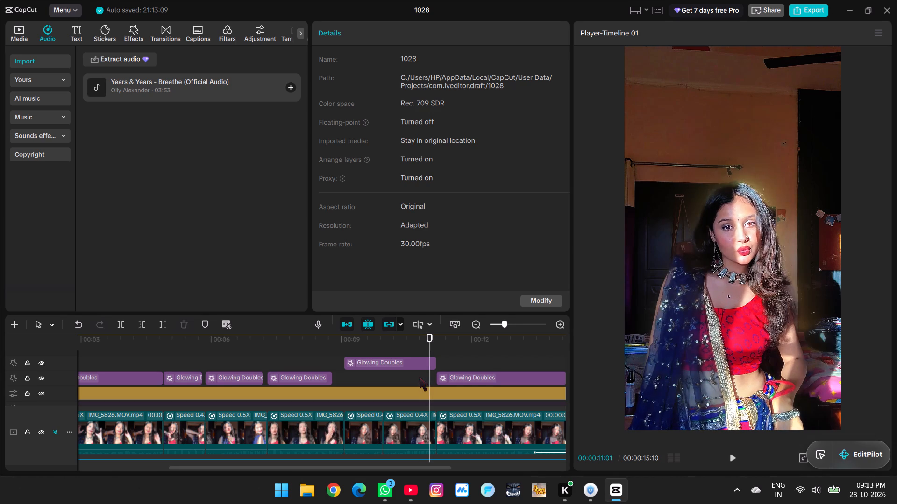
pyautogui.click(414, 364)
pyautogui.click(161, 324)
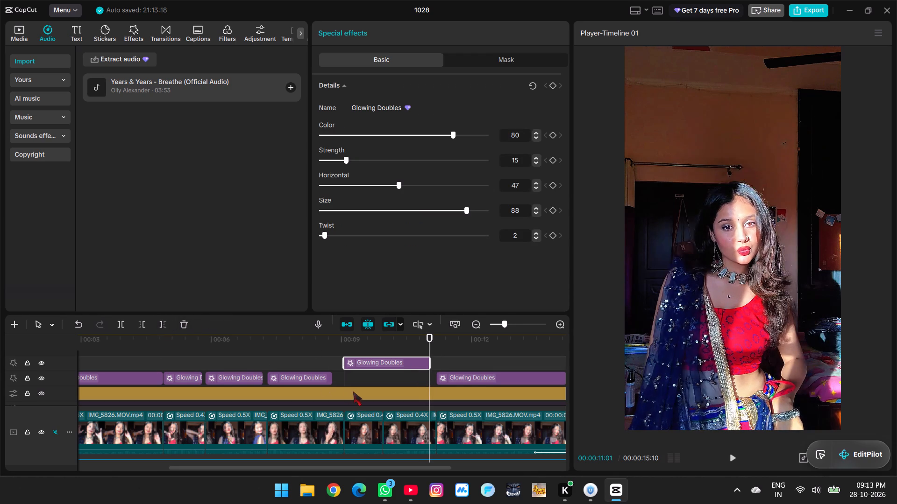
# Play the edit through to its end to check the effects and music together.
pyautogui.press('space')
pyautogui.press('space')
pyautogui.press('space')
pyautogui.keyDown('ctrl'); pyautogui.scroll(-5, 355, 392); pyautogui.keyUp('ctrl')
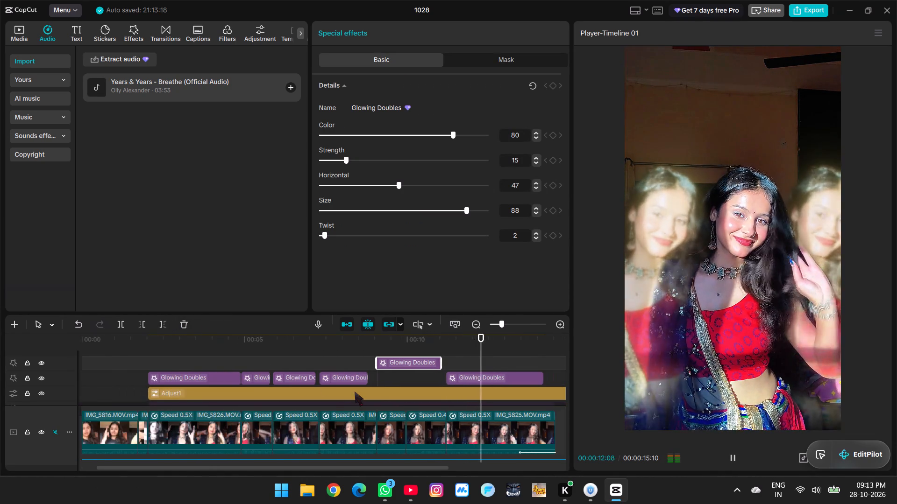
pyautogui.keyDown('ctrl'); pyautogui.scroll(-8, 355, 392); pyautogui.keyUp('ctrl')
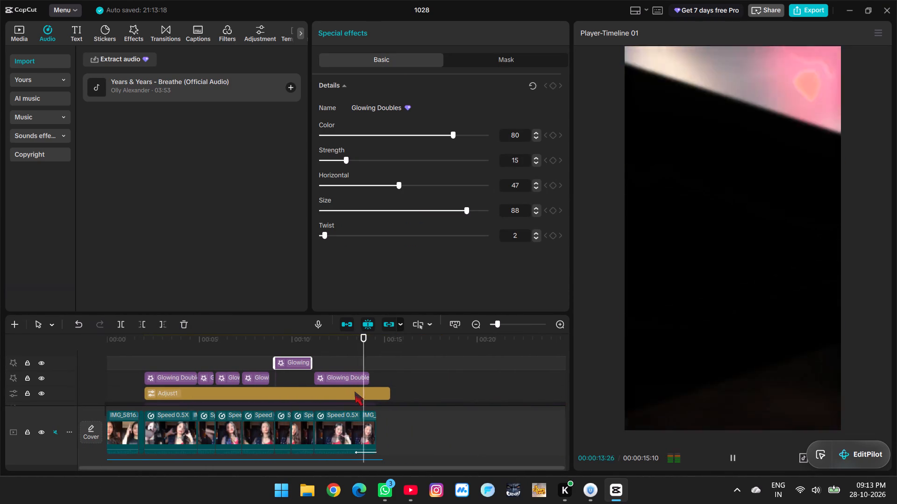
pyautogui.press('space')
pyautogui.click(143, 357)
pyautogui.press('space')
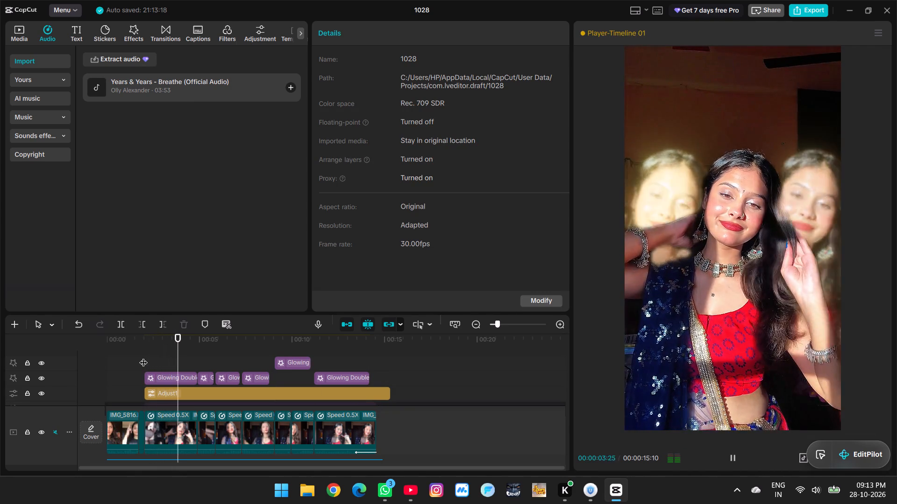
pyautogui.press('space')
pyautogui.press('space')
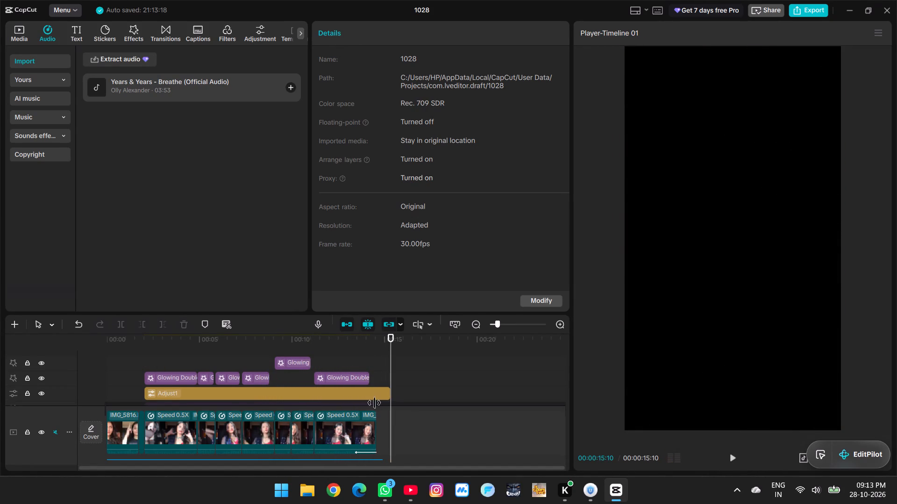
# Trim the end of the Adjust1 layer to the end of the last video clip at 00:00:14:17.
pyautogui.scroll(-3, 383, 410)
pyautogui.doubleClick(382, 412)
pyautogui.moveTo(382, 412); pyautogui.dragTo(377, 409)
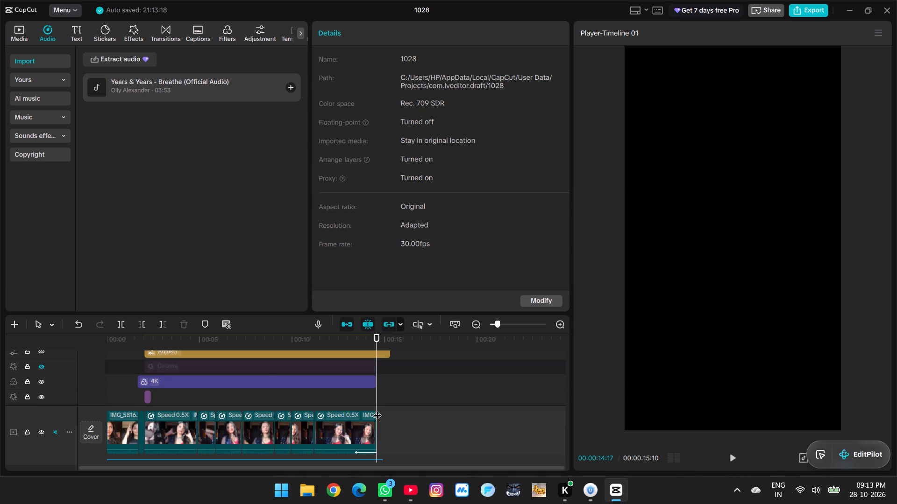
pyautogui.scroll(2, 379, 410)
pyautogui.click(356, 375)
pyautogui.click(164, 324)
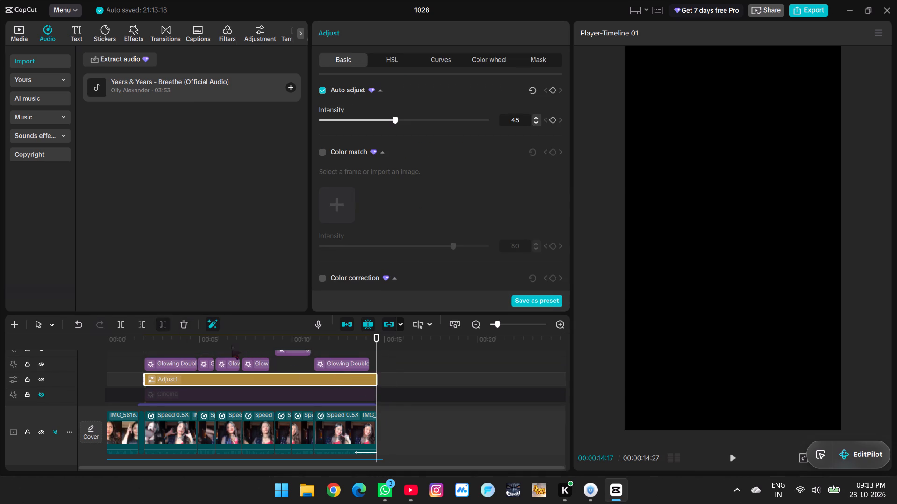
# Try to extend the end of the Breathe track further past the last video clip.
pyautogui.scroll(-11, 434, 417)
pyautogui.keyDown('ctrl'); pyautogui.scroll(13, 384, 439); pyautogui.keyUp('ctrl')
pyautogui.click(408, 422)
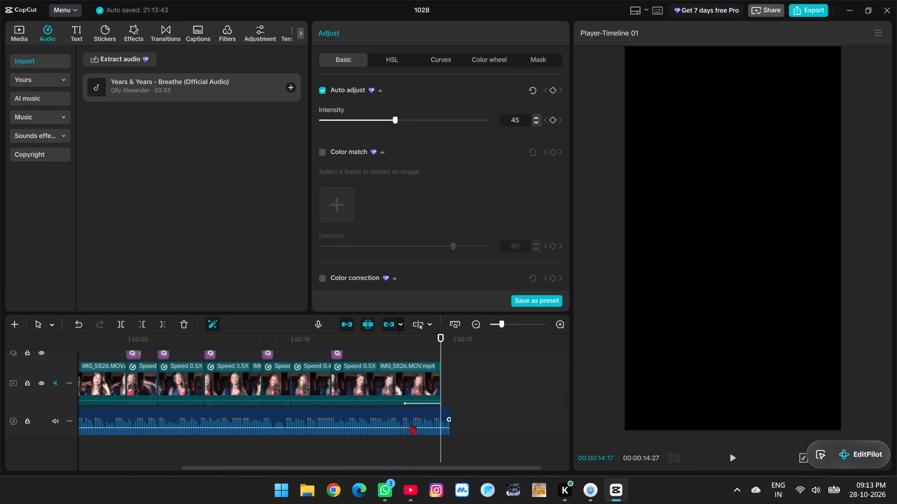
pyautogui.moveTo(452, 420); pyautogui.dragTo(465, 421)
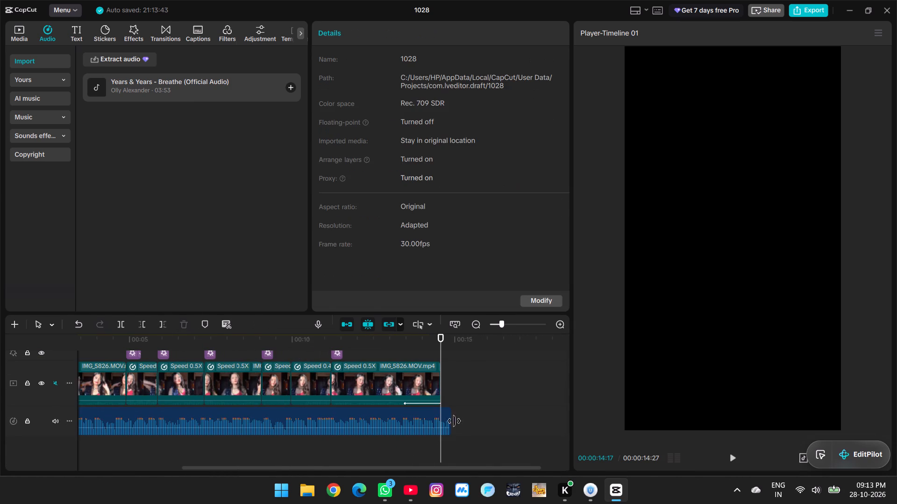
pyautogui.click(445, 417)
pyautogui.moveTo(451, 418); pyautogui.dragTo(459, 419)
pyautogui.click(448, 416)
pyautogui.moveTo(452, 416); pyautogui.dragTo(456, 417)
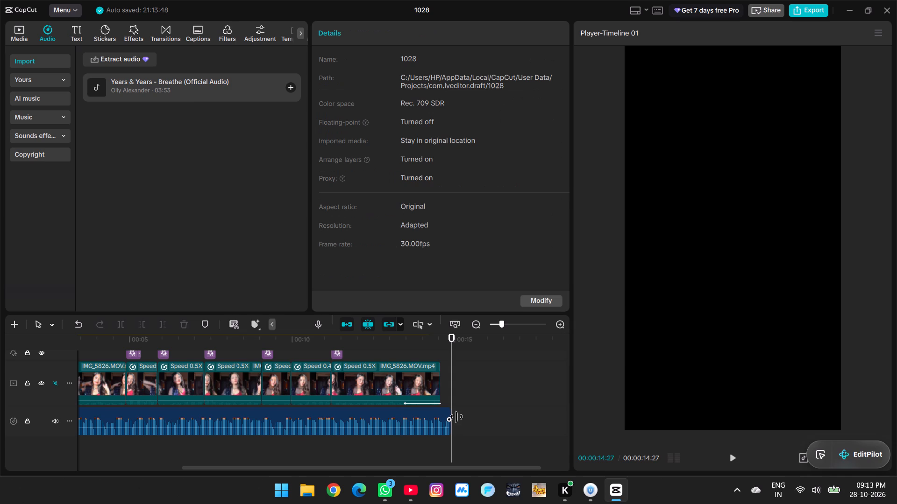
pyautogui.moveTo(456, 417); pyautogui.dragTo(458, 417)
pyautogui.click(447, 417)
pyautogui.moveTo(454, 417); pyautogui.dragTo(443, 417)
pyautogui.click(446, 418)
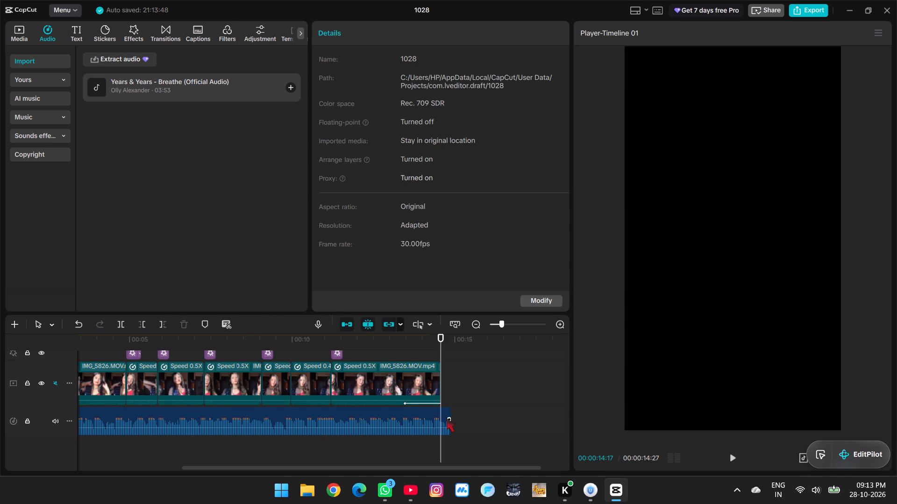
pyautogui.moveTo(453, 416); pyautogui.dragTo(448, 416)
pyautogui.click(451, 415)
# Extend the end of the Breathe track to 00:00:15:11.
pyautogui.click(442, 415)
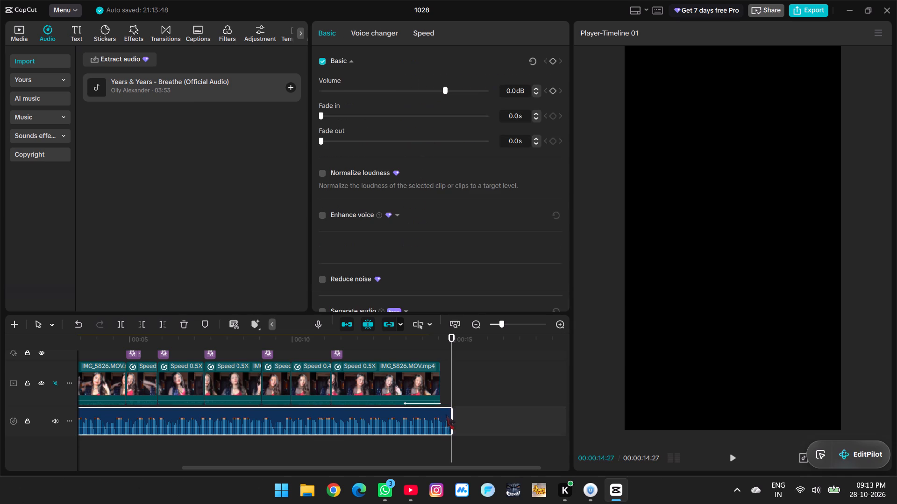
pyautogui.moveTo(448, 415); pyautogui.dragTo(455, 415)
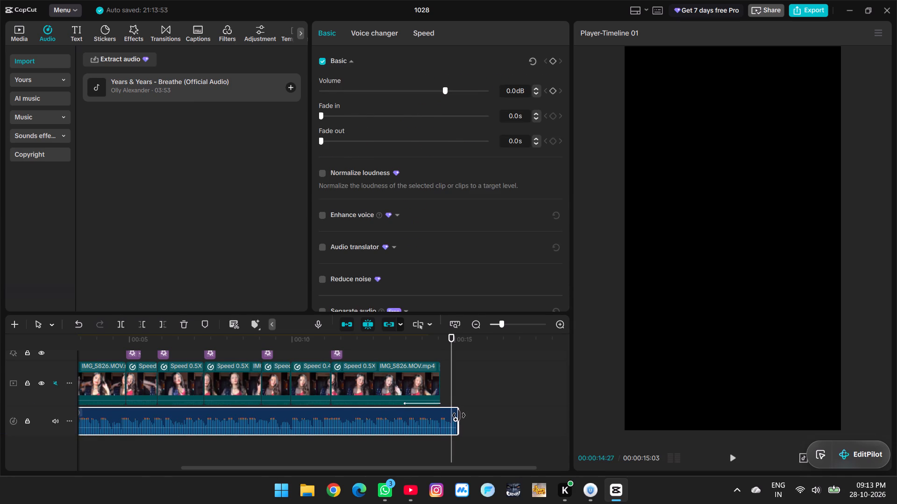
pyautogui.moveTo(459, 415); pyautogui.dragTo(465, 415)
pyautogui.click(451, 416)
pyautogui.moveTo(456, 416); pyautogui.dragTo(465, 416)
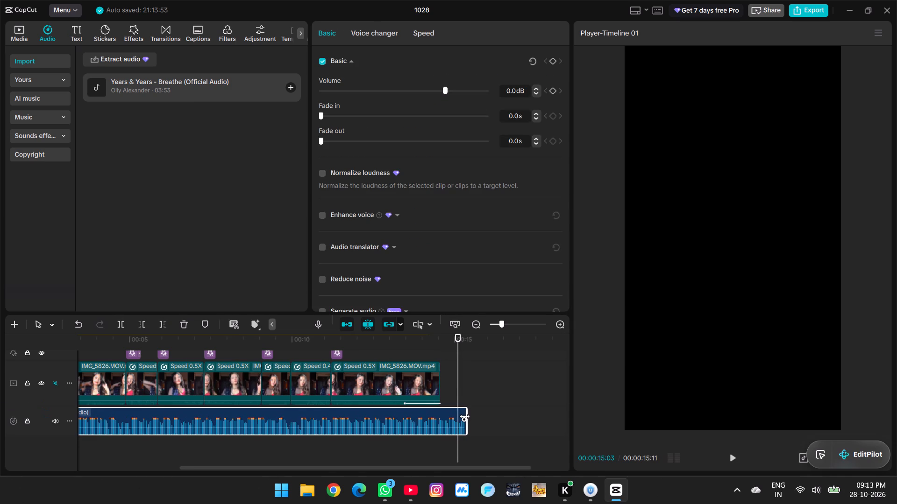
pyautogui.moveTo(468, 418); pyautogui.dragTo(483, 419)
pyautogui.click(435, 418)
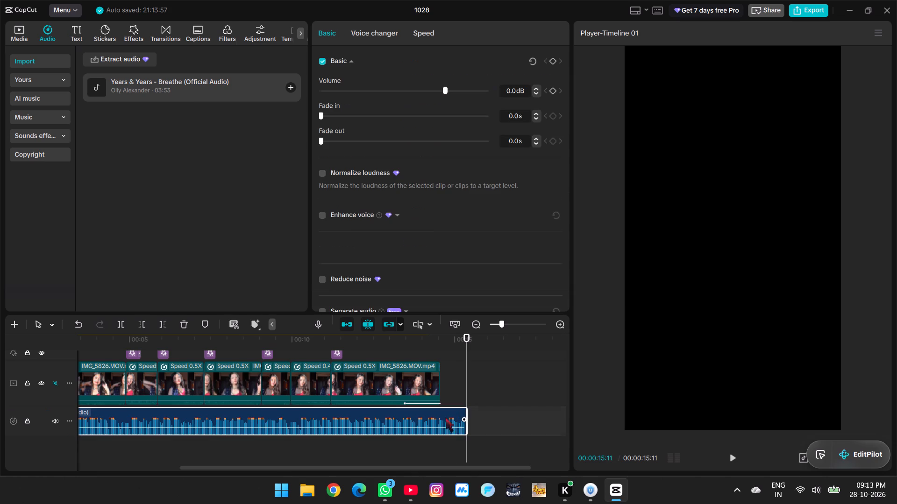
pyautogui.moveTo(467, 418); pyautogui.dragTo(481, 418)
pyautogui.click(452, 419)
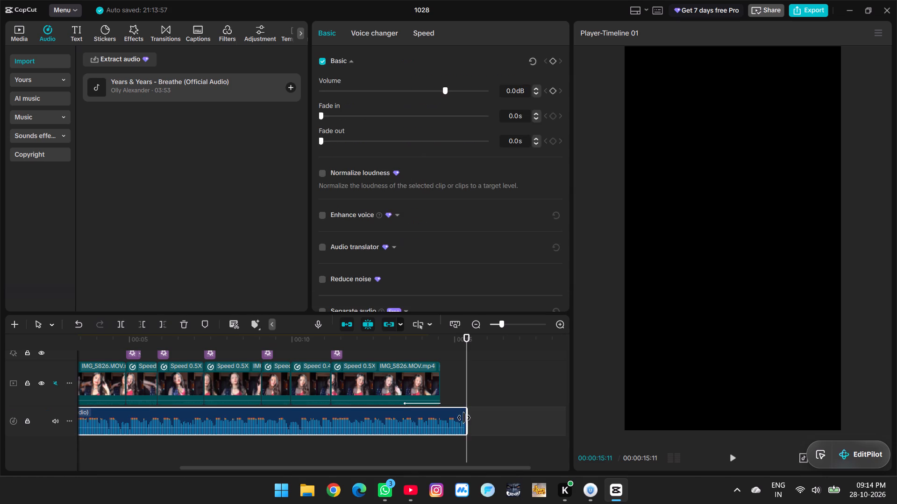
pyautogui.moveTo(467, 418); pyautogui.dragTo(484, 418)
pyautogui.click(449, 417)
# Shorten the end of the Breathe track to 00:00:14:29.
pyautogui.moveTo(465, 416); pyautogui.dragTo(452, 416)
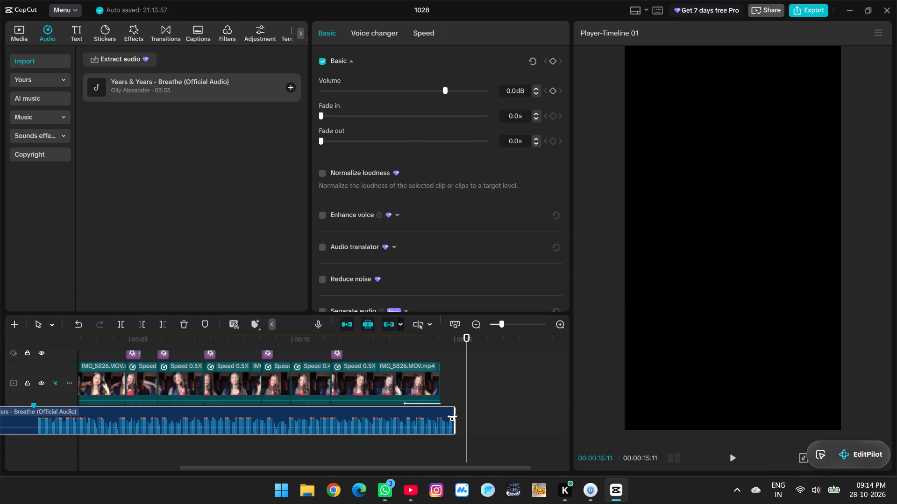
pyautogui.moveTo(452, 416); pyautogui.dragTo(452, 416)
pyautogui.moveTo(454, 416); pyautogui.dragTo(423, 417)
# Extend the end of the Breathe track to 00:00:16:06.
pyautogui.keyDown('ctrl'); pyautogui.scroll(2, 477, 422); pyautogui.keyUp('ctrl')
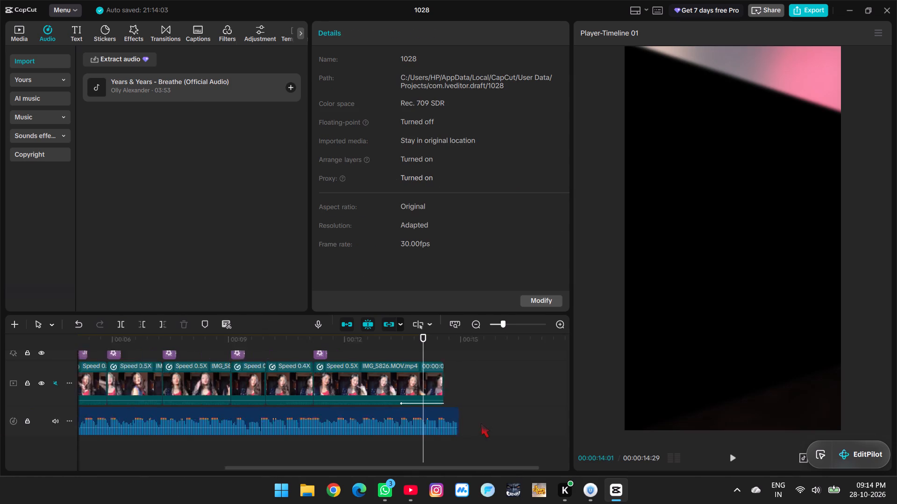
pyautogui.keyDown('ctrl'); pyautogui.scroll(15, 481, 423); pyautogui.keyUp('ctrl')
pyautogui.keyDown('ctrl'); pyautogui.scroll(-1, 480, 425); pyautogui.keyUp('ctrl')
pyautogui.keyDown('ctrl'); pyautogui.scroll(7, 480, 425); pyautogui.keyUp('ctrl')
pyautogui.click(472, 412)
pyautogui.moveTo(505, 413); pyautogui.dragTo(471, 417)
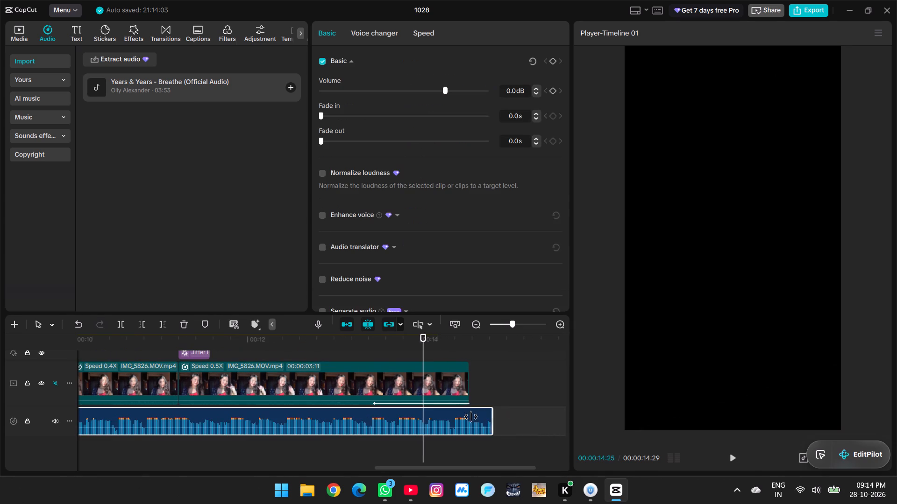
pyautogui.moveTo(471, 417); pyautogui.dragTo(552, 418)
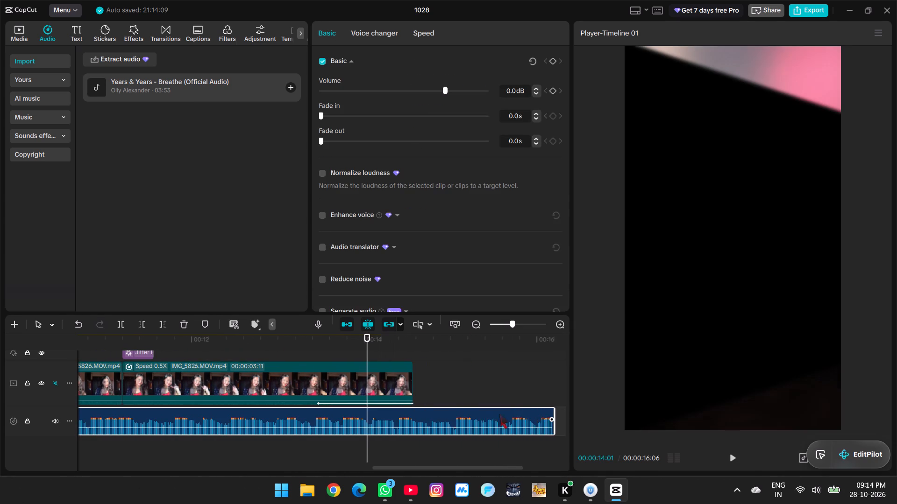
# Add a 2.8 s fade-out to the Breathe track.
pyautogui.keyDown('ctrl'); pyautogui.scroll(-20, 463, 413); pyautogui.keyUp('ctrl')
pyautogui.press('space')
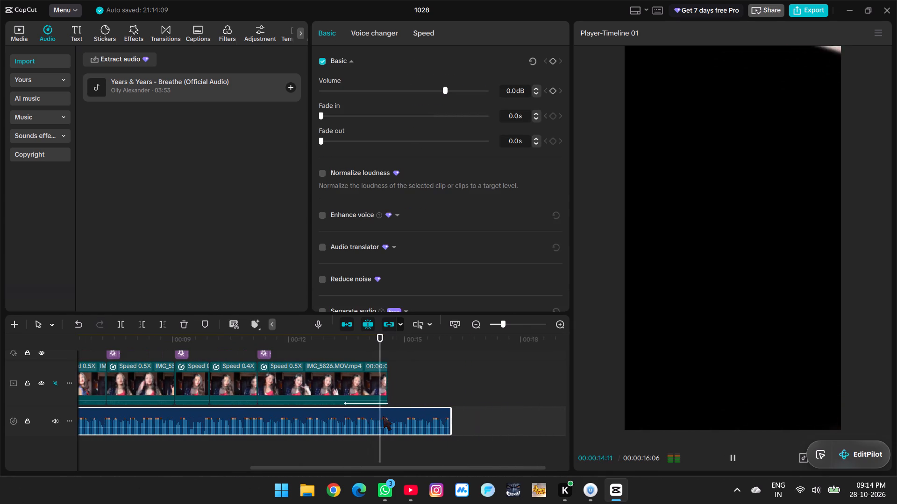
pyautogui.press('space')
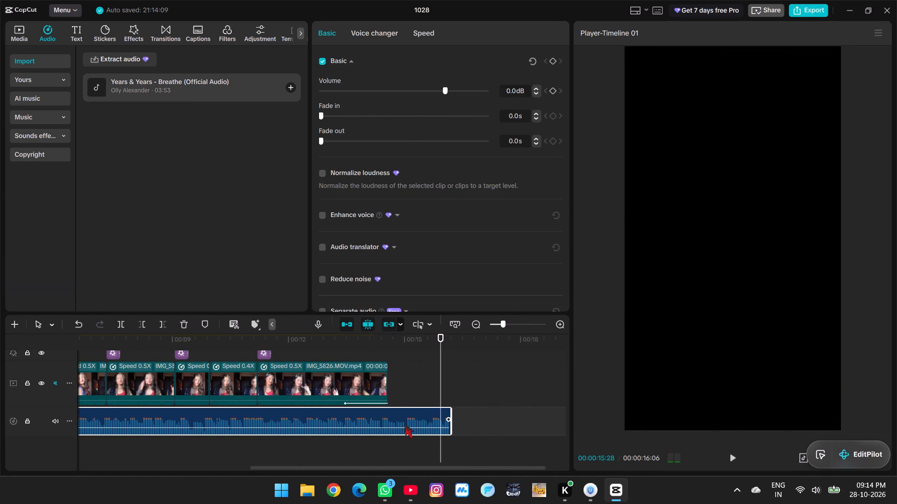
pyautogui.click(338, 134)
pyautogui.click(346, 143)
pyautogui.moveTo(351, 142); pyautogui.dragTo(367, 143)
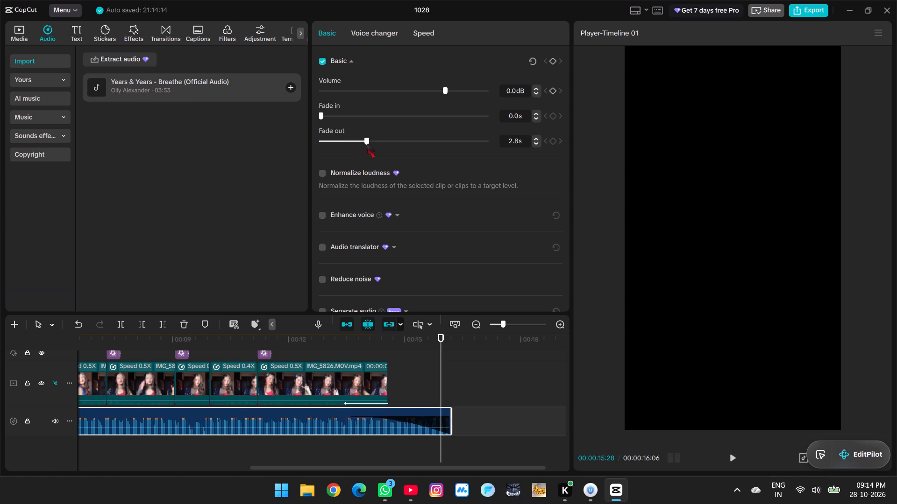
# Play back the faded ending and trim the end of the Breathe track to 00:00:15:10.
pyautogui.click(340, 439)
pyautogui.press('space')
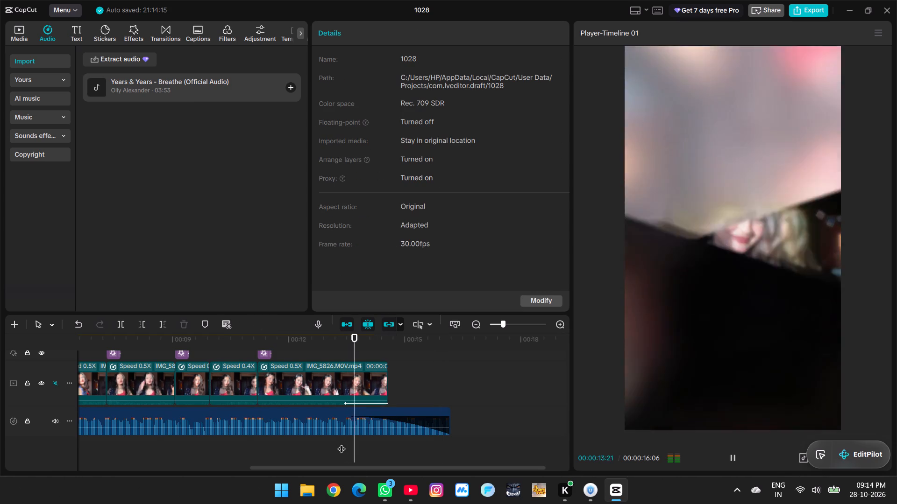
pyautogui.press('space')
pyautogui.click(392, 419)
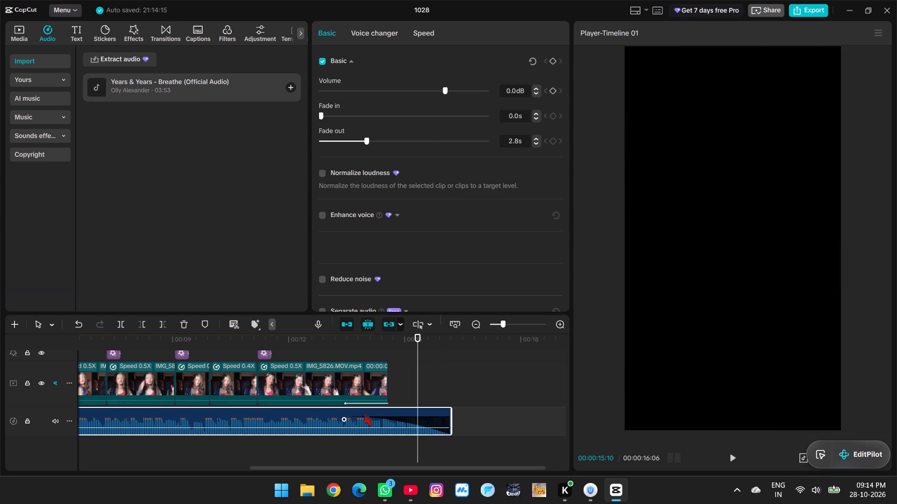
pyautogui.click(163, 327)
# Play back the trimmed ending and the opening clips to check the fade-out and the song sync.
pyautogui.click(320, 450)
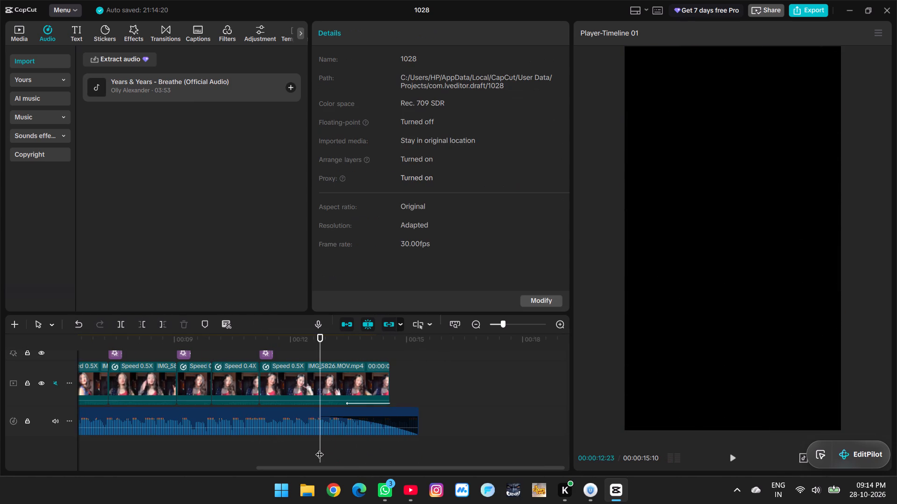
pyautogui.press('space')
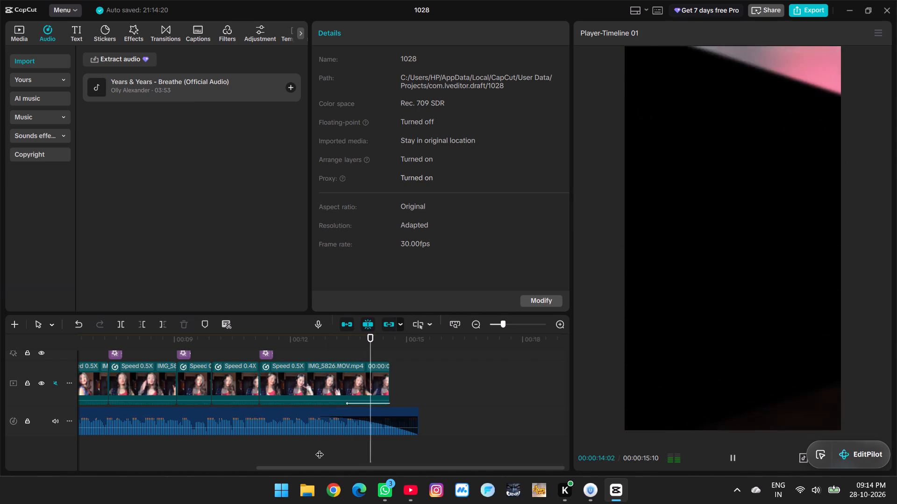
pyautogui.scroll(-12, 342, 446)
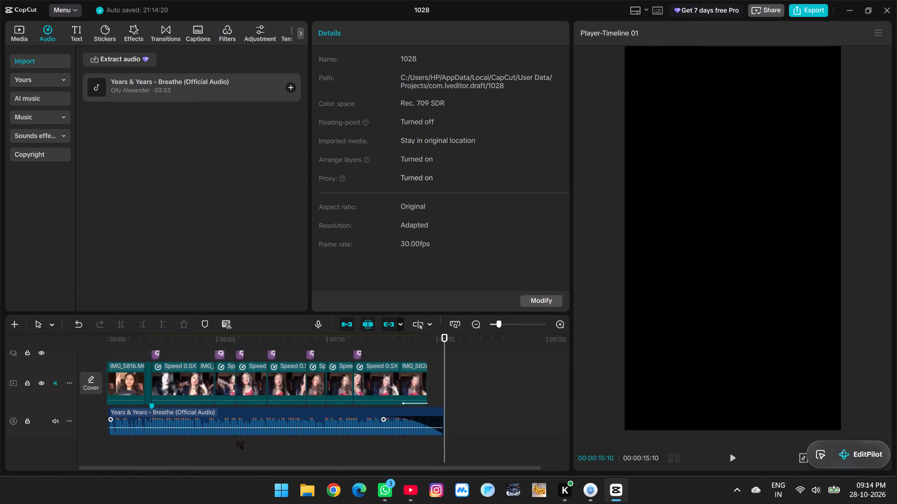
pyautogui.scroll(-3, 236, 435)
pyautogui.press('space')
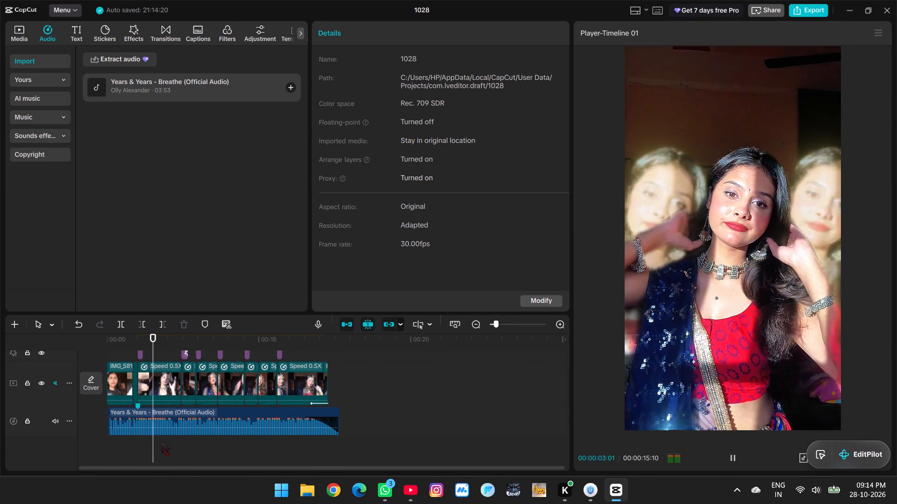
pyautogui.press('space')
pyautogui.press('space')
pyautogui.press('space')
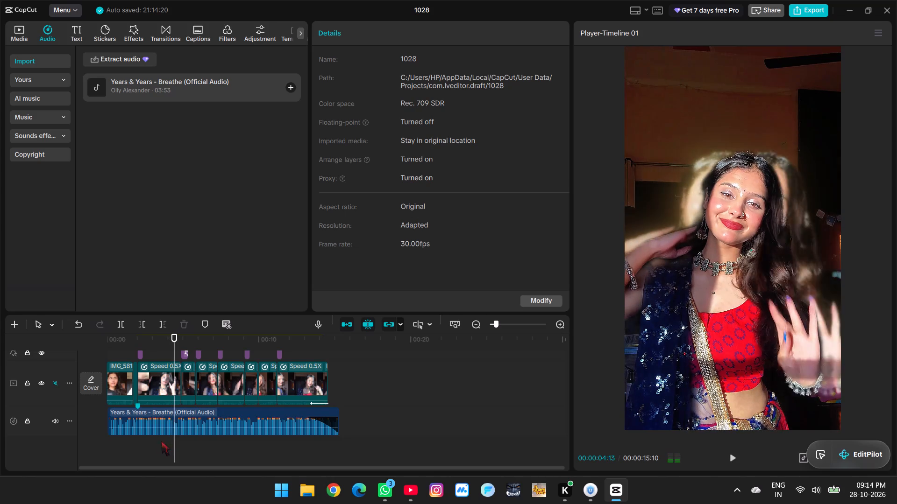
# Examine the first Glowing Doubles effect frame by frame over the clip between about 00:00:03:08 and 00:00:04:26.
pyautogui.keyDown('ctrl'); pyautogui.scroll(20, 163, 443); pyautogui.keyUp('ctrl')
pyautogui.keyDown('ctrl'); pyautogui.scroll(8, 163, 443); pyautogui.keyUp('ctrl')
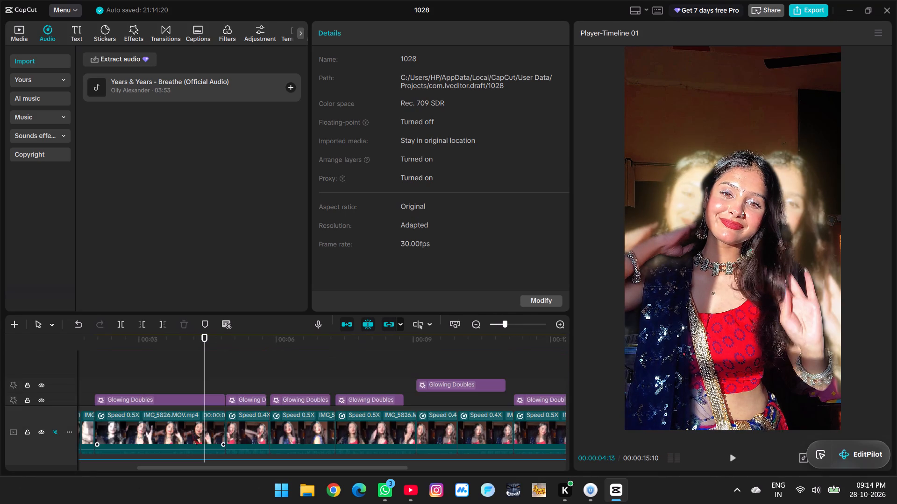
pyautogui.scroll(-1, 190, 425)
pyautogui.click(194, 371)
pyautogui.moveTo(194, 371); pyautogui.dragTo(184, 370)
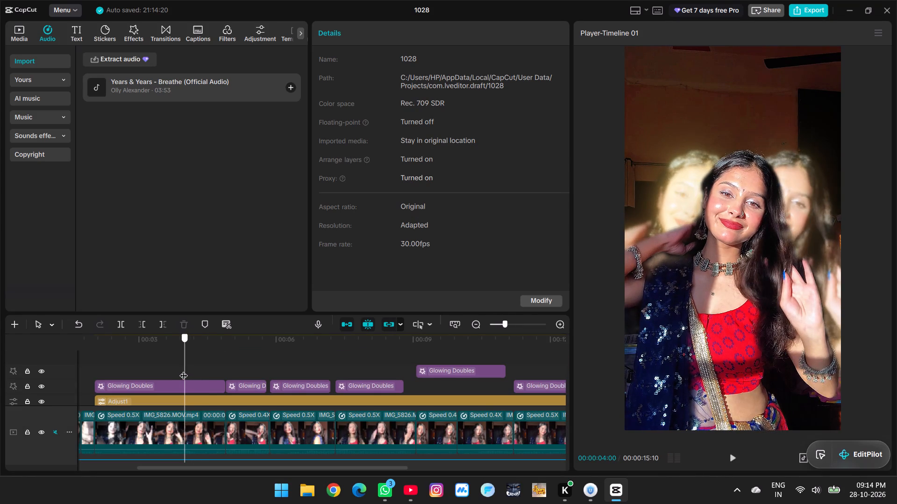
pyautogui.moveTo(184, 370); pyautogui.dragTo(181, 370)
pyautogui.press('Right')
pyautogui.press('Right')
pyautogui.press('Right')
pyautogui.press('Right')
pyautogui.press('Right')
pyautogui.press('Right')
pyautogui.press('Right')
pyautogui.press('Right')
pyautogui.press('Right')
pyautogui.press('Right')
pyautogui.press('Right')
pyautogui.press('Right')
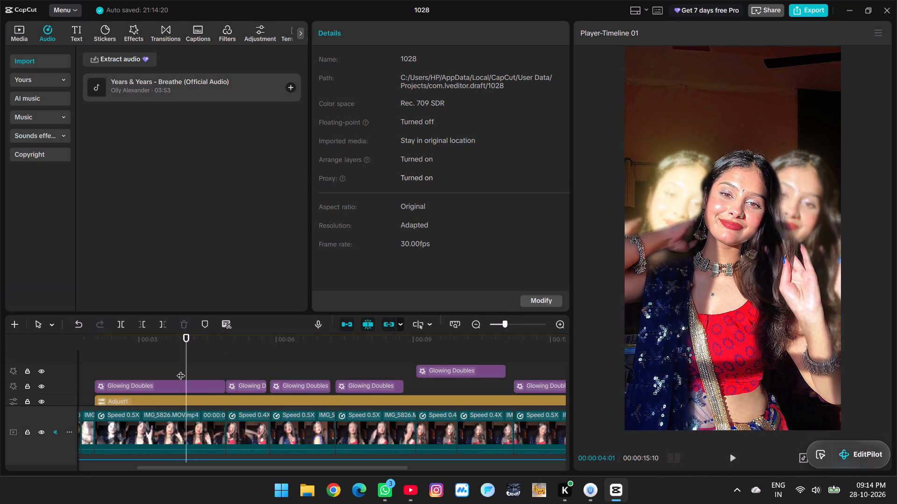
pyautogui.press('Right')
pyautogui.press('Right')
pyautogui.press('Right')
pyautogui.press('Left')
pyautogui.press('Left')
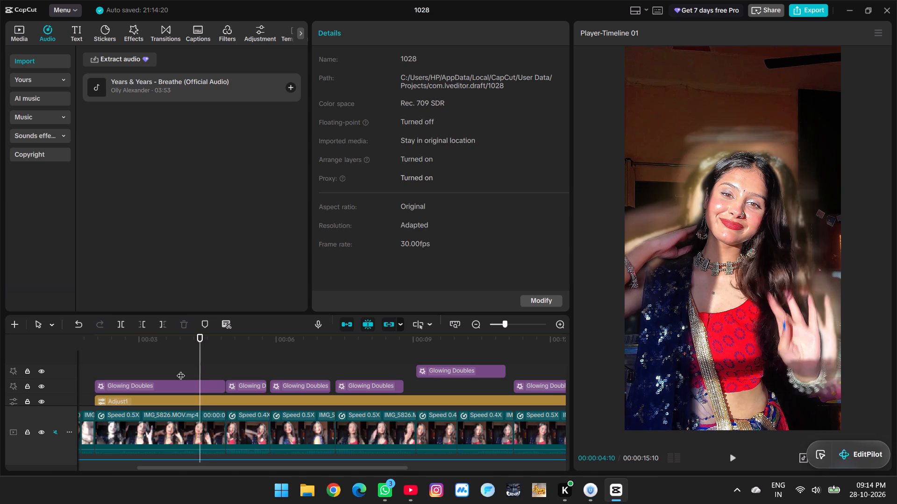
pyautogui.press('Left')
pyautogui.press('Left')
pyautogui.press('Left')
pyautogui.press('Right')
pyautogui.press('Right')
pyautogui.press('Right')
pyautogui.press('Right')
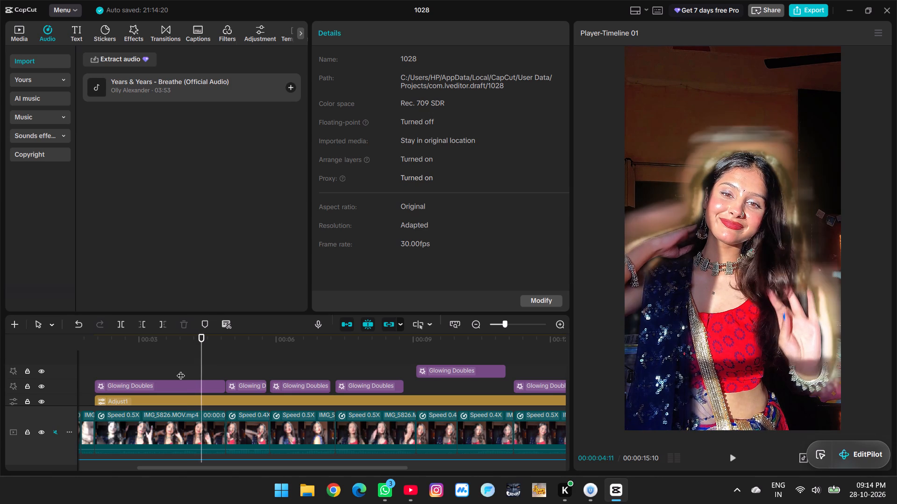
pyautogui.press('Right')
pyautogui.press('Right')
pyautogui.press('Right')
pyautogui.press('Right')
pyautogui.press('Right')
pyautogui.press('Right')
pyautogui.press('Right')
pyautogui.press('Right')
pyautogui.press('Right')
pyautogui.press('Right')
pyautogui.press('Right')
pyautogui.press('Right')
pyautogui.press('Right')
pyautogui.press('Right')
pyautogui.press('Right')
pyautogui.press('Right')
pyautogui.press('Left')
pyautogui.press('Left')
pyautogui.press('Left')
pyautogui.press('Left')
pyautogui.press('Left')
pyautogui.press('Left')
pyautogui.press('Left')
pyautogui.press('Left')
pyautogui.press('Left')
pyautogui.press('Left')
pyautogui.press('Left')
pyautogui.press('Left')
pyautogui.press('Left')
pyautogui.press('Left')
pyautogui.press('Left')
pyautogui.press('Left')
pyautogui.press('Left')
pyautogui.press('Left')
pyautogui.press('Left')
pyautogui.press('Left')
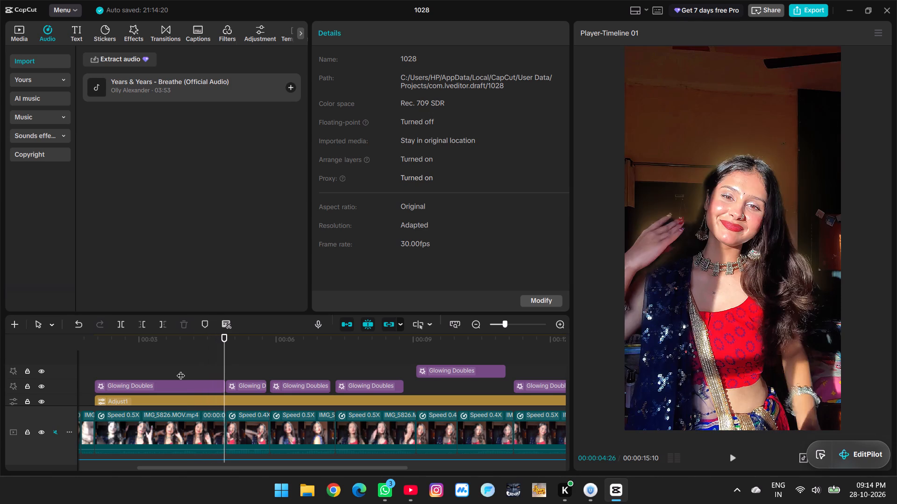
pyautogui.press('Left')
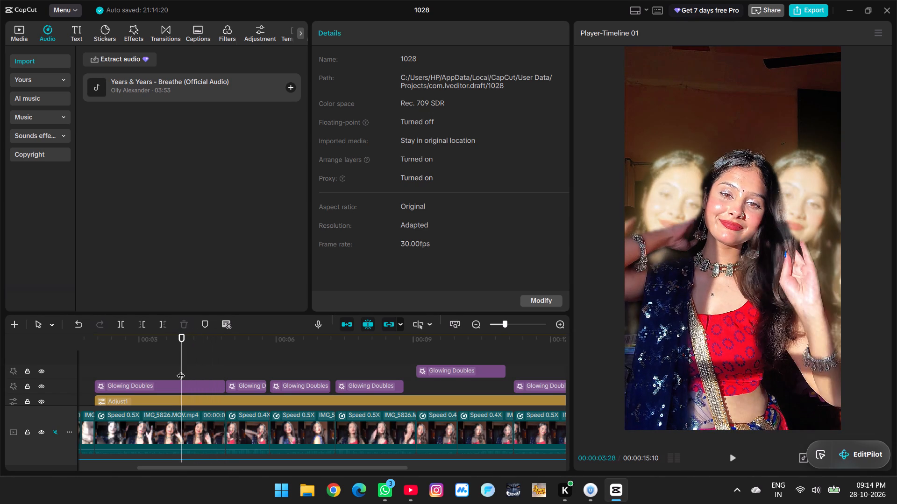
pyautogui.press('Left')
pyautogui.press('Left')
pyautogui.press('Left')
pyautogui.press('Left')
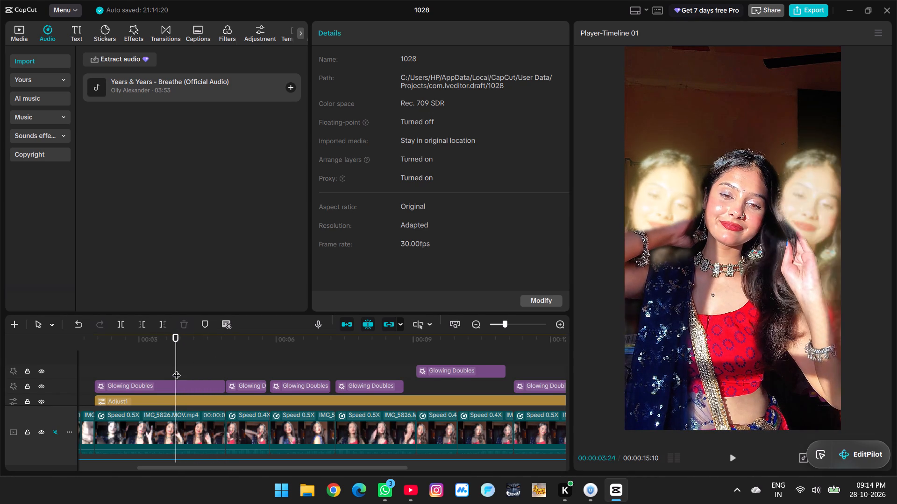
pyautogui.moveTo(177, 369); pyautogui.dragTo(151, 364)
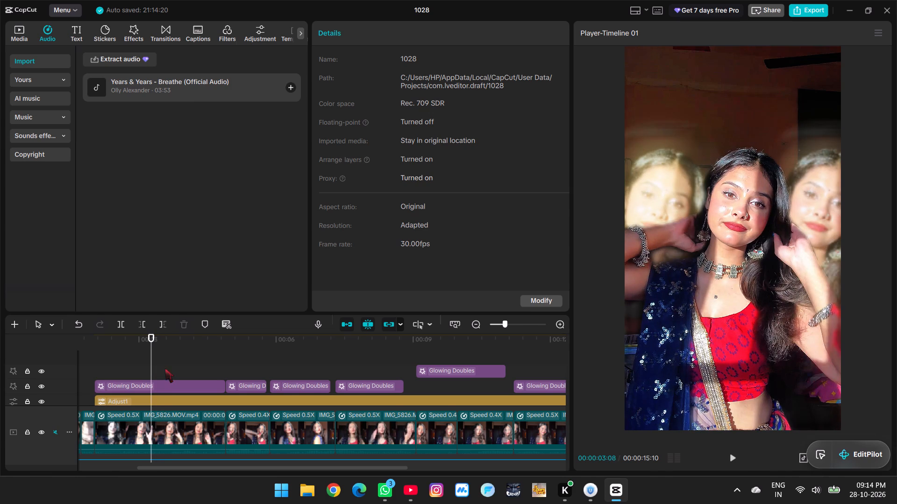
# Browse the favorite and trending video effects for one suited to the ending.
pyautogui.keyDown('ctrl'); pyautogui.scroll(-15, 165, 368); pyautogui.keyUp('ctrl')
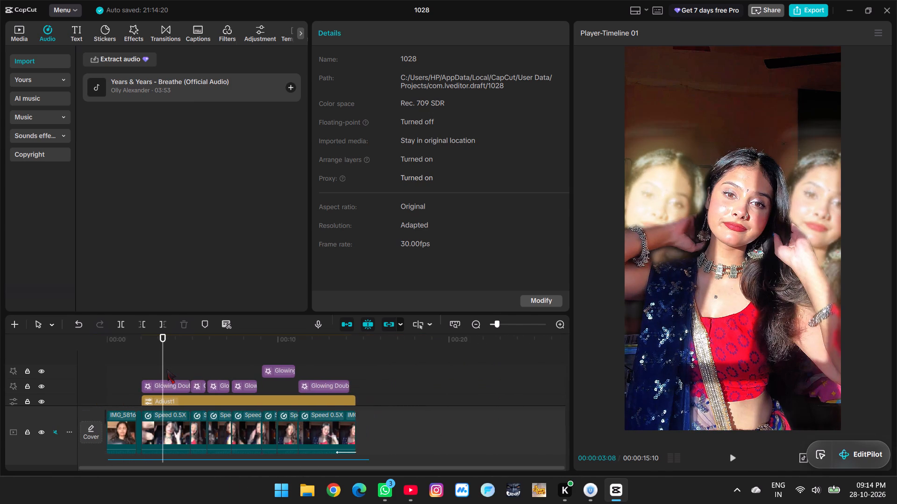
pyautogui.scroll(-8, 167, 369)
pyautogui.scroll(2, 282, 389)
pyautogui.click(366, 391)
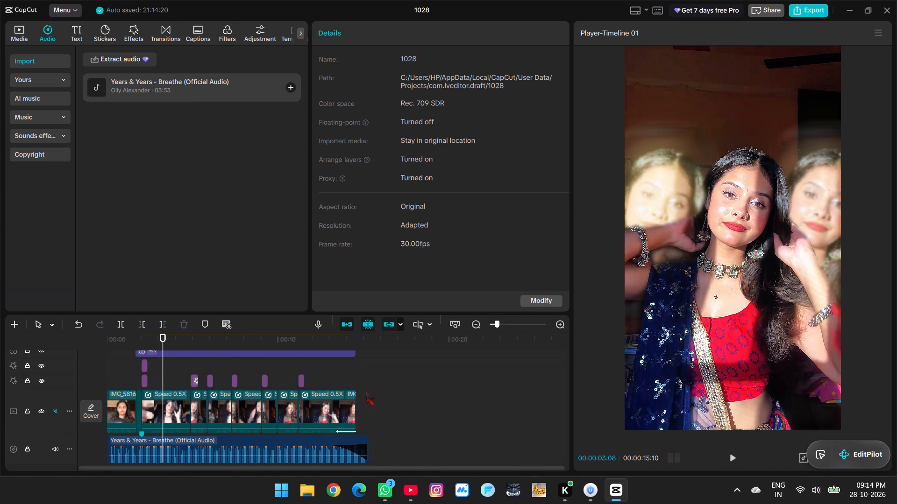
pyautogui.doubleClick(363, 417)
pyautogui.click(354, 448)
pyautogui.scroll(-4, 351, 430)
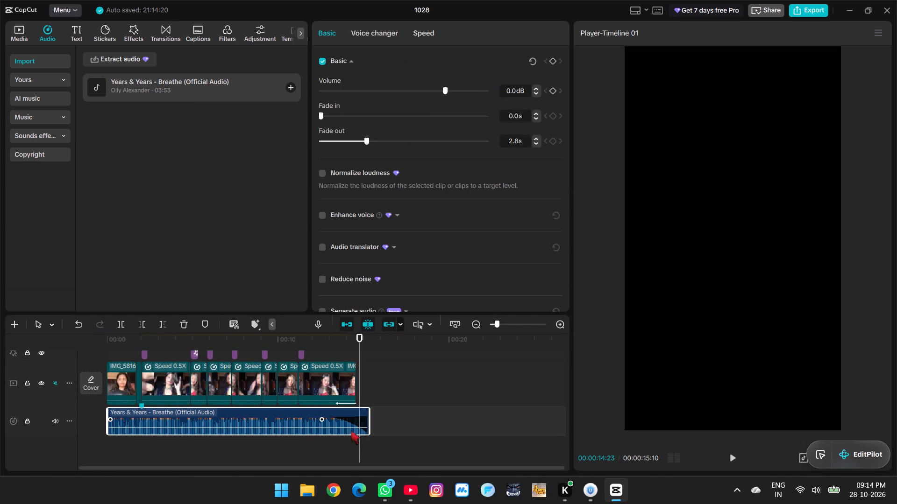
pyautogui.click(133, 30)
pyautogui.click(103, 58)
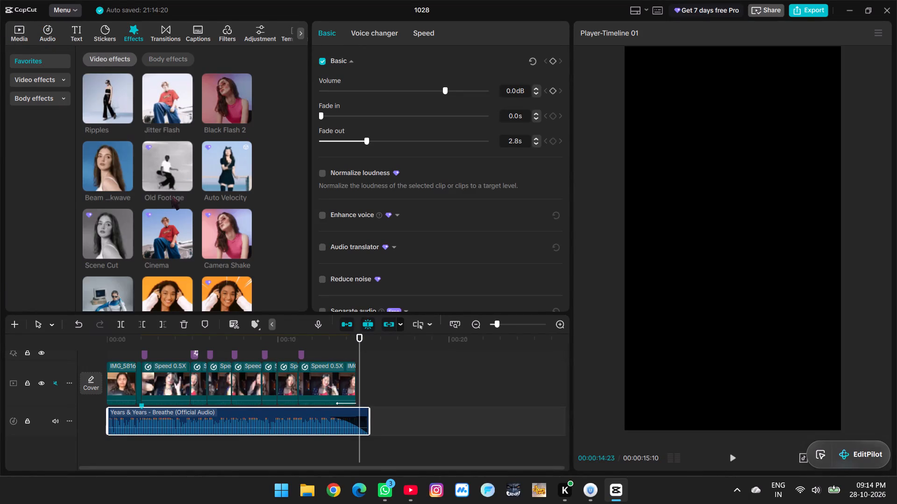
pyautogui.scroll(-5, 171, 196)
pyautogui.click(39, 79)
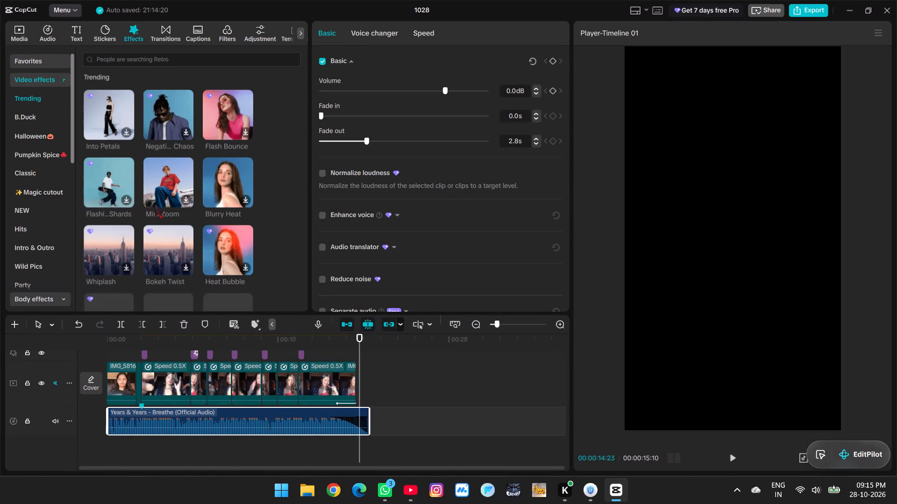
pyautogui.scroll(-6, 206, 224)
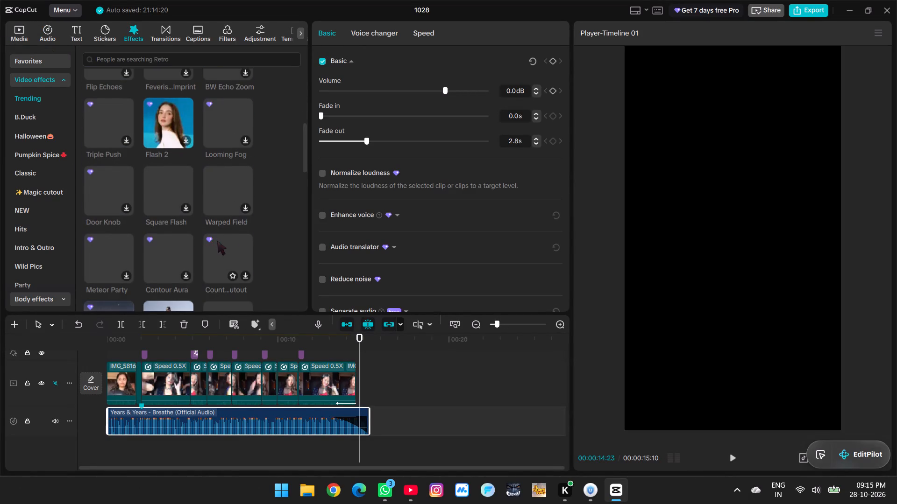
pyautogui.scroll(-2, 230, 241)
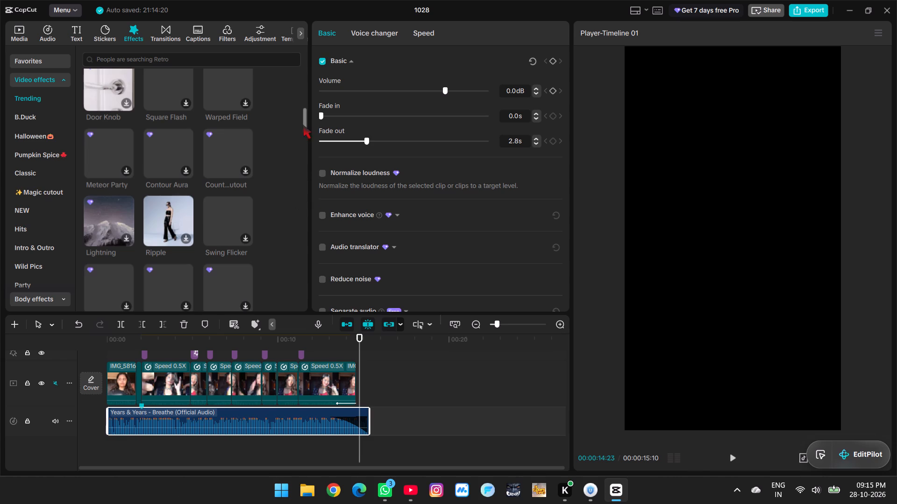
pyautogui.moveTo(303, 124); pyautogui.dragTo(303, 213)
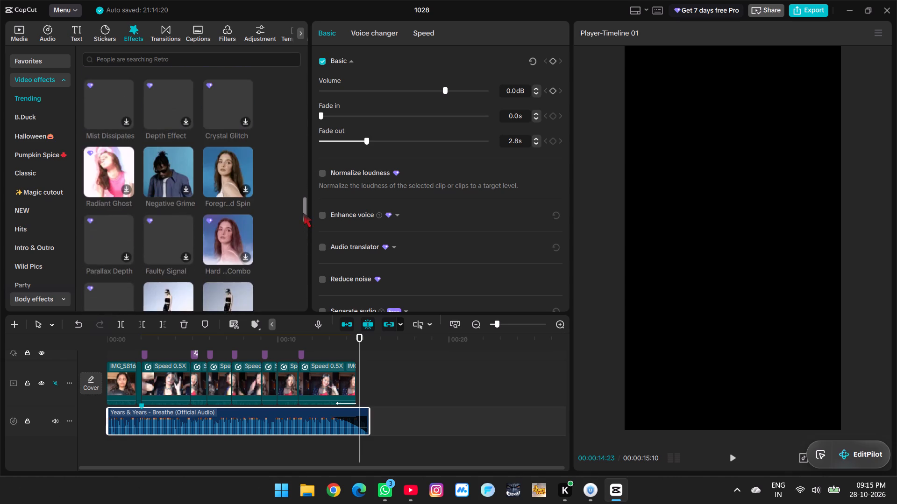
pyautogui.moveTo(303, 213); pyautogui.dragTo(303, 199)
pyautogui.keyDown('ctrl'); pyautogui.scroll(-1, 299, 230); pyautogui.keyUp('ctrl')
pyautogui.keyDown('ctrl'); pyautogui.scroll(5, 406, 392); pyautogui.keyUp('ctrl')
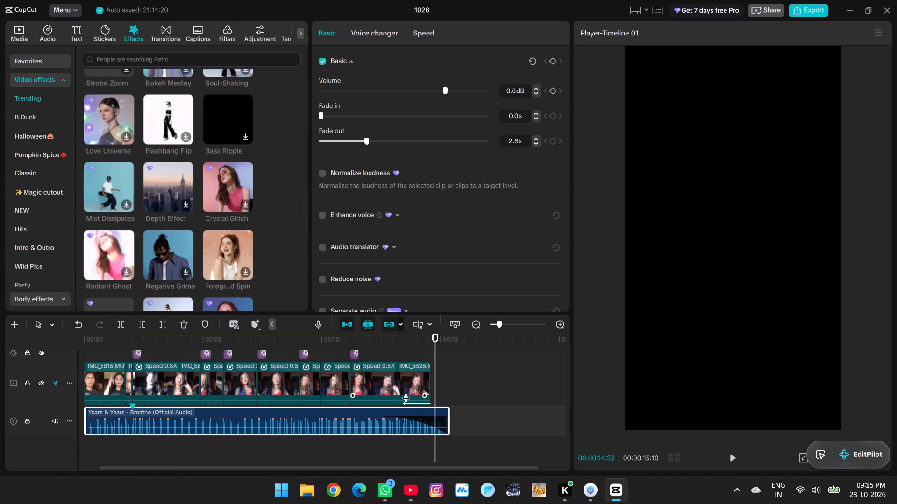
pyautogui.keyDown('ctrl'); pyautogui.scroll(3, 406, 392); pyautogui.keyUp('ctrl')
pyautogui.scroll(-3, 430, 391)
# With the playhead at the end of the last video clip, try out the Radiant Ghost, Negative Grime, Foreground Spin and Hard … Combo effects.
pyautogui.moveTo(436, 453); pyautogui.dragTo(424, 453)
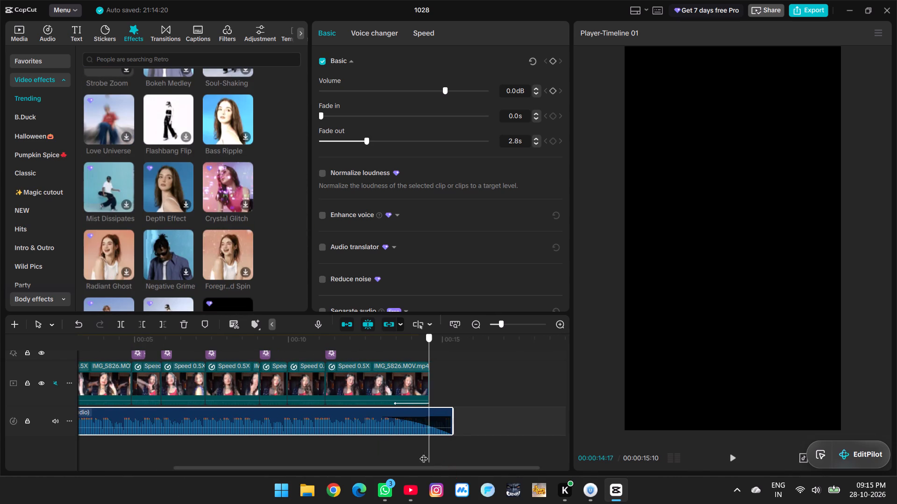
pyautogui.moveTo(424, 453); pyautogui.dragTo(431, 454)
pyautogui.scroll(-1, 125, 245)
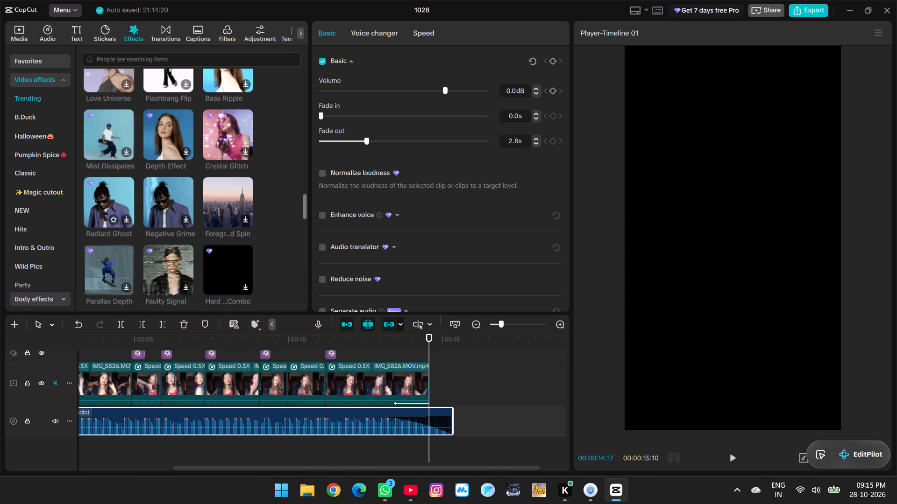
pyautogui.click(105, 198)
pyautogui.click(157, 202)
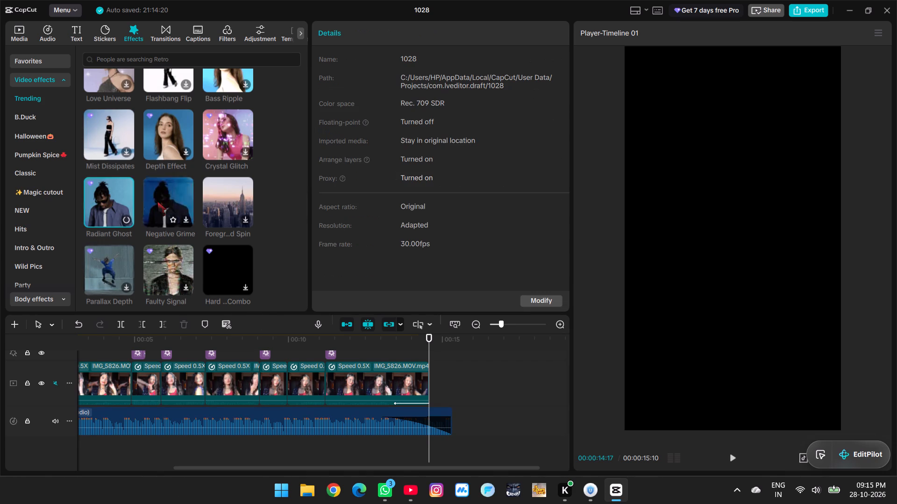
pyautogui.click(231, 201)
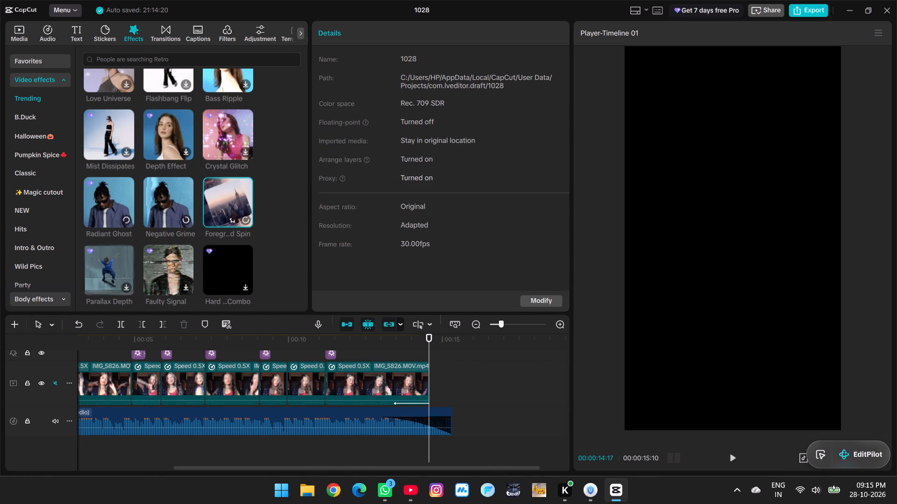
pyautogui.scroll(-3, 230, 216)
pyautogui.scroll(2, 221, 232)
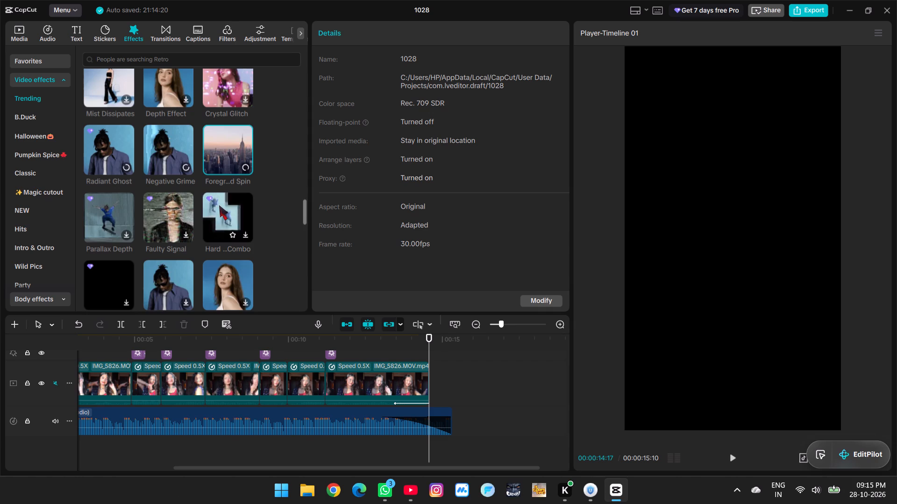
pyautogui.click(219, 205)
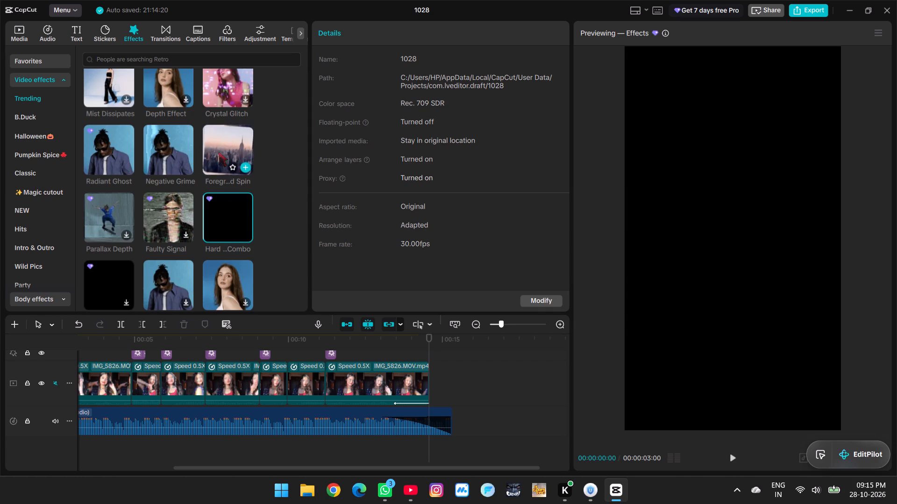
# Add the Foreground Spin effect to the timeline directly after the last video clip, starting at 00:00:14:17.
pyautogui.moveTo(219, 145); pyautogui.dragTo(433, 380)
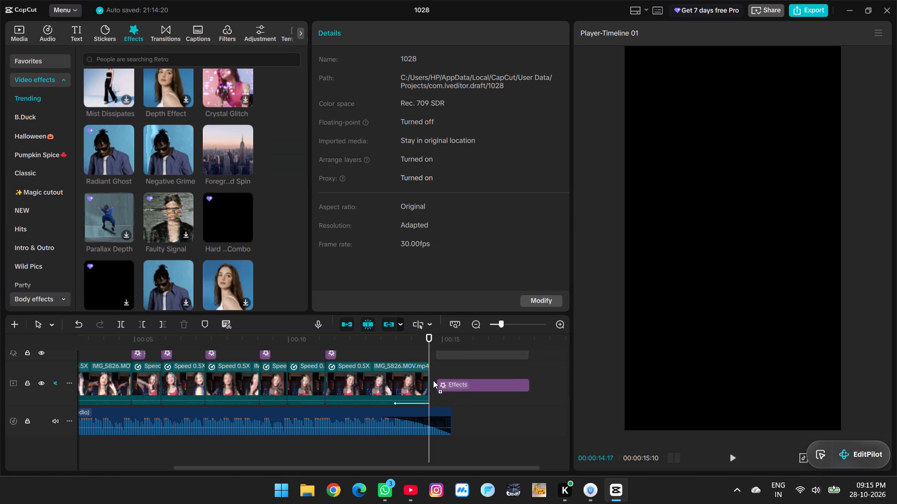
pyautogui.moveTo(433, 380); pyautogui.dragTo(427, 354)
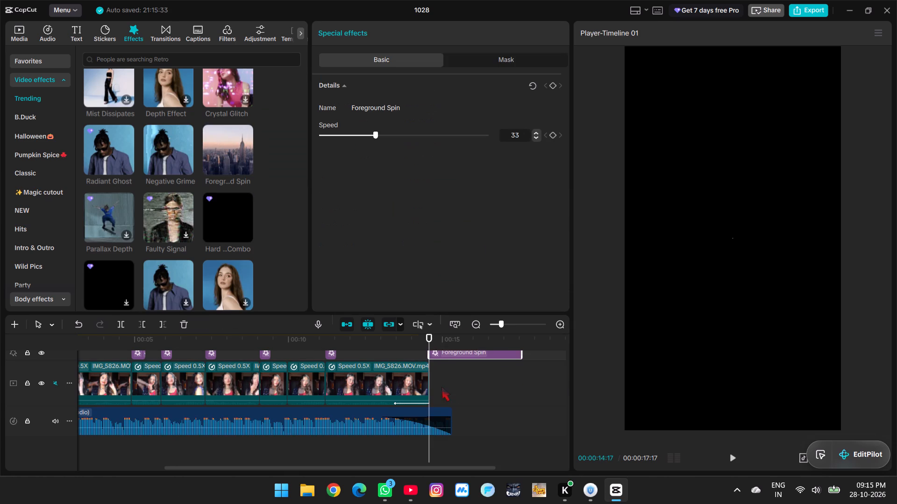
# Scrub through the Foreground Spin effect from its start to about 00:00:17:11 to examine the spinning motion.
pyautogui.scroll(5, 441, 387)
pyautogui.moveTo(430, 373); pyautogui.dragTo(438, 373)
pyautogui.scroll(-2, 438, 373)
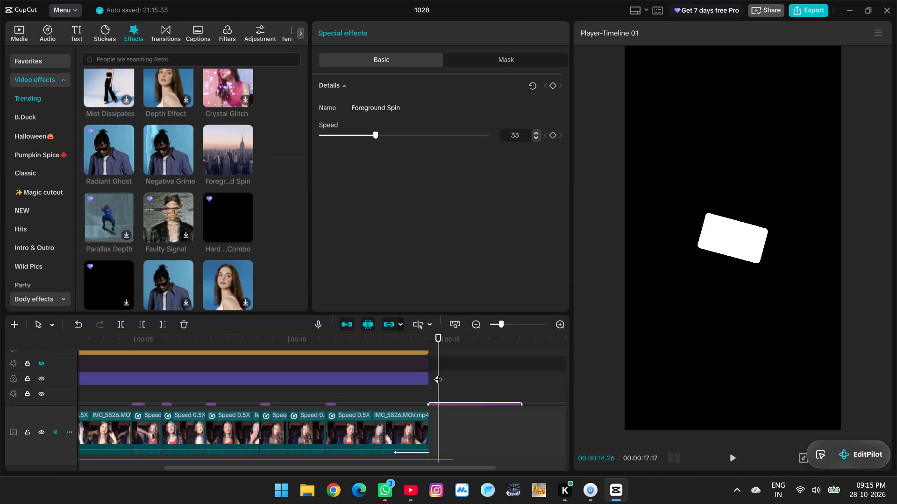
pyautogui.moveTo(440, 407); pyautogui.dragTo(484, 413)
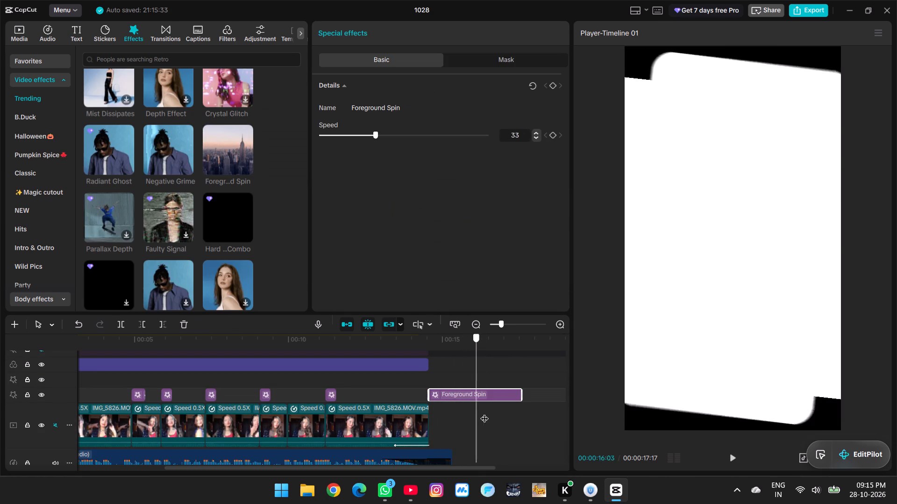
pyautogui.moveTo(484, 413); pyautogui.dragTo(470, 417)
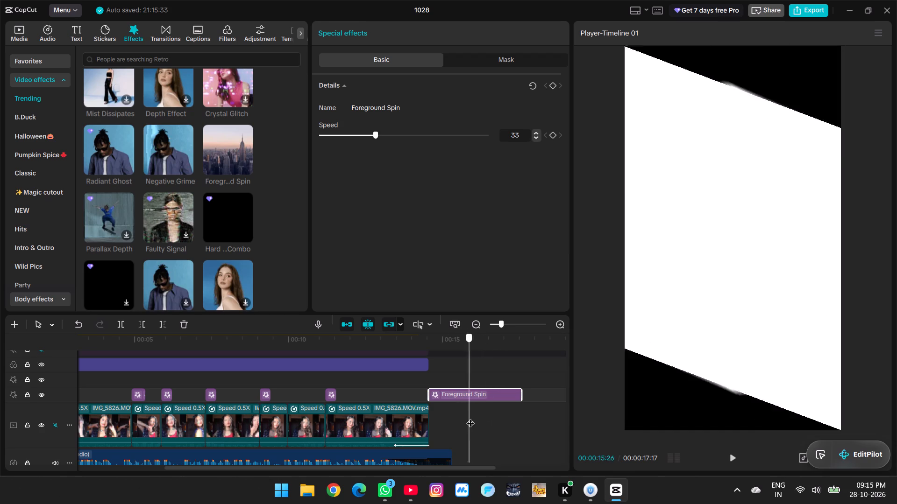
pyautogui.moveTo(470, 417); pyautogui.dragTo(503, 422)
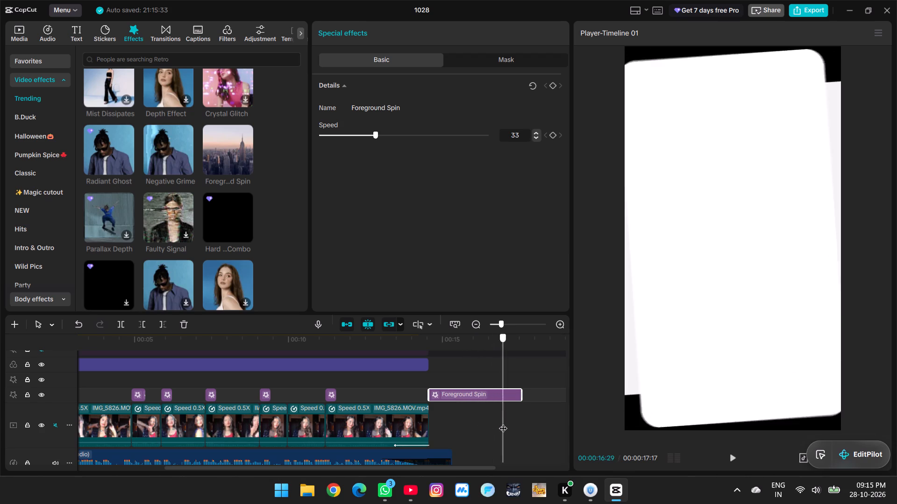
pyautogui.moveTo(503, 422); pyautogui.dragTo(514, 426)
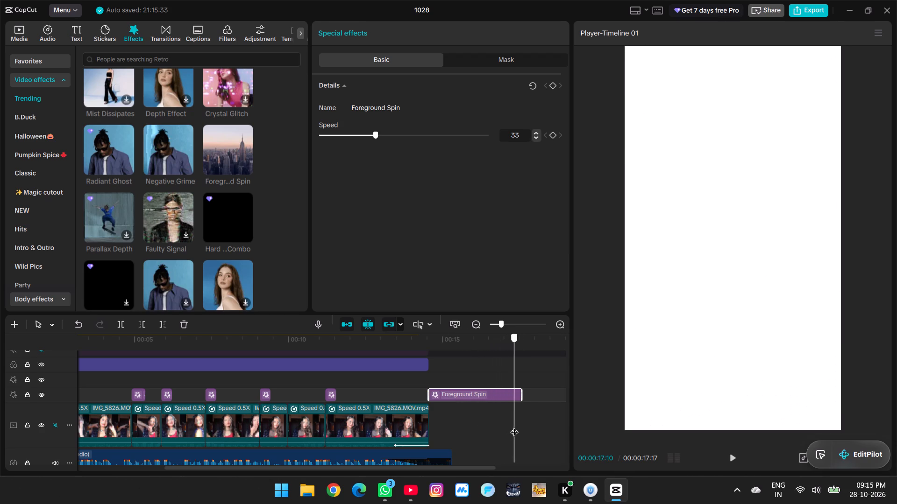
pyautogui.moveTo(514, 426); pyautogui.dragTo(515, 426)
# Extend the end of the Foreground Spin effect to about 00:00:18:14 and scrub through the lengthened effect.
pyautogui.keyDown('ctrl'); pyautogui.scroll(-6, 495, 417); pyautogui.keyUp('ctrl')
pyautogui.scroll(-6, 469, 399)
pyautogui.keyDown('ctrl'); pyautogui.scroll(4, 446, 397); pyautogui.keyUp('ctrl')
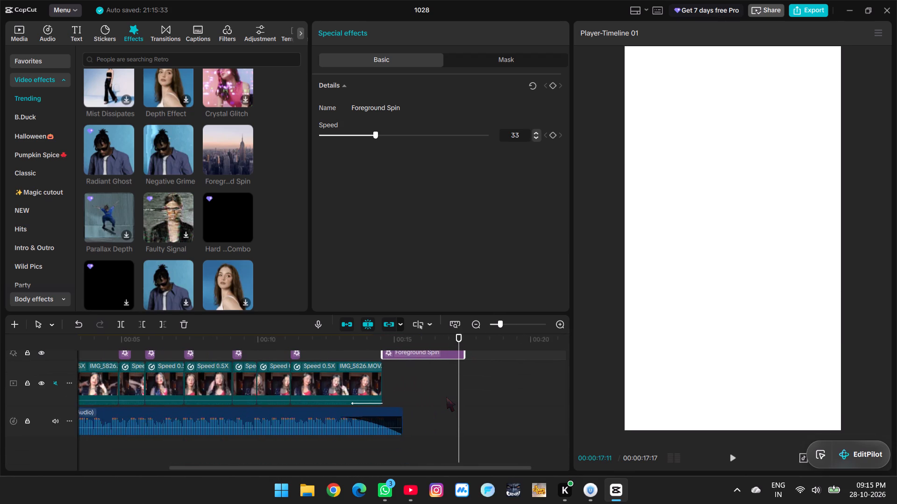
pyautogui.keyDown('ctrl'); pyautogui.scroll(9, 446, 397); pyautogui.keyUp('ctrl')
pyautogui.scroll(-1, 466, 399)
pyautogui.moveTo(467, 396); pyautogui.dragTo(472, 396)
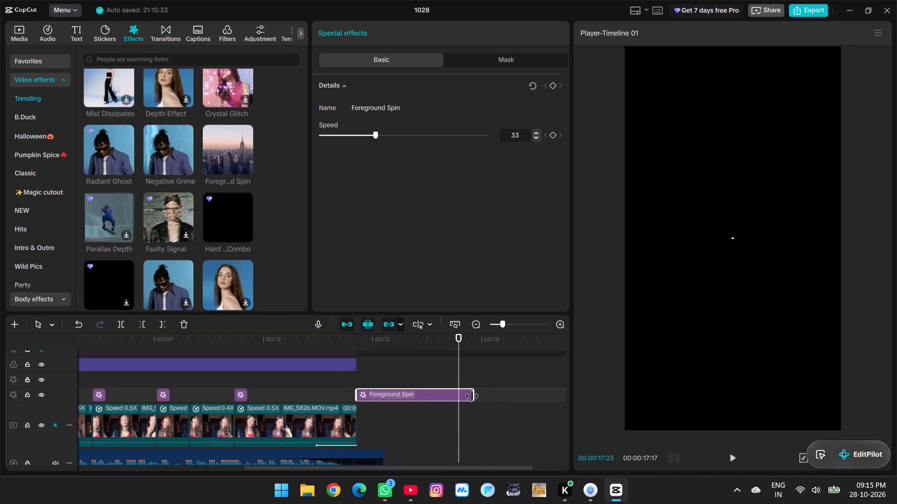
pyautogui.moveTo(472, 396); pyautogui.dragTo(497, 400)
pyautogui.moveTo(456, 375); pyautogui.dragTo(474, 383)
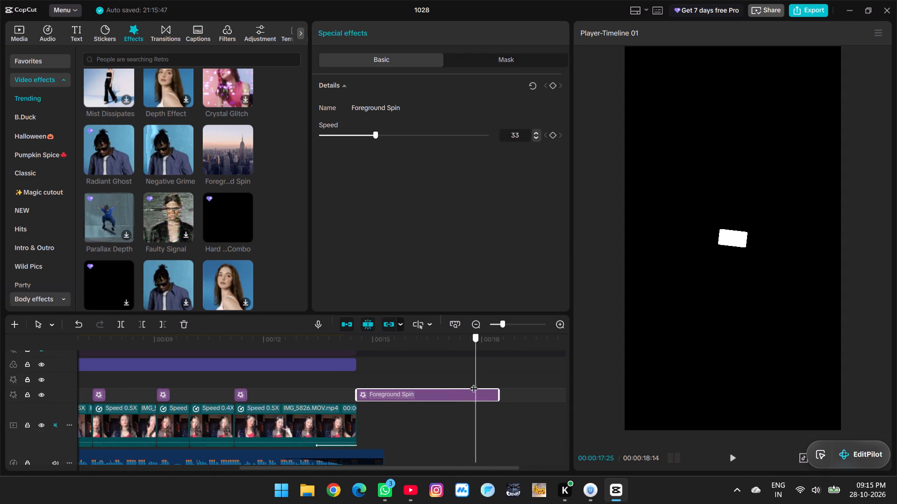
pyautogui.moveTo(474, 383); pyautogui.dragTo(423, 379)
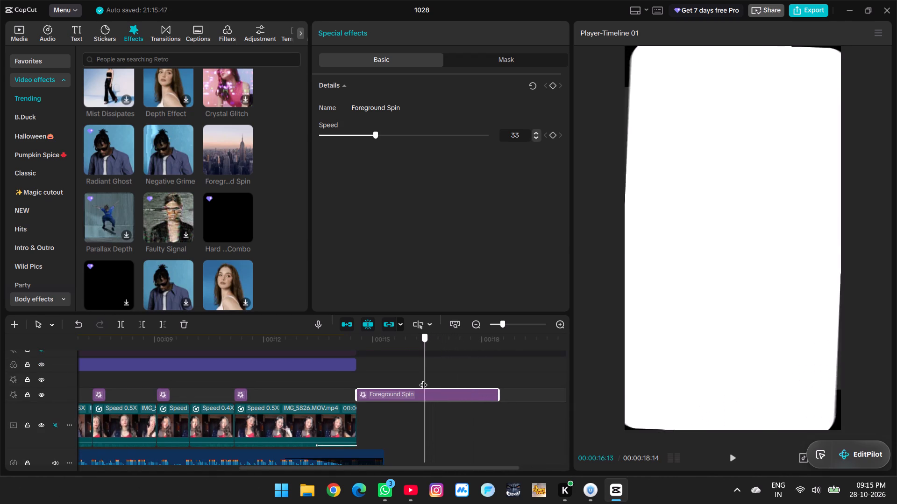
pyautogui.moveTo(423, 379); pyautogui.dragTo(412, 378)
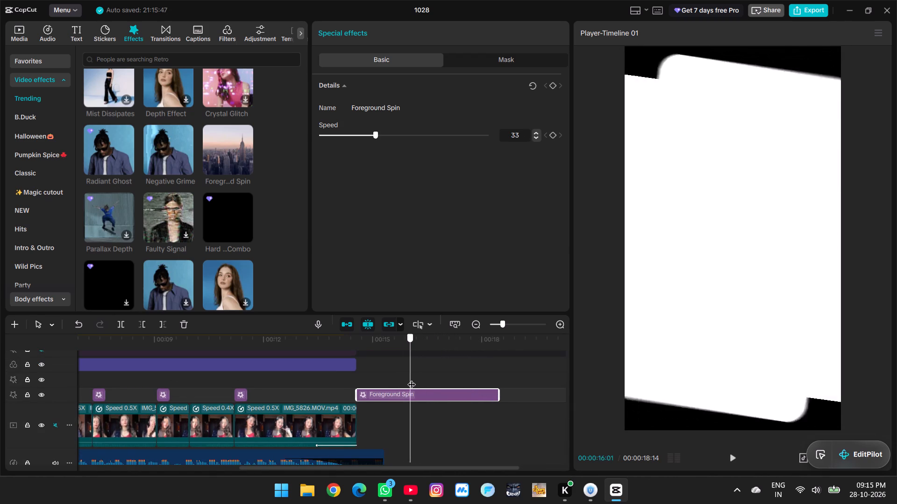
pyautogui.moveTo(412, 378); pyautogui.dragTo(424, 382)
# Browse further through the trending video effects for another effect suited to the ending.
pyautogui.scroll(-2, 91, 171)
pyautogui.scroll(-1, 127, 205)
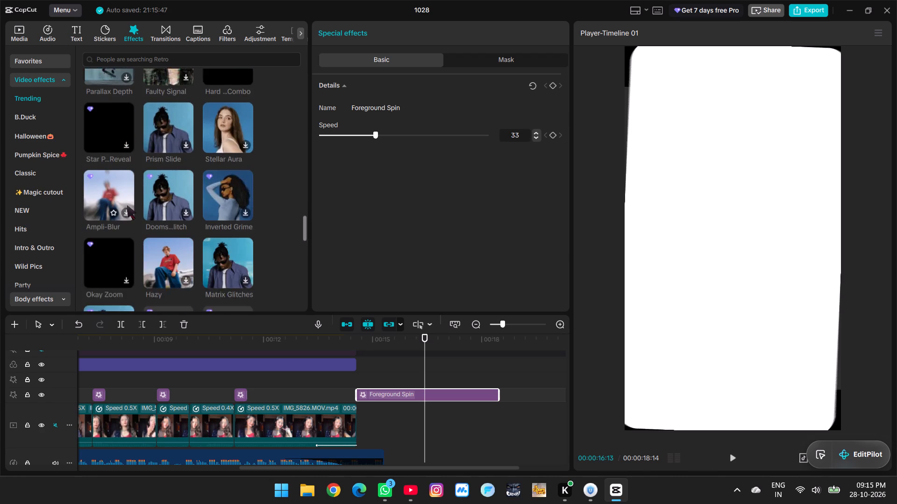
pyautogui.scroll(-4, 127, 206)
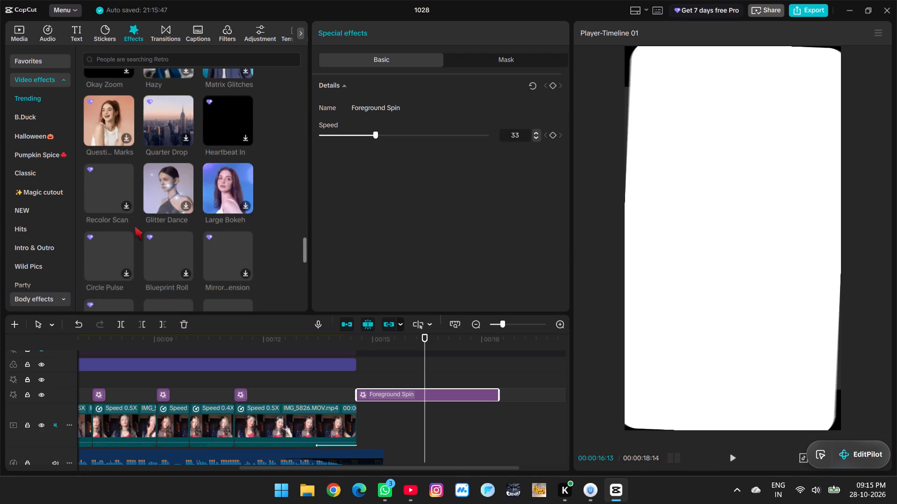
pyautogui.scroll(-3, 135, 226)
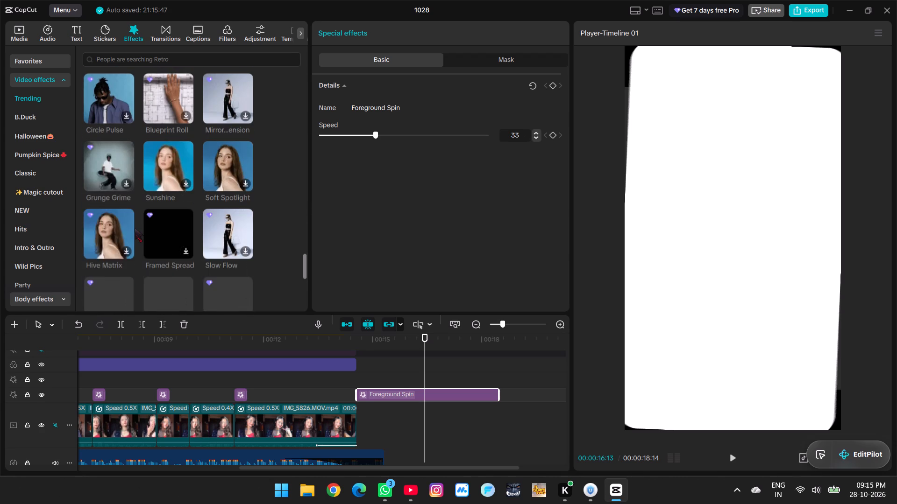
pyautogui.scroll(-4, 135, 228)
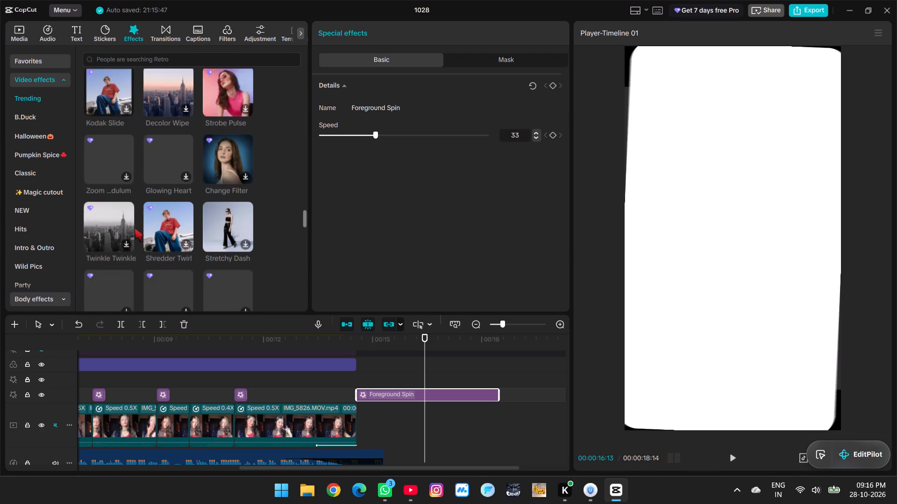
pyautogui.scroll(-3, 135, 228)
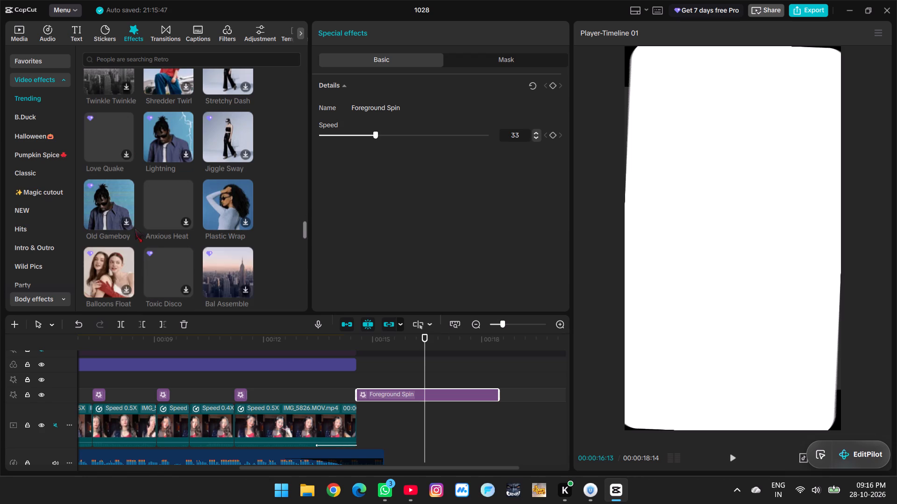
pyautogui.scroll(-3, 145, 230)
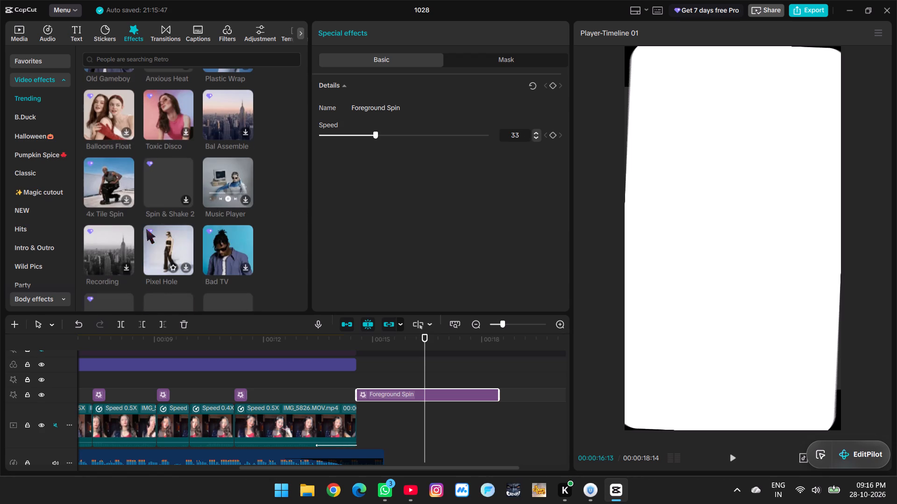
# Try out the Music Player effect and place it over the second half of the Foreground Spin effect, starting at about 00:00:16:25.
pyautogui.click(227, 166)
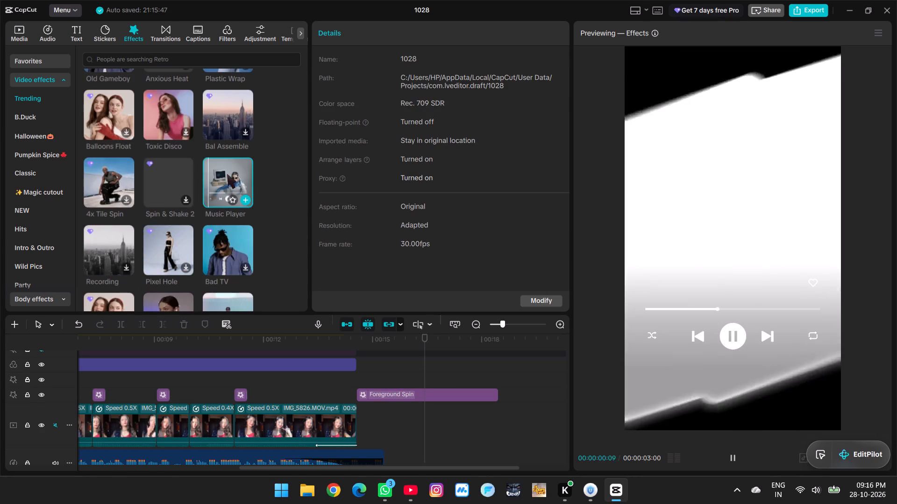
pyautogui.moveTo(228, 178); pyautogui.dragTo(326, 245)
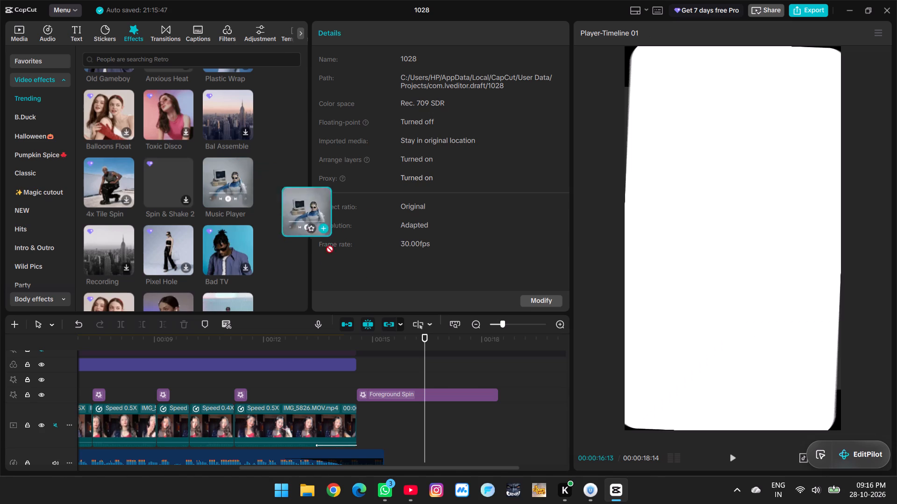
pyautogui.moveTo(326, 245); pyautogui.dragTo(439, 371)
pyautogui.click(447, 369)
pyautogui.moveTo(447, 369); pyautogui.dragTo(462, 372)
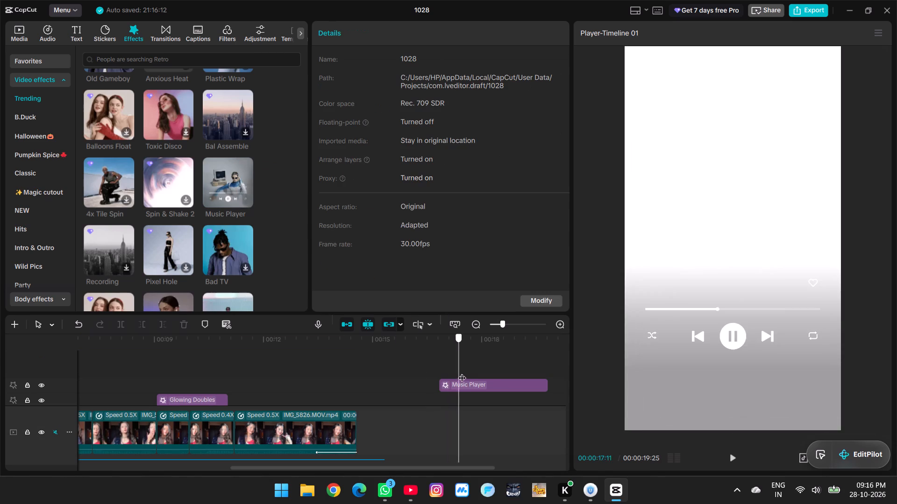
# Trim the Music Player effect to end with the Foreground Spin effect at about 00:00:18:14.
pyautogui.moveTo(462, 372); pyautogui.dragTo(456, 372)
pyautogui.scroll(-1, 457, 382)
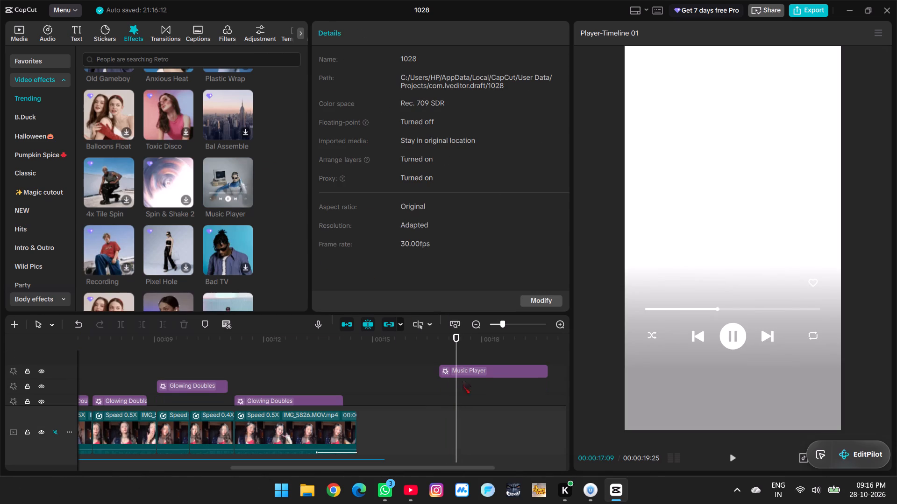
pyautogui.click(465, 372)
pyautogui.click(166, 326)
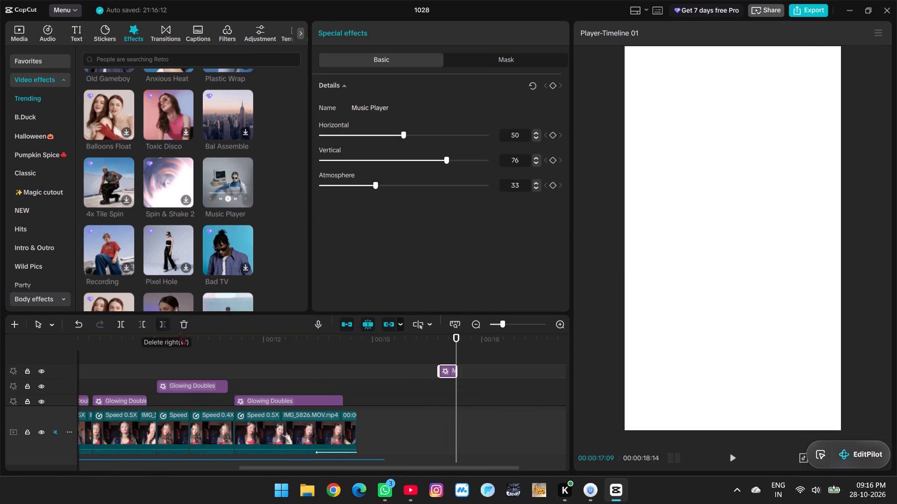
pyautogui.doubleClick(453, 359)
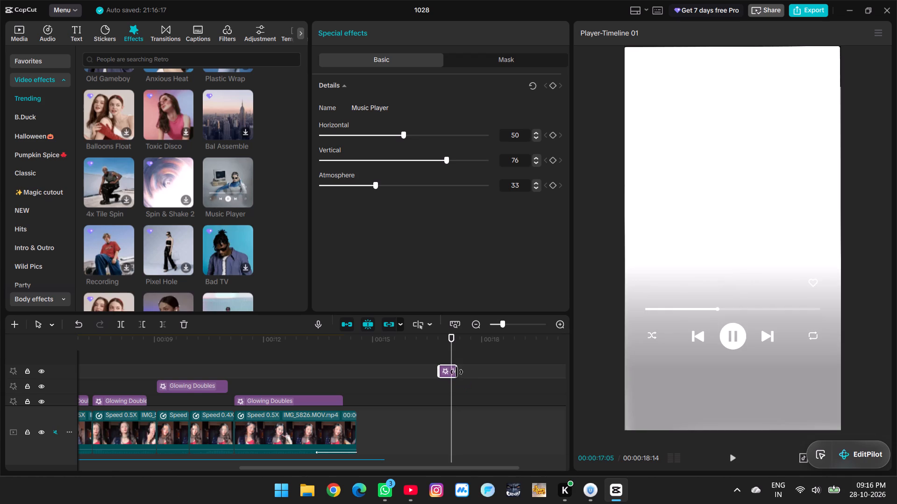
pyautogui.moveTo(456, 372); pyautogui.dragTo(480, 376)
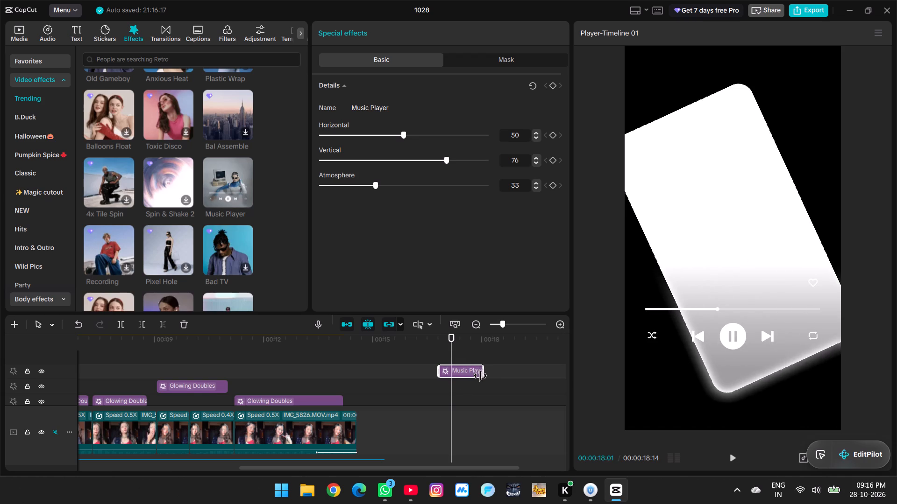
pyautogui.moveTo(480, 376); pyautogui.dragTo(496, 382)
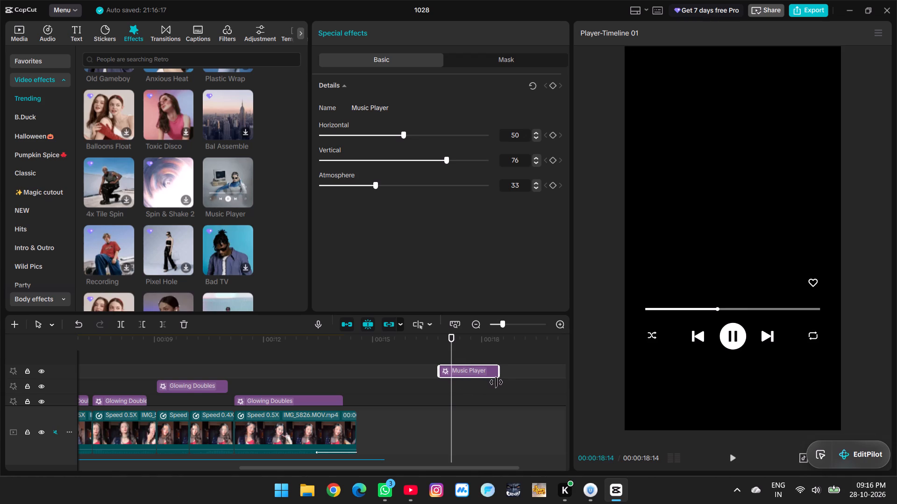
pyautogui.moveTo(496, 382); pyautogui.dragTo(495, 382)
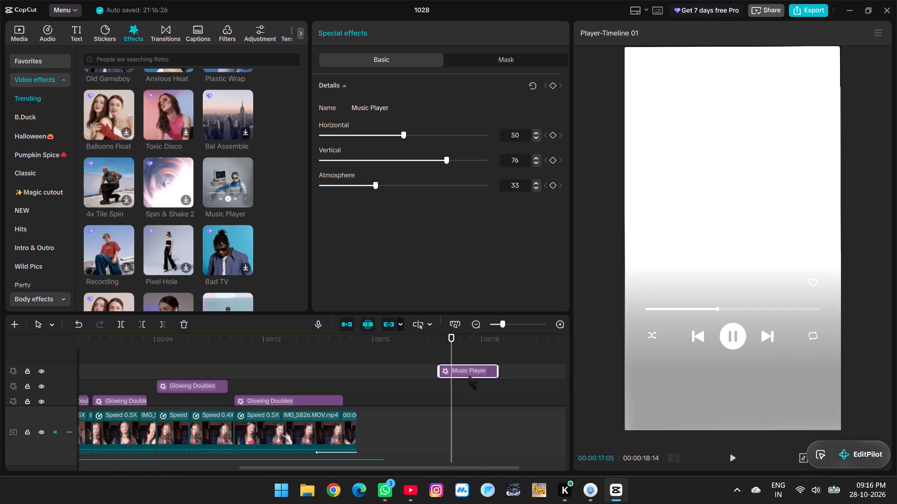
pyautogui.click(469, 375)
# Set the Music Player effect's Atmosphere to 92, Vertical to 97 and Horizontal to 45.
pyautogui.moveTo(375, 185); pyautogui.dragTo(464, 201)
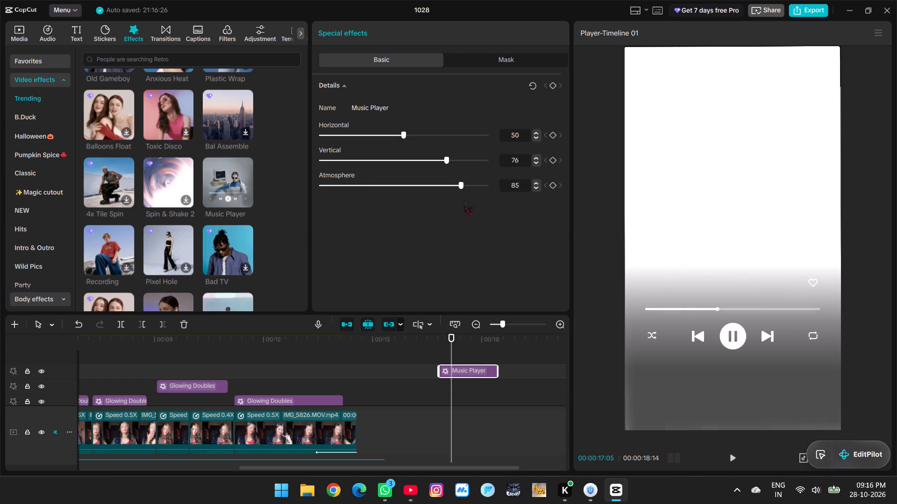
pyautogui.moveTo(464, 201); pyautogui.dragTo(472, 201)
pyautogui.moveTo(445, 162); pyautogui.dragTo(430, 162)
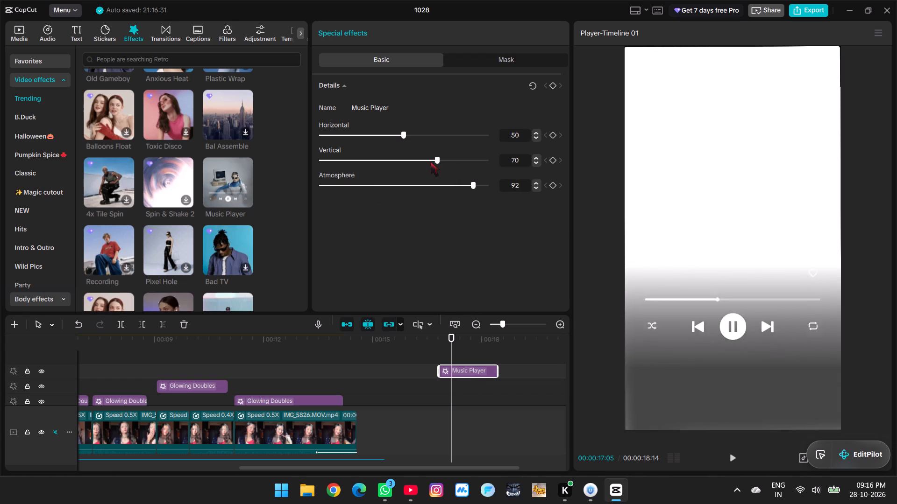
pyautogui.moveTo(430, 162); pyautogui.dragTo(473, 173)
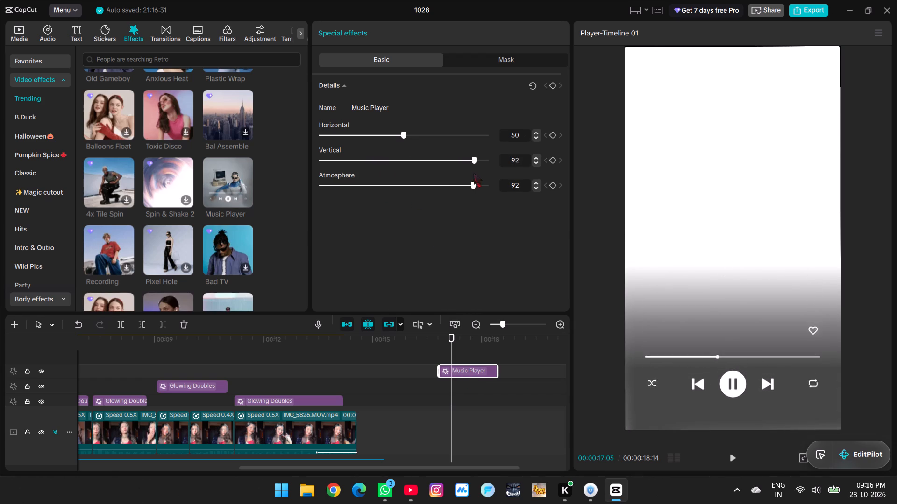
pyautogui.moveTo(473, 173); pyautogui.dragTo(480, 173)
pyautogui.moveTo(403, 136); pyautogui.dragTo(387, 140)
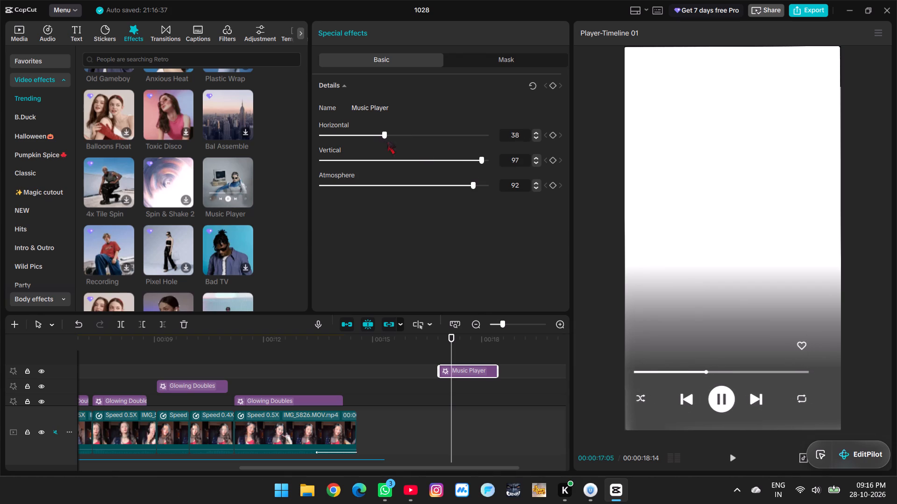
pyautogui.moveTo(387, 140); pyautogui.dragTo(395, 141)
# Browse more of the trending video effects listed below Music Player.
pyautogui.scroll(-3, 469, 355)
pyautogui.scroll(-5, 143, 182)
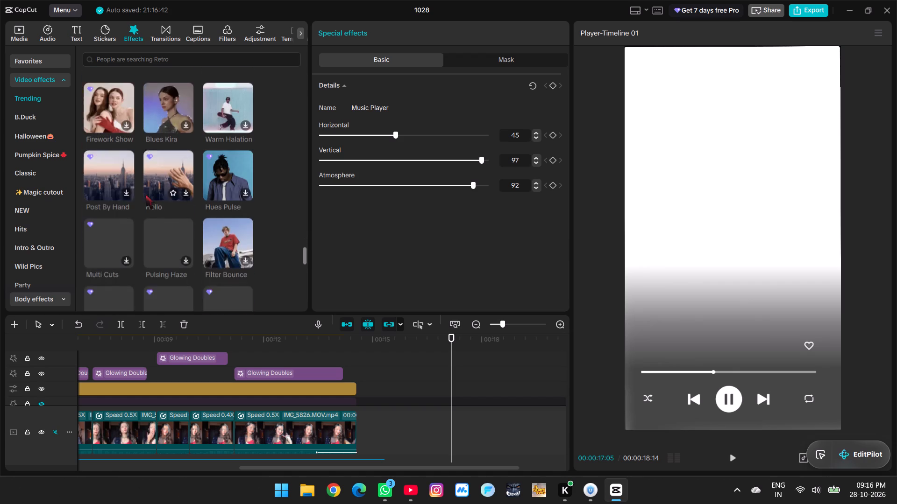
pyautogui.scroll(-2, 146, 195)
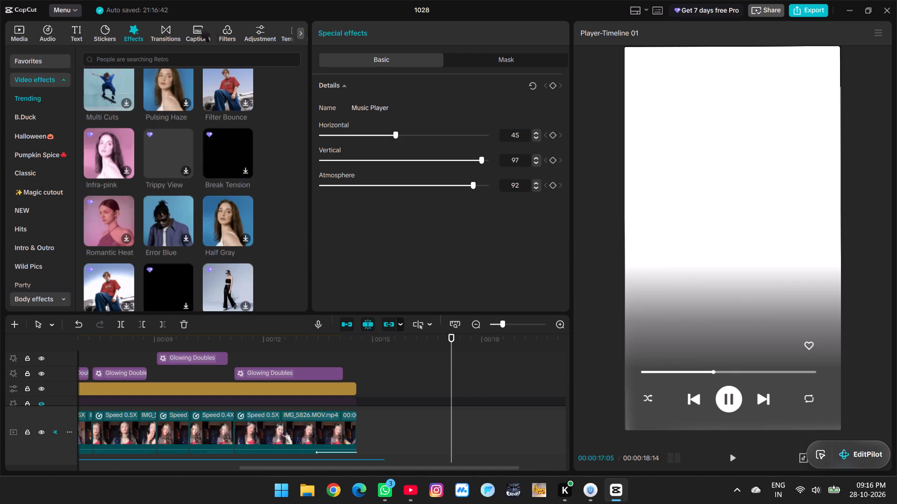
# Preview the Vinyl Player template for automatic lyrics.
pyautogui.click(194, 32)
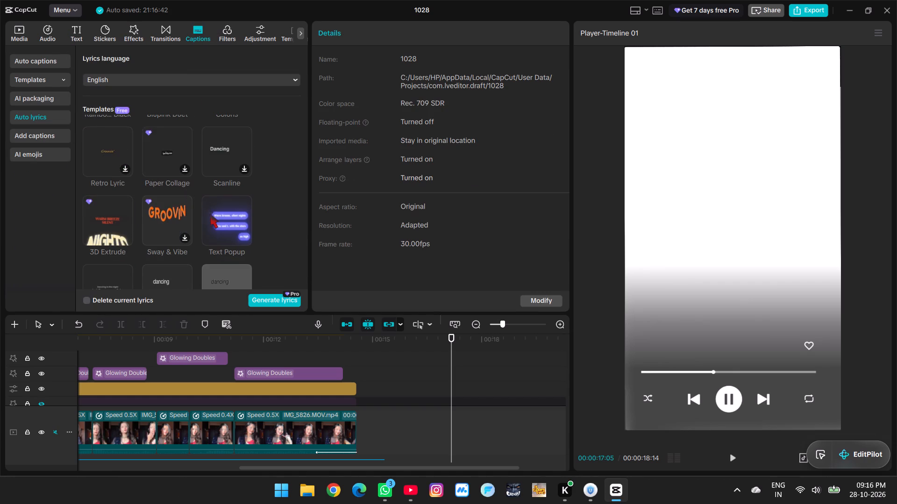
pyautogui.scroll(7, 210, 214)
pyautogui.click(158, 140)
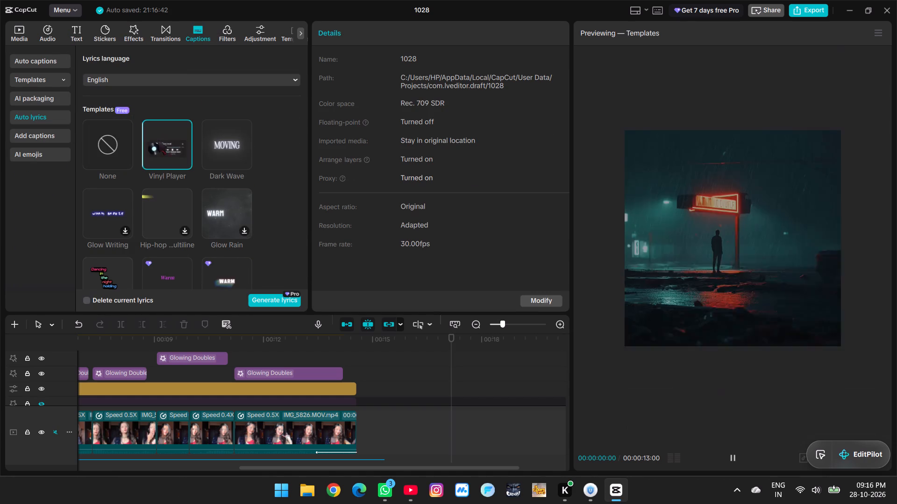
pyautogui.click(162, 145)
pyautogui.moveTo(163, 149); pyautogui.dragTo(167, 150)
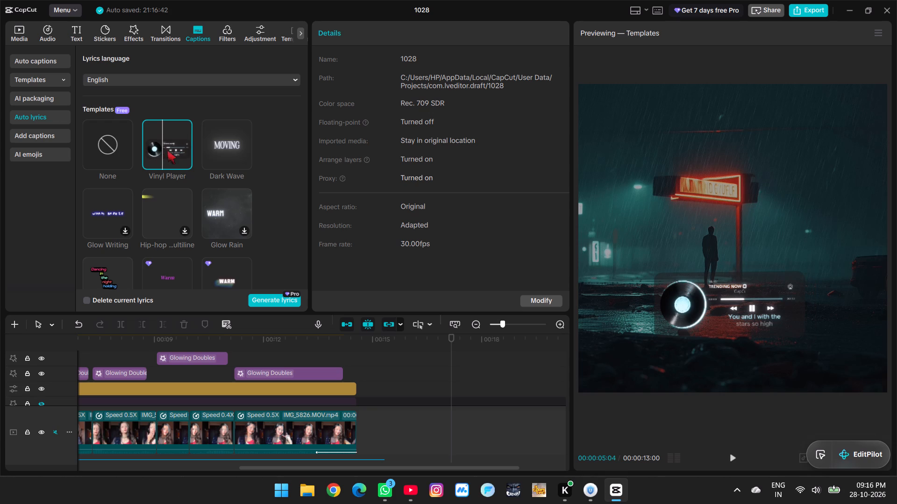
pyautogui.moveTo(167, 150); pyautogui.dragTo(173, 153)
# Set the automatic lyrics language to Hindi.
pyautogui.click(156, 78)
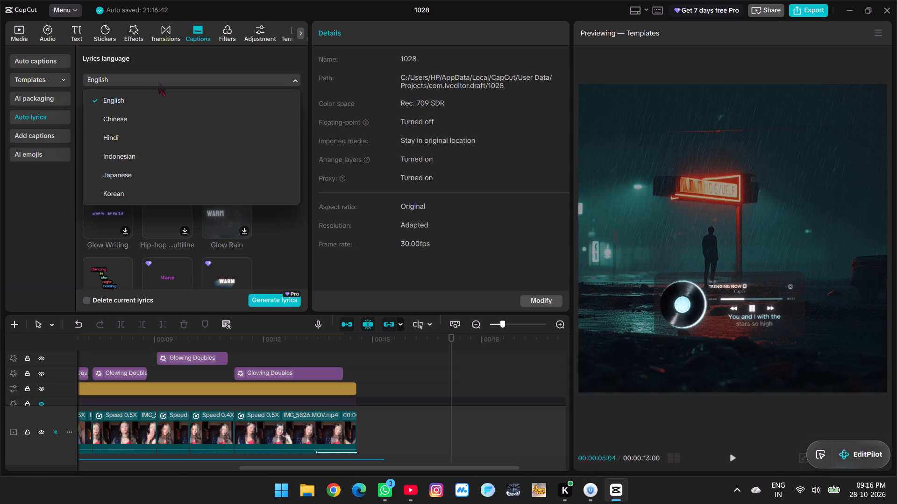
pyautogui.click(120, 132)
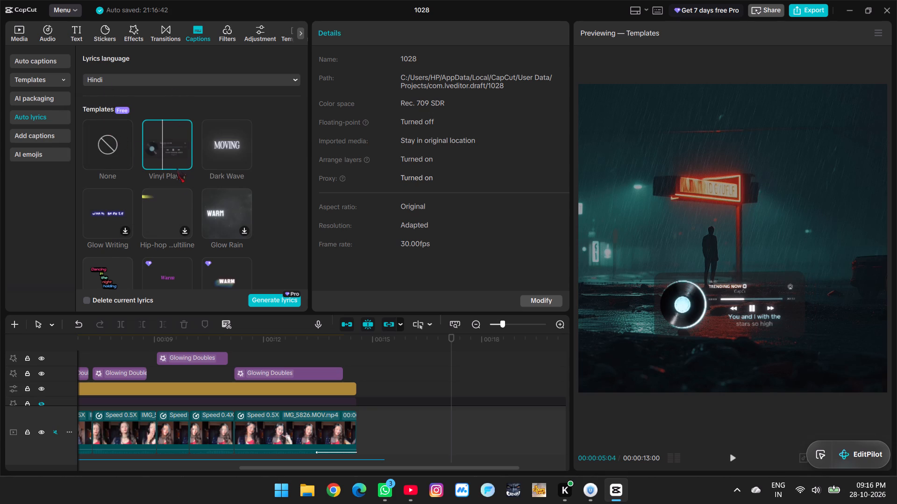
# Look through the other lyrics templates and preview Text Popup.
pyautogui.scroll(-2, 177, 168)
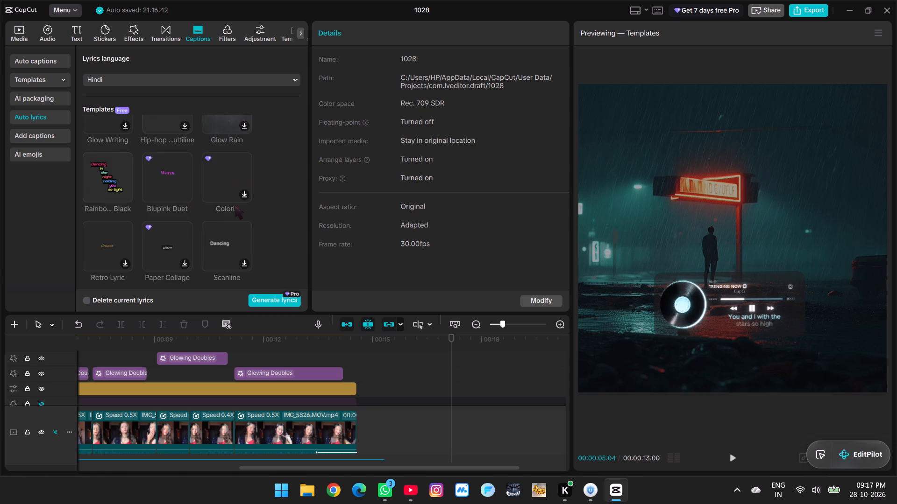
pyautogui.scroll(-3, 234, 207)
pyautogui.click(224, 157)
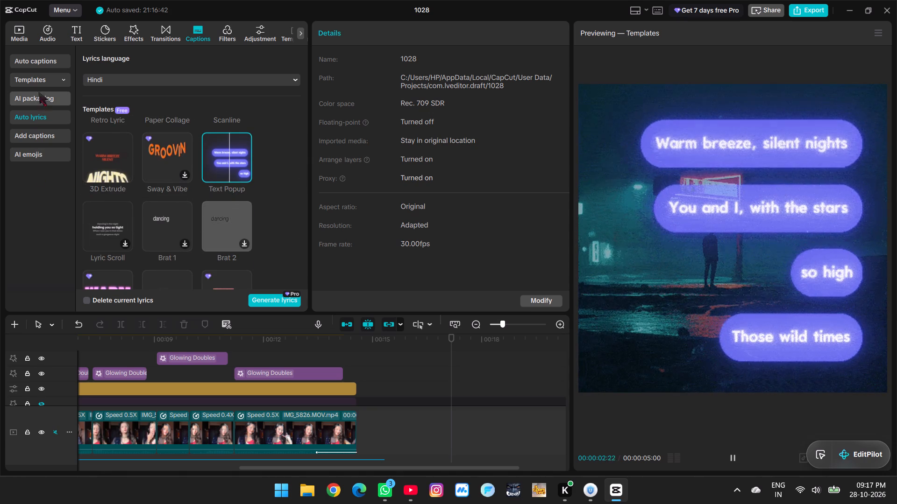
# Favorite the trending "Rubah cokelat yang gesit" caption template and place it on a new text track, starting just before the Music Player effect.
pyautogui.click(41, 76)
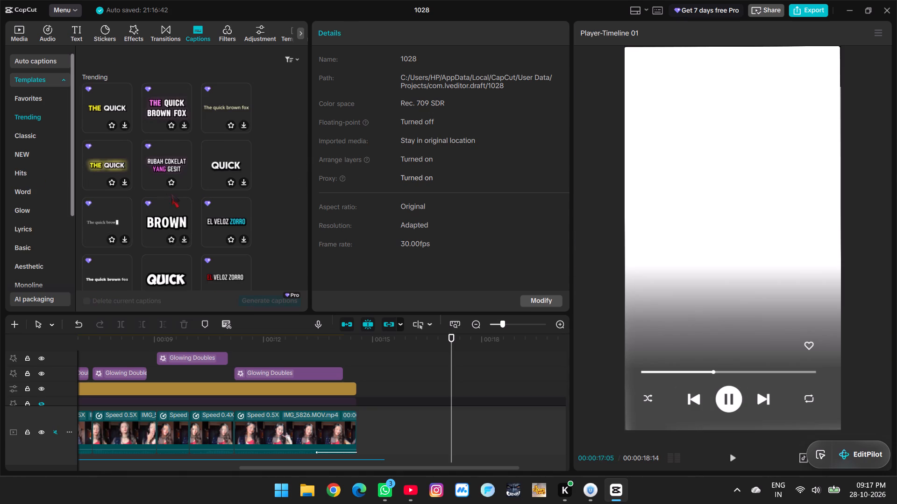
pyautogui.scroll(-2, 183, 185)
pyautogui.scroll(3, 183, 185)
pyautogui.click(162, 106)
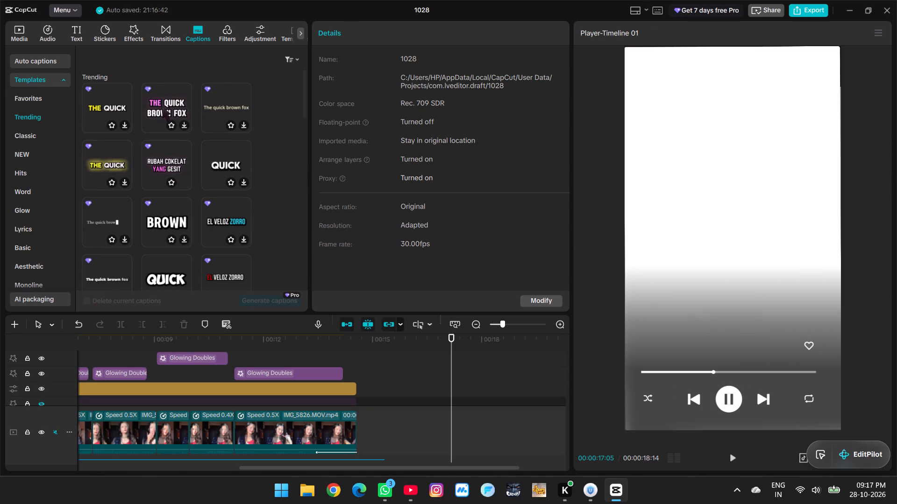
pyautogui.click(168, 182)
pyautogui.click(168, 158)
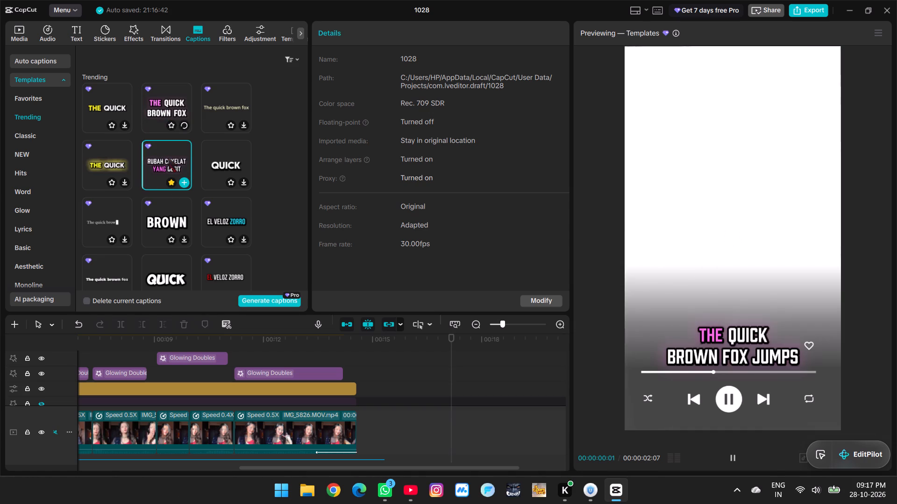
pyautogui.moveTo(168, 158); pyautogui.dragTo(436, 370)
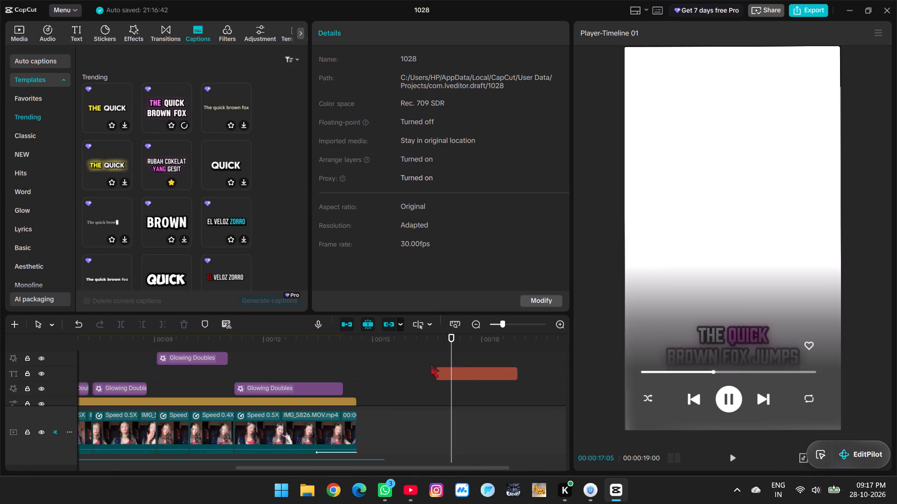
# Move the caption up in the frame so it sits centred above the music player controls.
pyautogui.moveTo(739, 350); pyautogui.dragTo(741, 293)
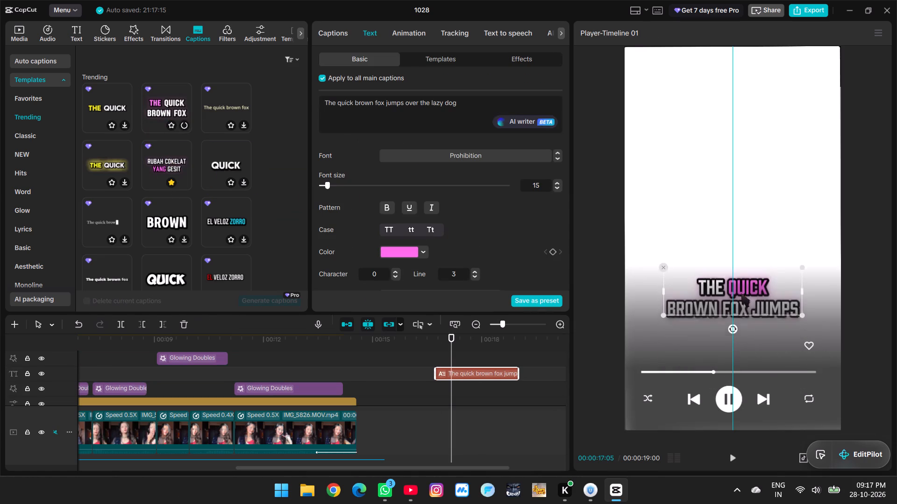
pyautogui.moveTo(741, 293); pyautogui.dragTo(740, 286)
# Examine how the caption lines up with the Music Player and Foreground Spin effects around 00:00:16:28.
pyautogui.scroll(-3, 513, 418)
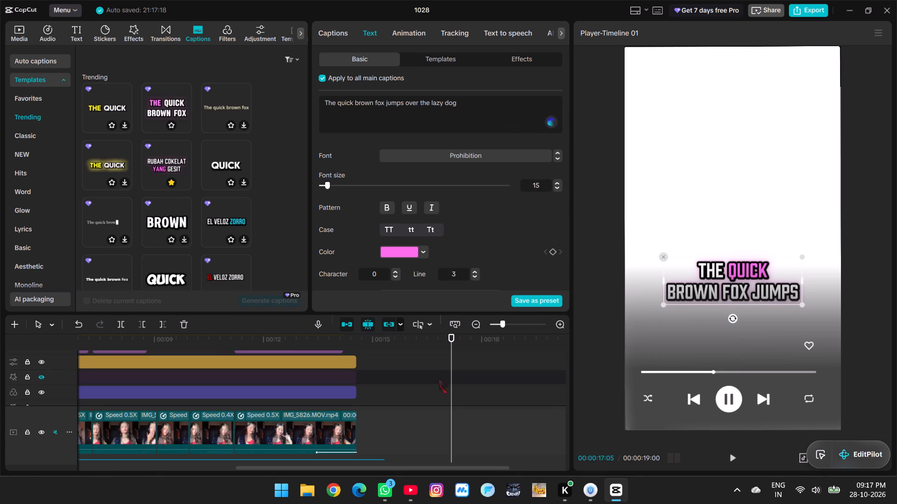
pyautogui.scroll(-3, 437, 369)
pyautogui.scroll(3, 441, 371)
pyautogui.scroll(-3, 442, 374)
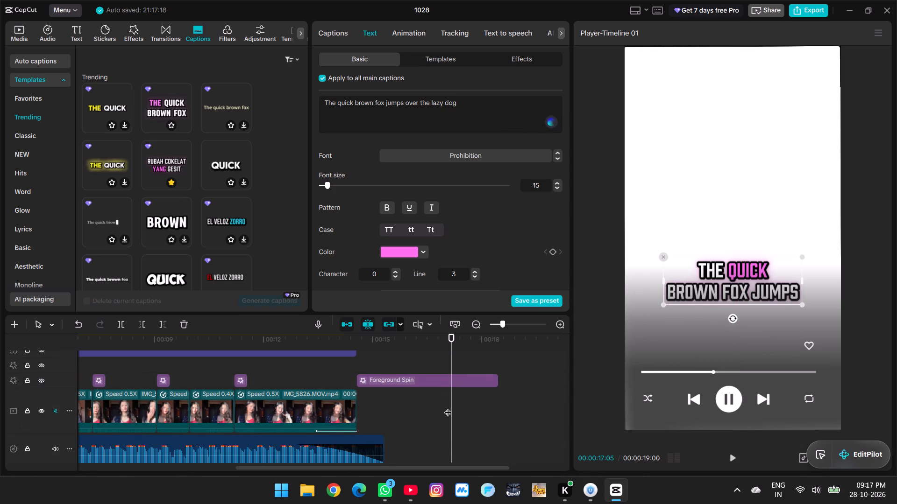
pyautogui.click(452, 413)
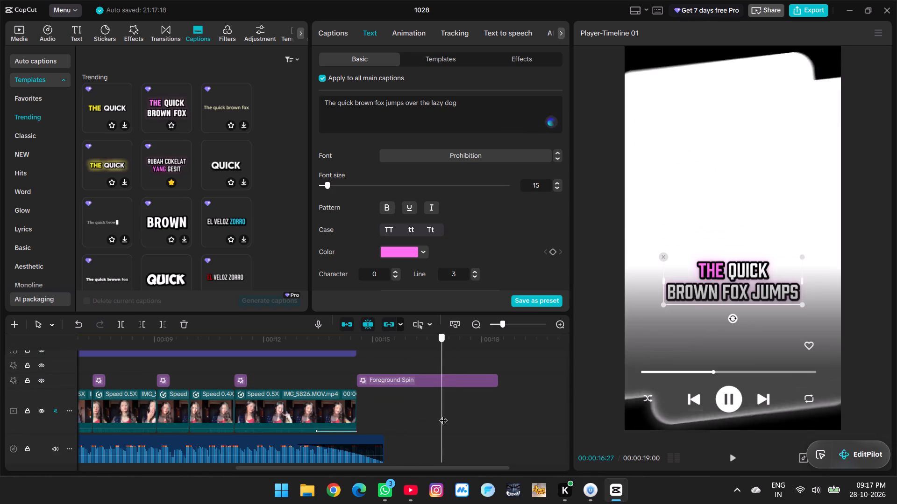
pyautogui.scroll(6, 452, 419)
pyautogui.scroll(-2, 427, 390)
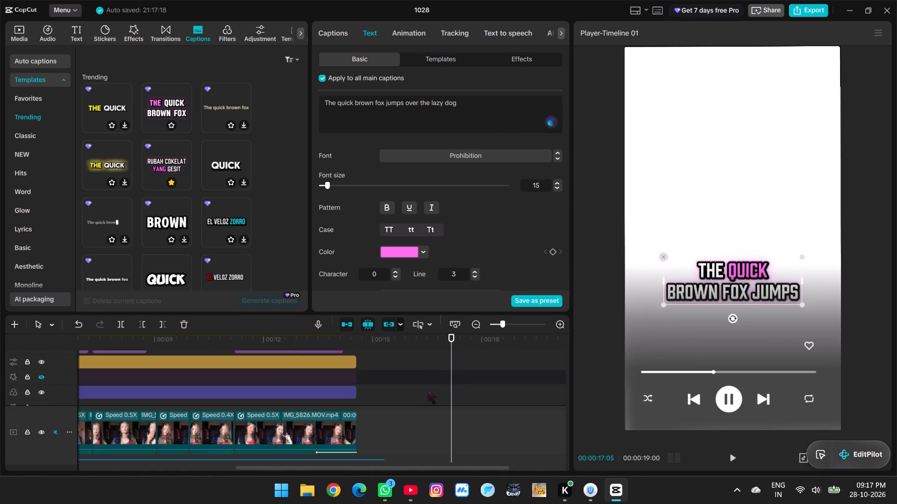
pyautogui.scroll(-5, 427, 390)
pyautogui.scroll(9, 427, 384)
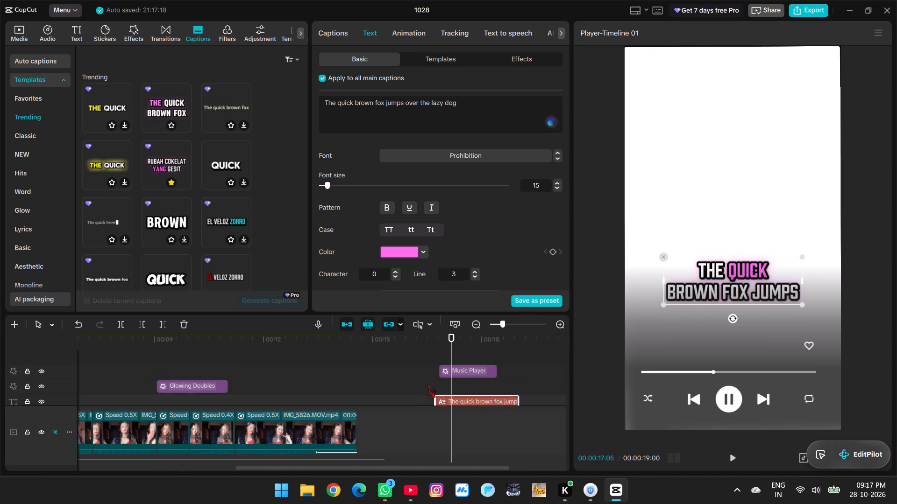
pyautogui.scroll(2, 427, 384)
pyautogui.moveTo(448, 366); pyautogui.dragTo(445, 369)
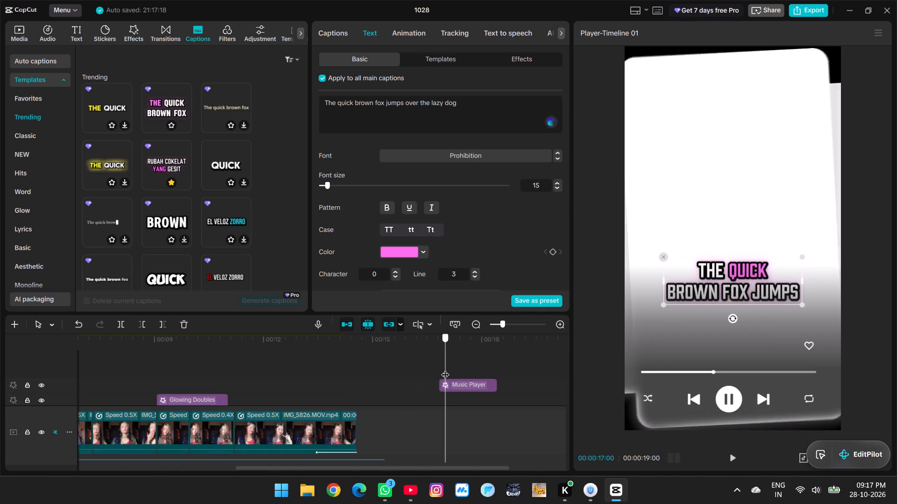
pyautogui.moveTo(445, 369); pyautogui.dragTo(443, 370)
pyautogui.scroll(-2, 442, 372)
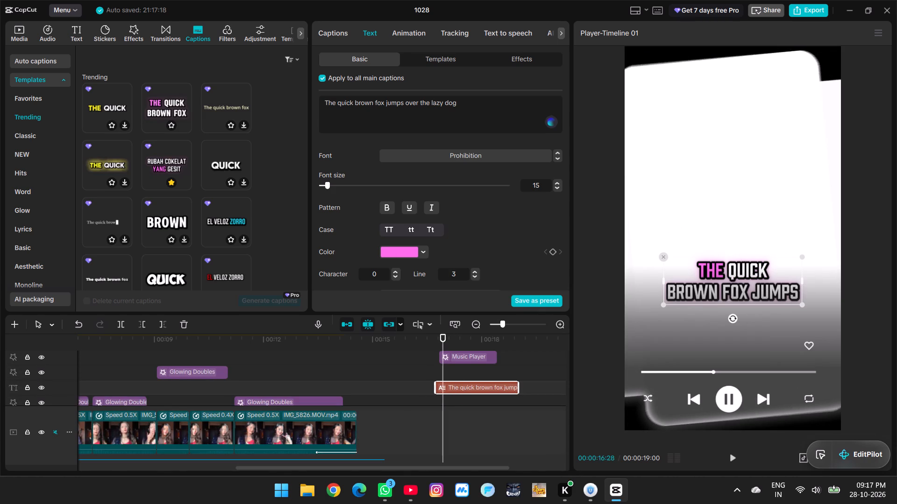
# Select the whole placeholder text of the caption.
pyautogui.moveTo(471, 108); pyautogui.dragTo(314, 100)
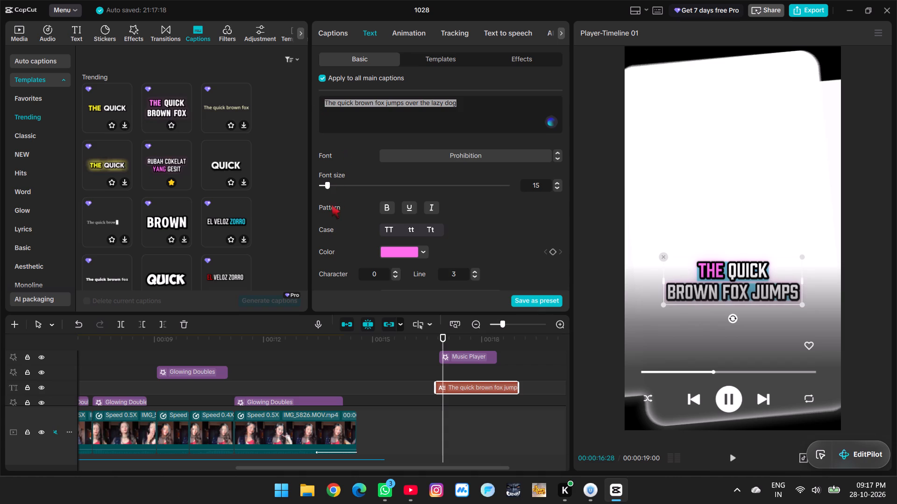
# Review the options available for the song clip, including Transcript and Separate audio.
pyautogui.scroll(-1, 364, 392)
pyautogui.scroll(-5, 430, 301)
pyautogui.scroll(-13, 418, 482)
pyautogui.rightClick(360, 414)
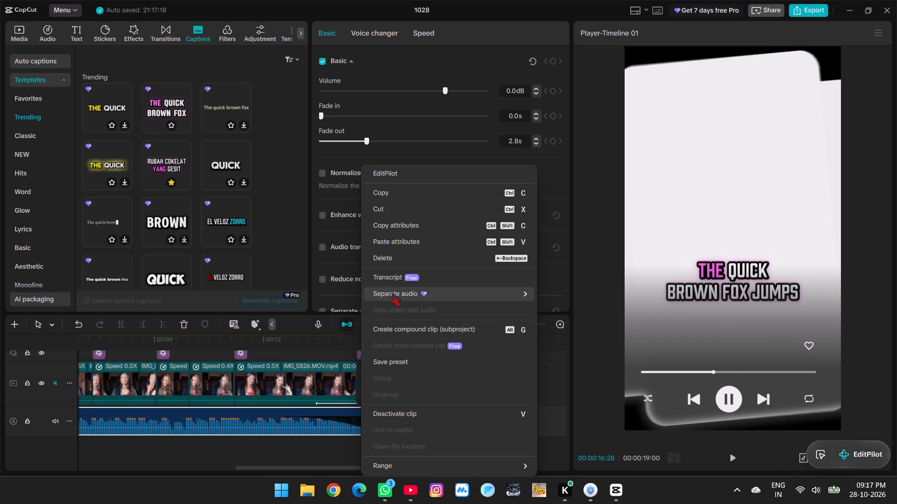
pyautogui.rightClick(335, 418)
pyautogui.rightClick(299, 418)
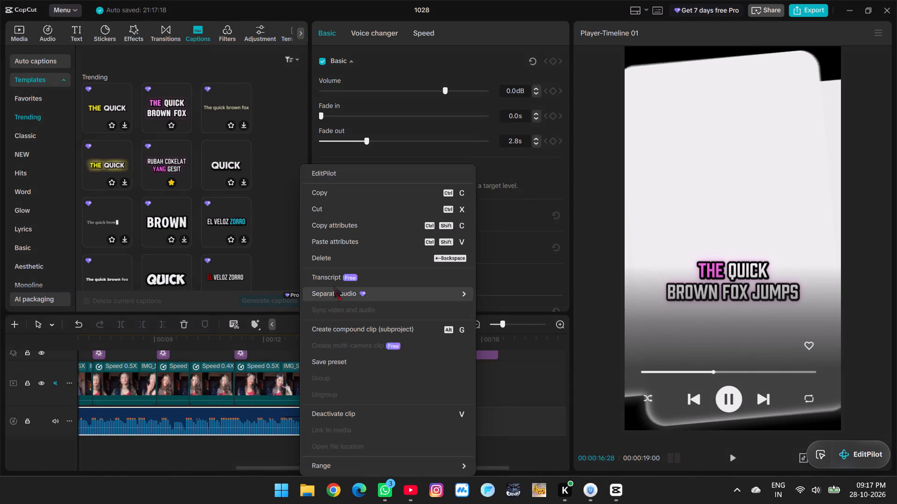
pyautogui.scroll(-1, 405, 251)
pyautogui.scroll(-1, 377, 319)
pyautogui.scroll(-3, 396, 352)
pyautogui.click(295, 28)
# Look through the video template categories, including Pro, Daily life, Selfie and Velocity.
pyautogui.click(296, 34)
pyautogui.click(233, 35)
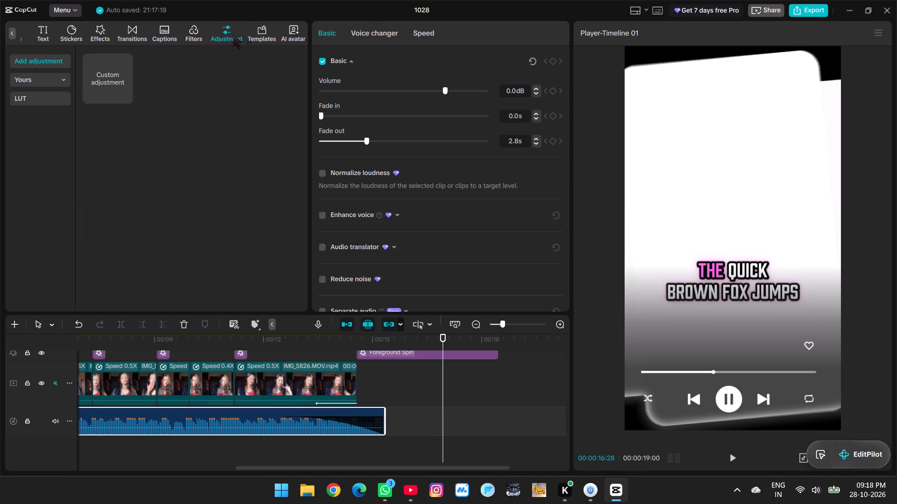
pyautogui.click(260, 36)
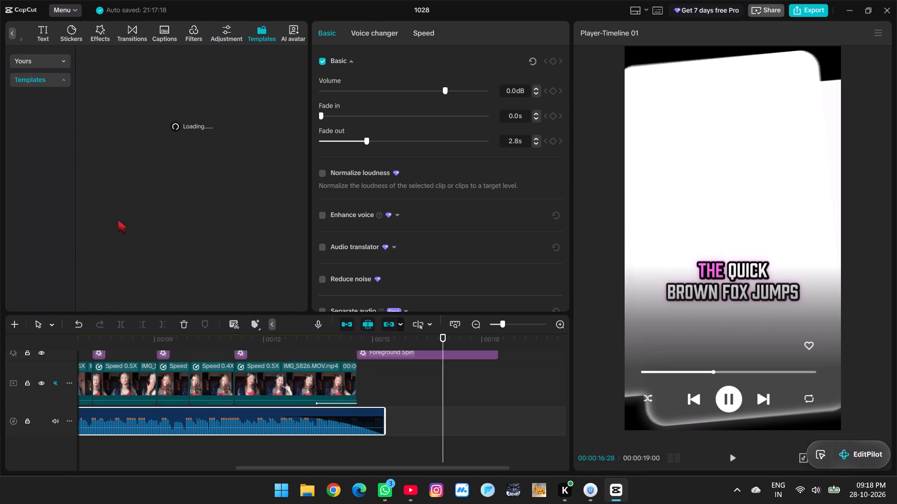
pyautogui.click(33, 77)
pyautogui.doubleClick(33, 77)
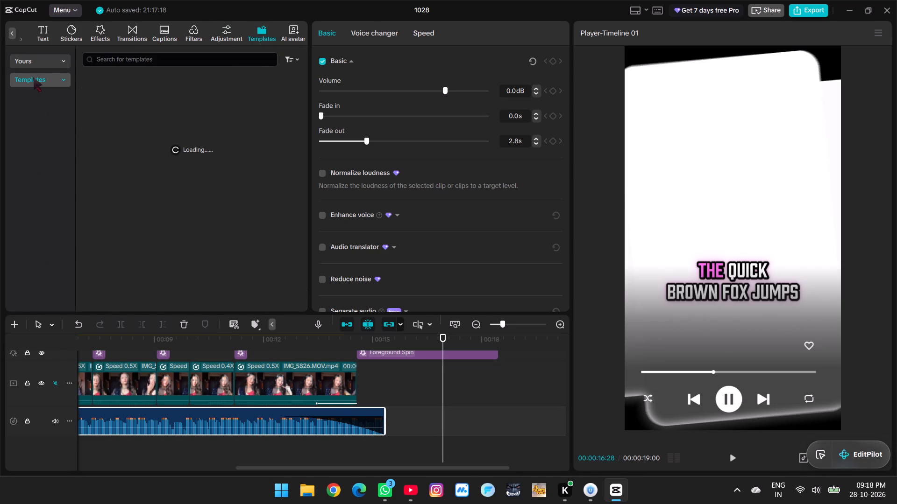
pyautogui.click(25, 118)
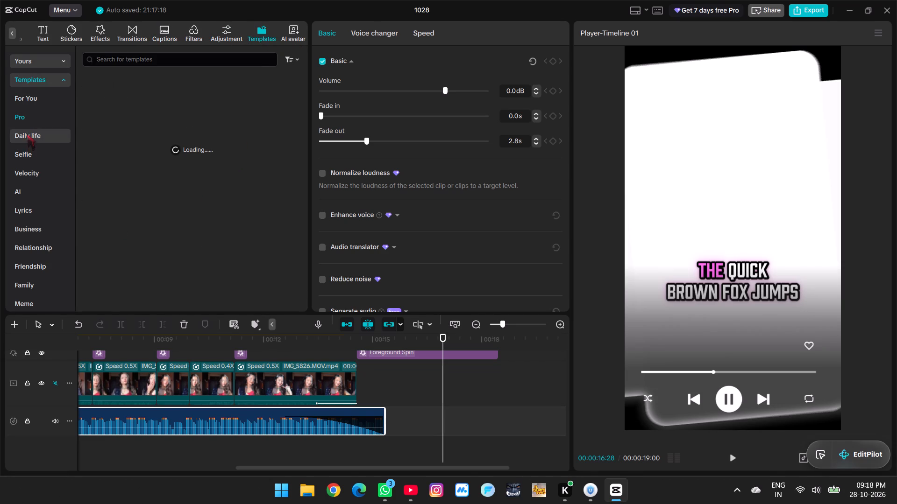
pyautogui.click(27, 134)
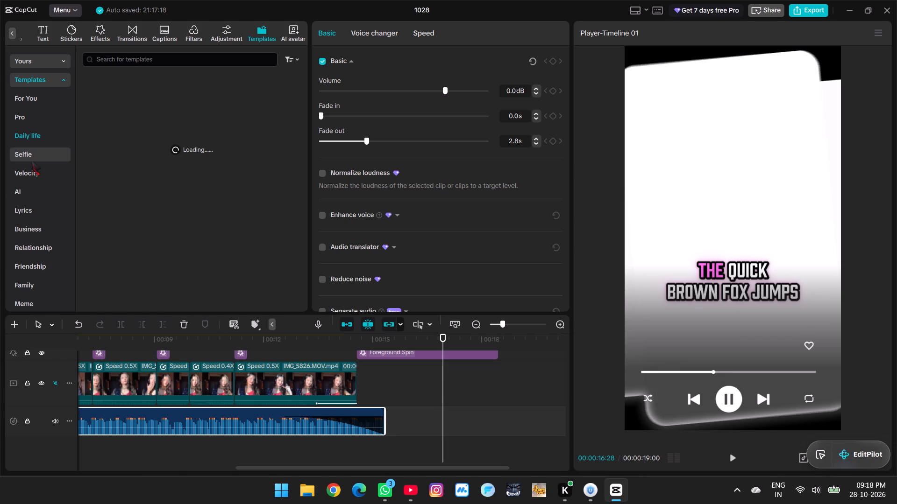
pyautogui.click(32, 161)
pyautogui.click(15, 176)
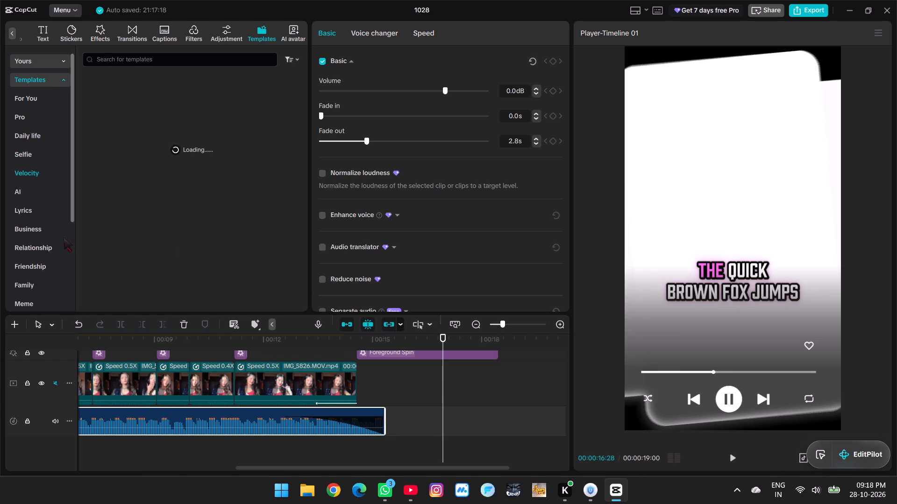
# Browse the Velocity video templates and try previewing the FIRE EDIT and Velocity ones.
pyautogui.scroll(-1, 47, 249)
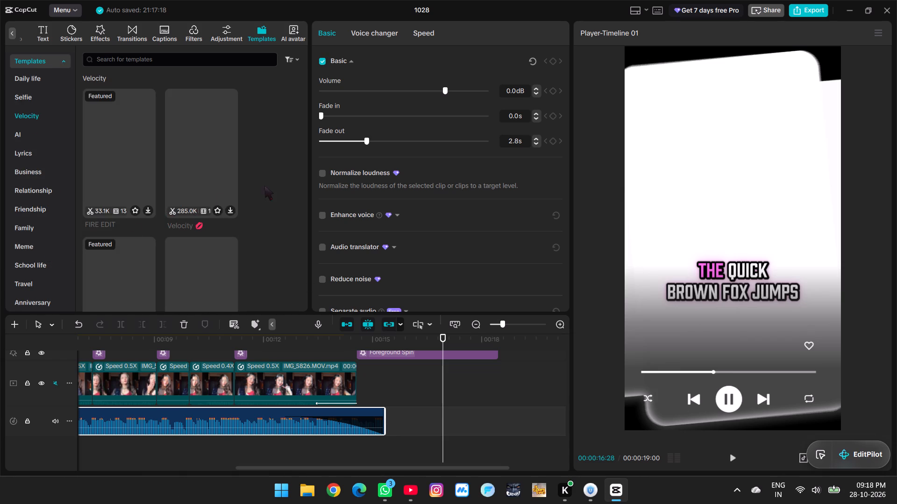
pyautogui.scroll(-1, 267, 184)
pyautogui.scroll(-1, 219, 192)
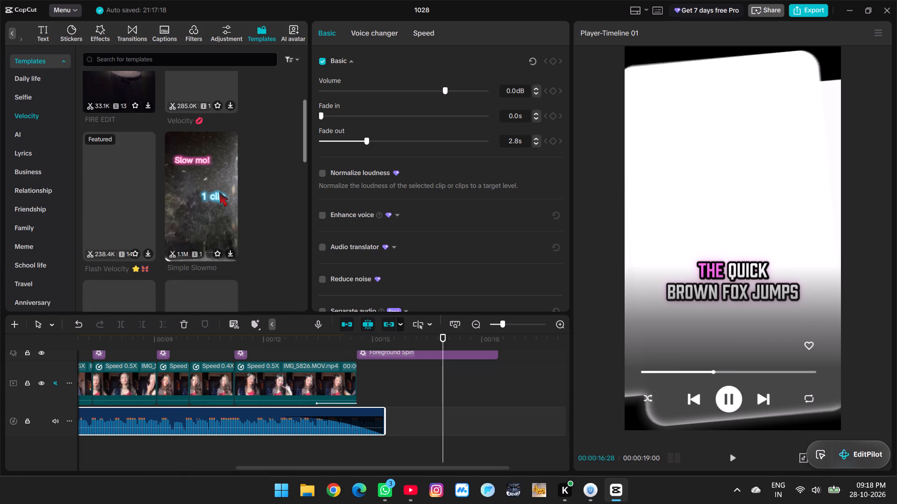
pyautogui.scroll(-1, 219, 192)
pyautogui.scroll(4, 219, 192)
pyautogui.click(110, 158)
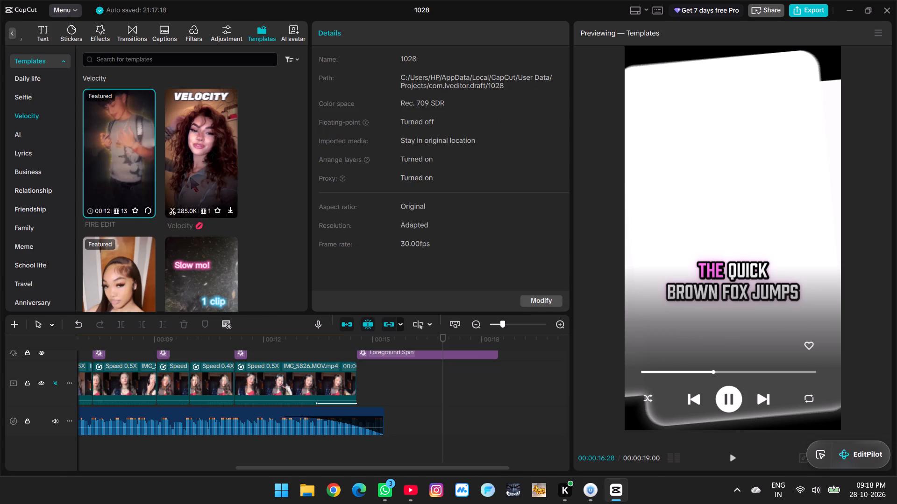
pyautogui.click(185, 167)
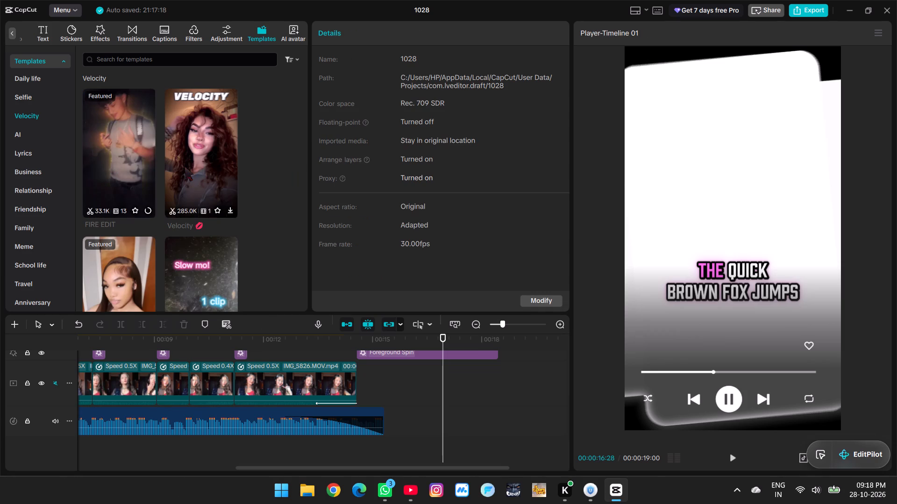
# Try previewing the featured Velocity template listed below FIRE EDIT.
pyautogui.scroll(-1, 136, 223)
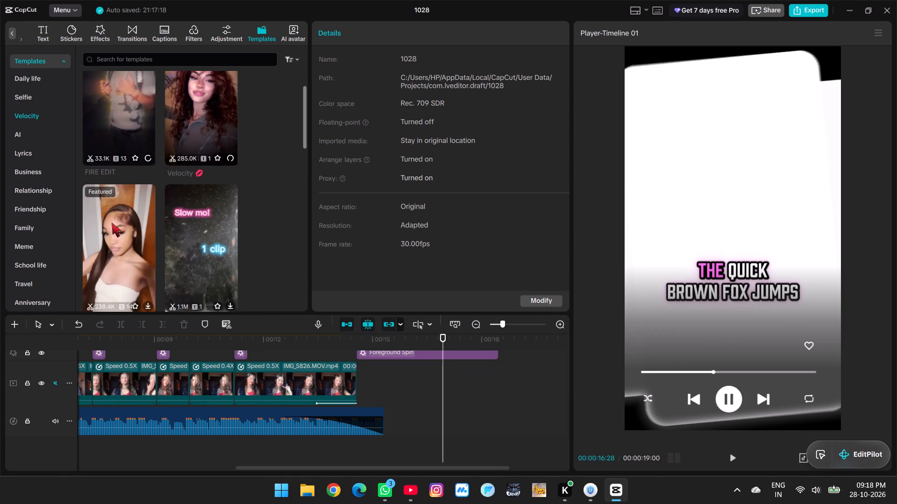
pyautogui.click(109, 223)
pyautogui.scroll(1, 109, 223)
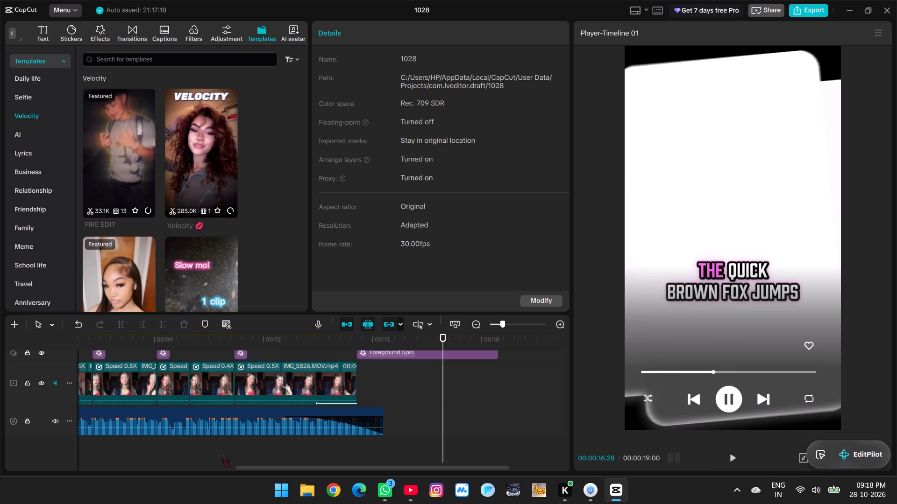
# Review the options available for the song clip and the last video clip, including Separate audio and Extract audio.
pyautogui.scroll(8, 509, 413)
pyautogui.click(476, 374)
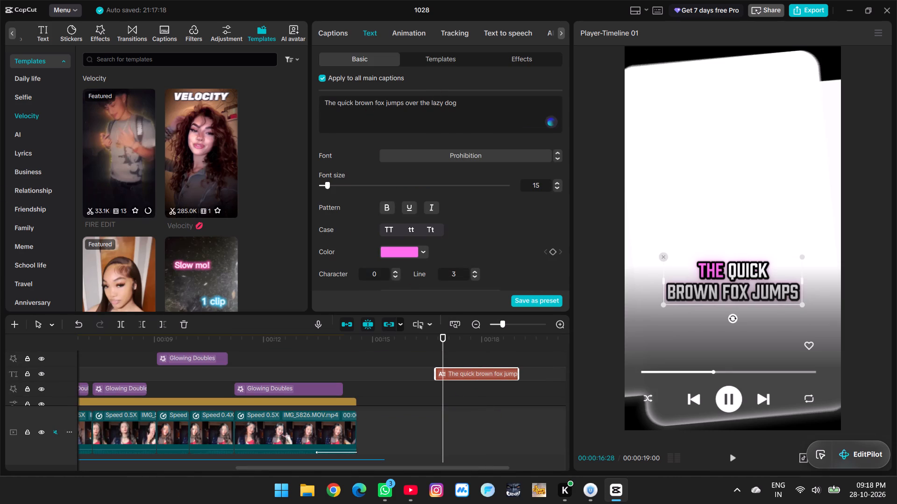
pyautogui.scroll(-9, 376, 448)
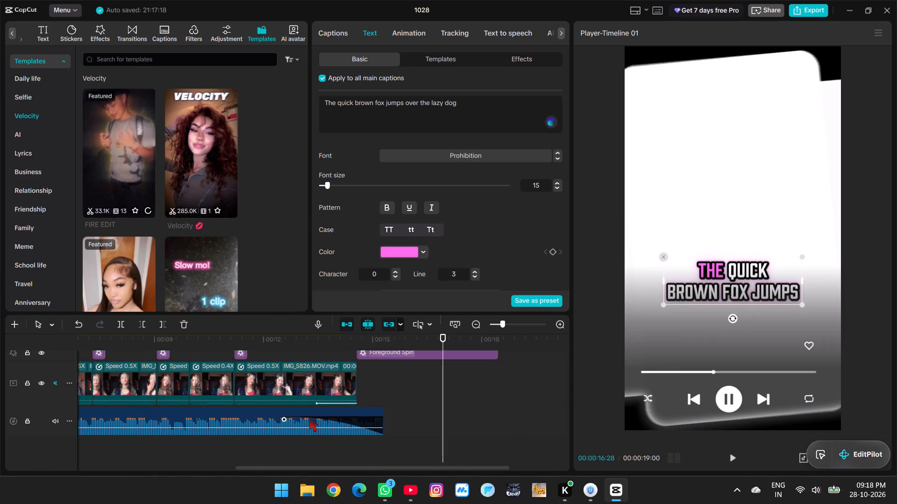
pyautogui.rightClick(307, 417)
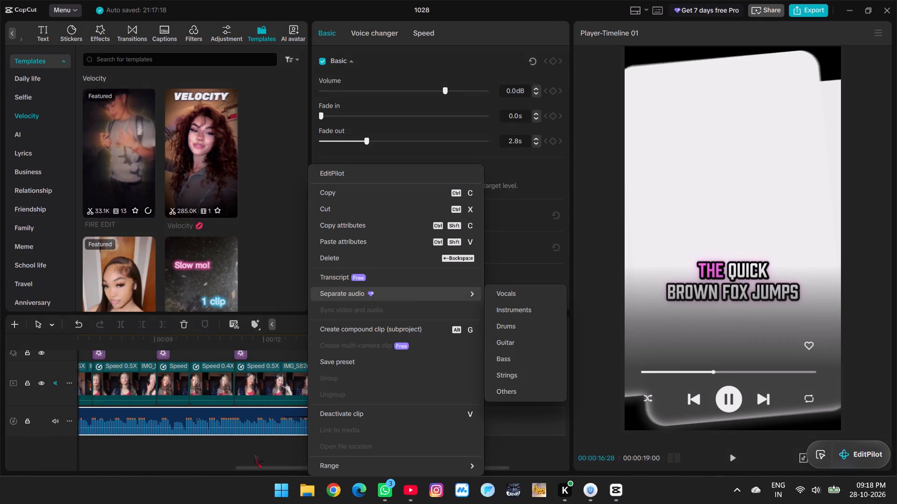
pyautogui.rightClick(268, 390)
pyautogui.rightClick(281, 378)
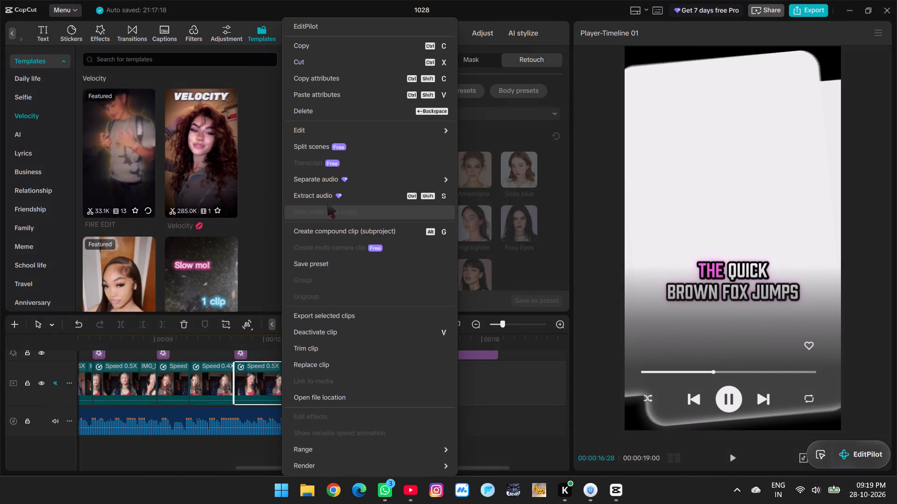
pyautogui.click(481, 394)
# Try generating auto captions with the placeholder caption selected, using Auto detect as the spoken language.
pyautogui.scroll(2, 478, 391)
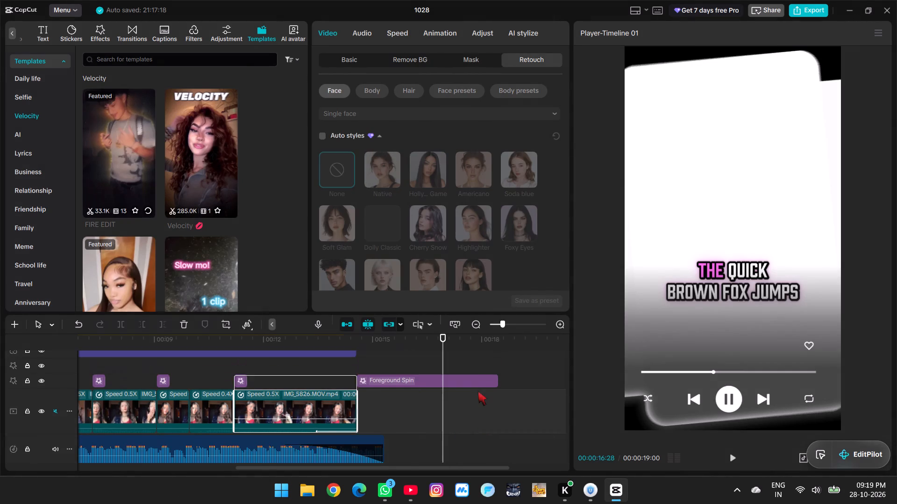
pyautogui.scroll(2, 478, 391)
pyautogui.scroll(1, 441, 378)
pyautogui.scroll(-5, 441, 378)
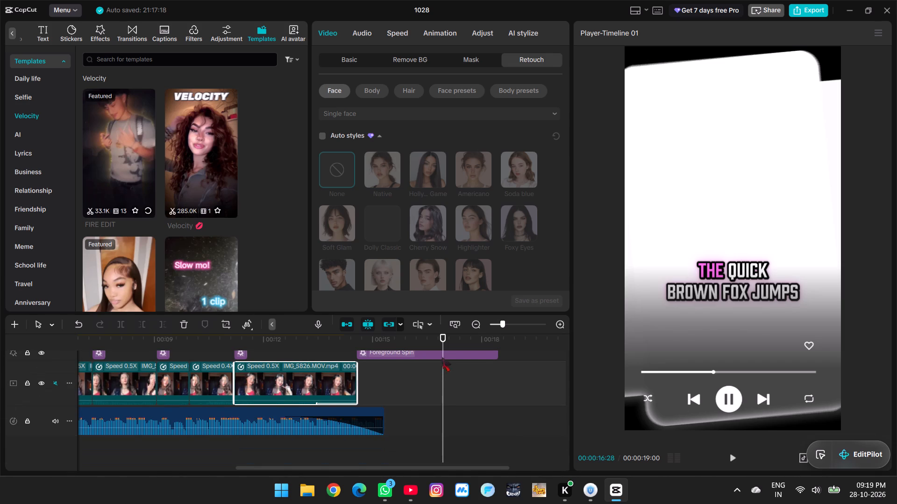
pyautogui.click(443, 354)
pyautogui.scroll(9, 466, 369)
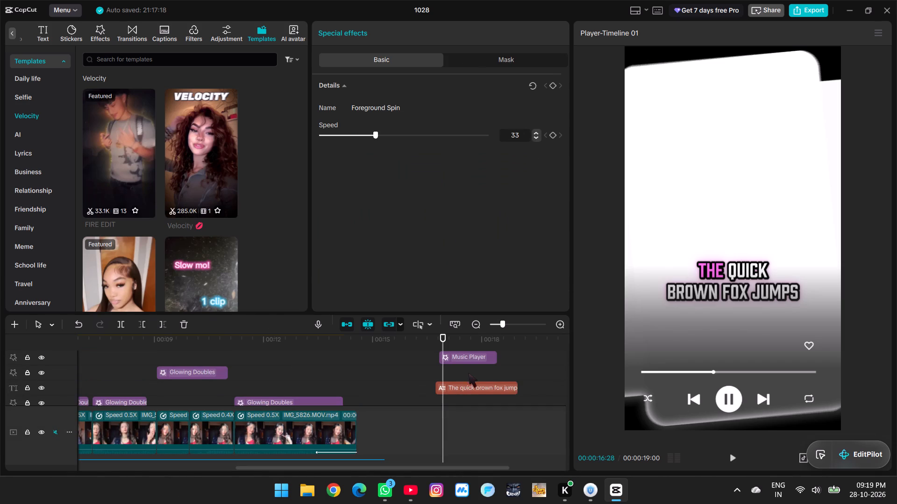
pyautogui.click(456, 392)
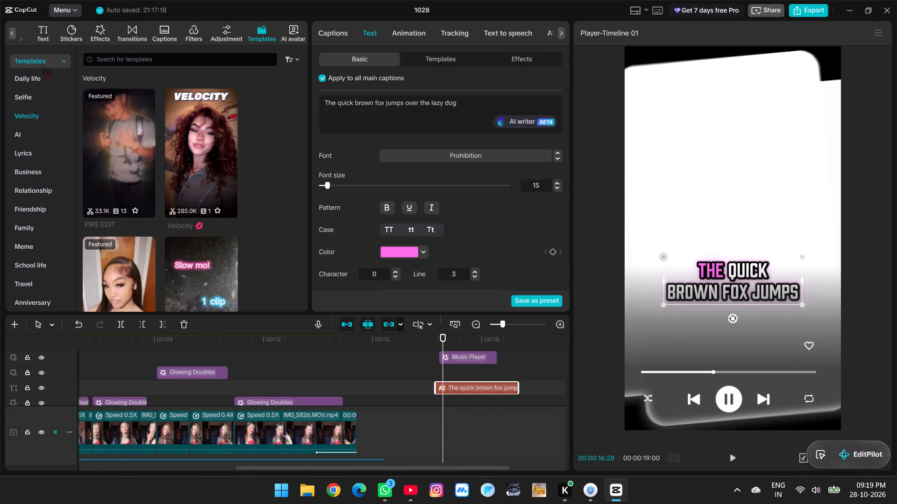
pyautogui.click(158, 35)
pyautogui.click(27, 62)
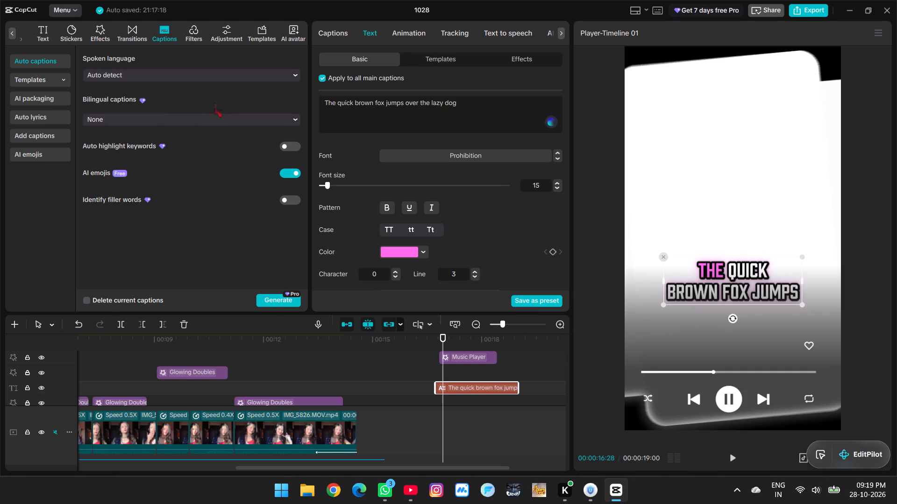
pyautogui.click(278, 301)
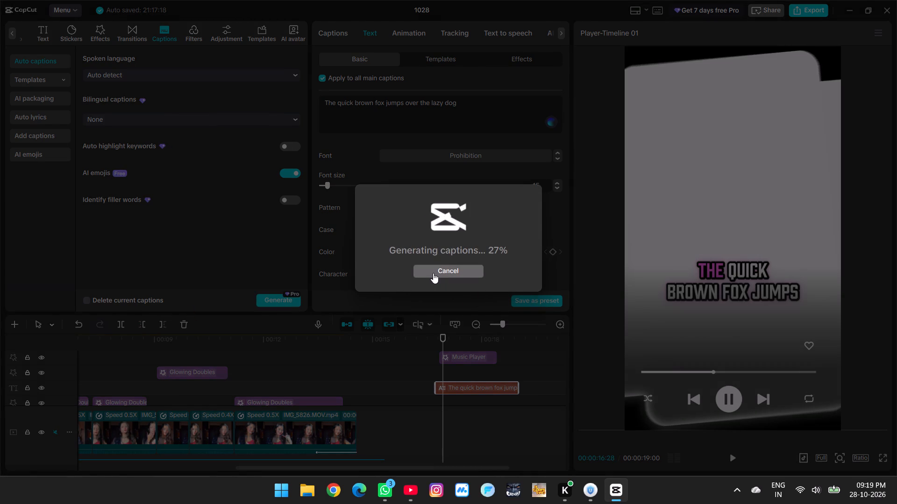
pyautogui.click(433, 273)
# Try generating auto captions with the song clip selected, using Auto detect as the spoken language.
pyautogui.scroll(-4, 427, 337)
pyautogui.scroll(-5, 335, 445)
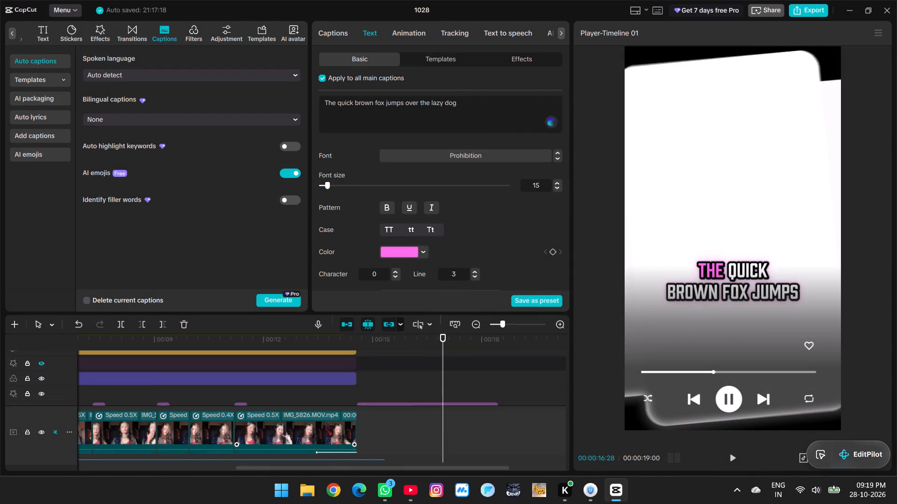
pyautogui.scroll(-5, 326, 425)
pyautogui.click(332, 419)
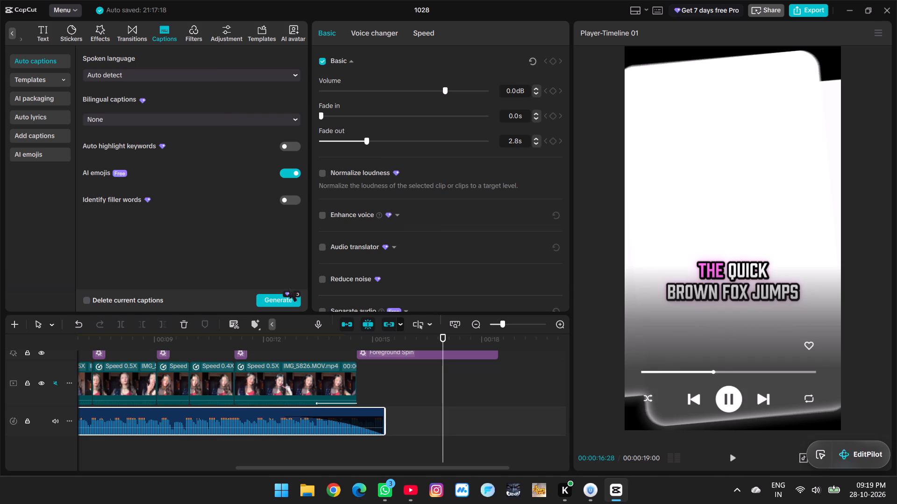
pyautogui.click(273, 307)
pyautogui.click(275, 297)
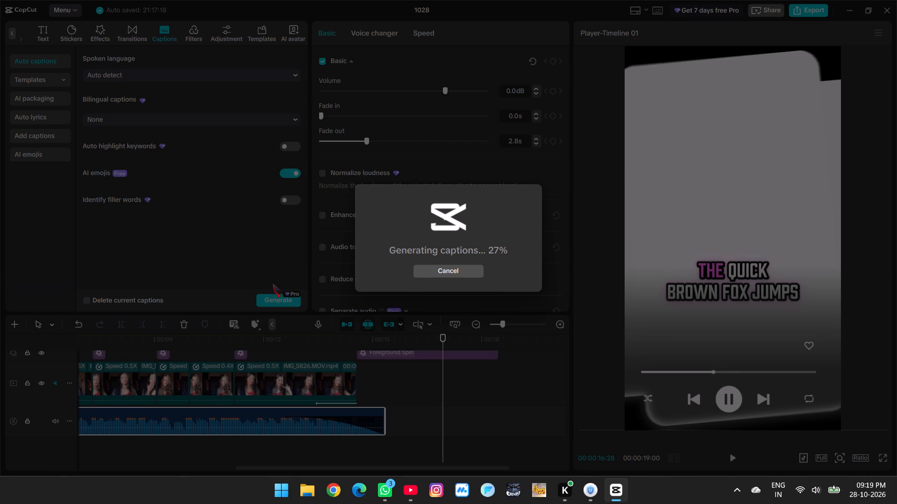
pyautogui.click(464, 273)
# Play the edit from the very beginning through to the ending to check it.
pyautogui.moveTo(445, 387); pyautogui.dragTo(0, 390)
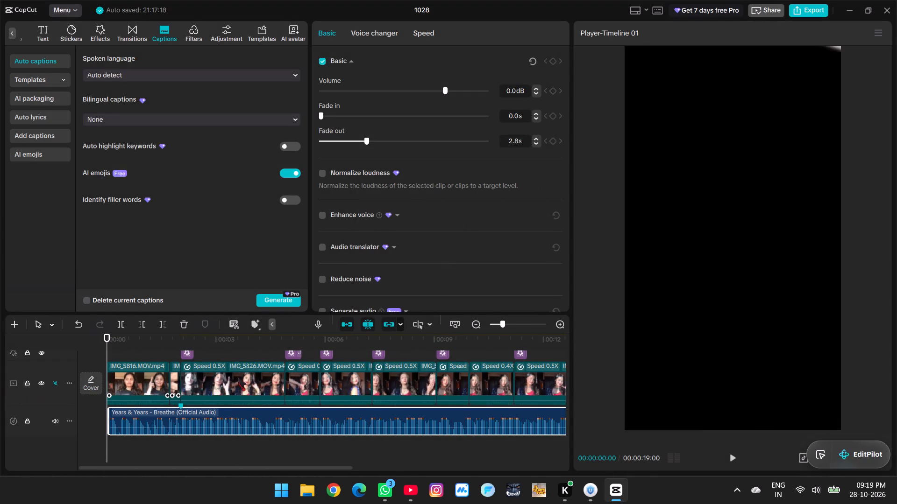
pyautogui.click(728, 461)
pyautogui.click(728, 461)
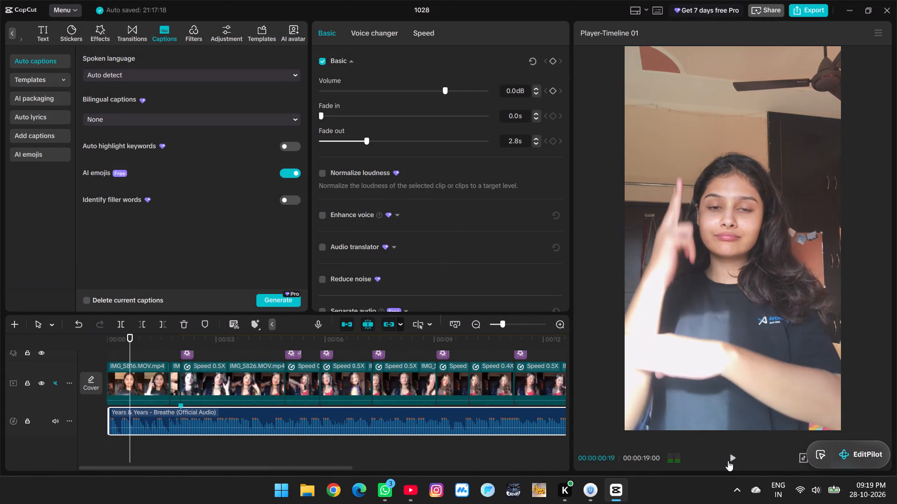
pyautogui.click(728, 461)
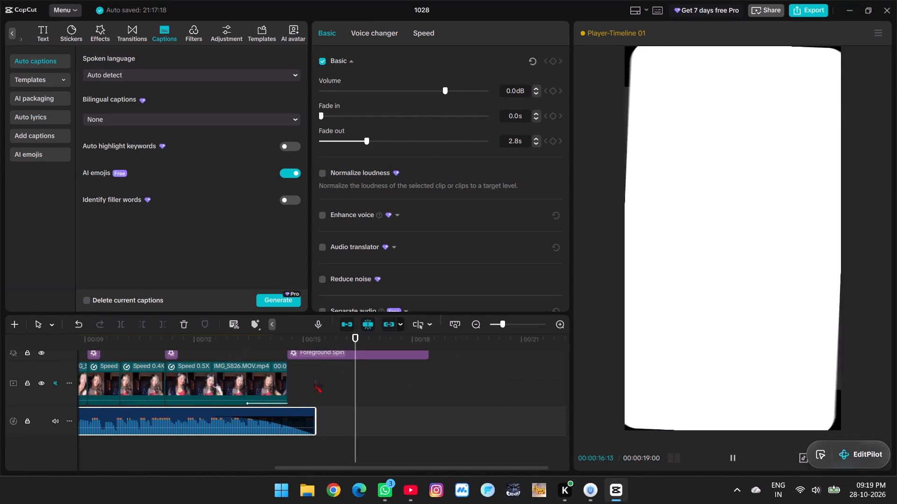
pyautogui.click(314, 378)
# Search the video effects for butterfly.
pyautogui.click(108, 35)
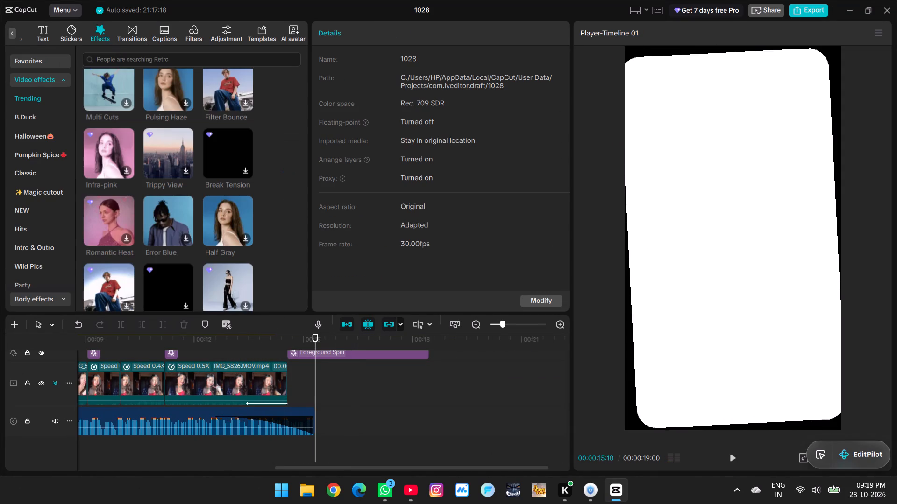
pyautogui.click(115, 55)
pyautogui.write('butter')
pyautogui.write('fly')
pyautogui.press('Return')
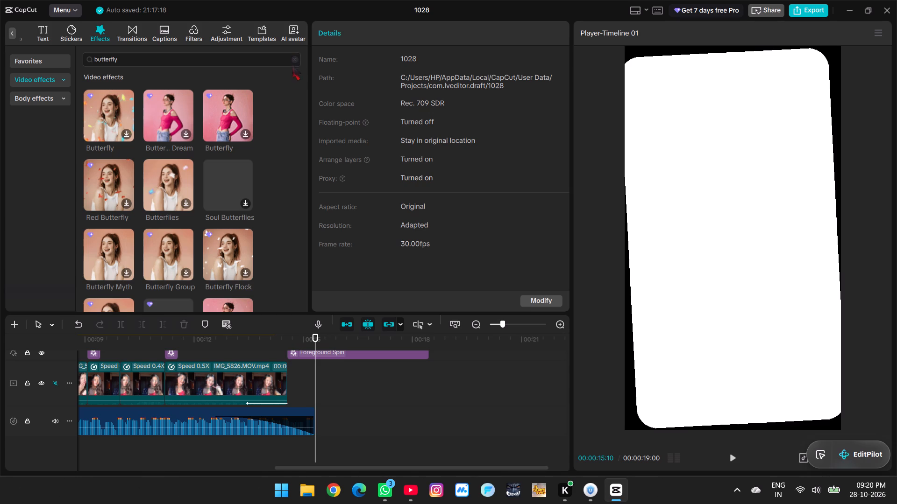
# Preview the butterfly video effects, trying both Butterfly versions and Butterflies.
pyautogui.click(107, 120)
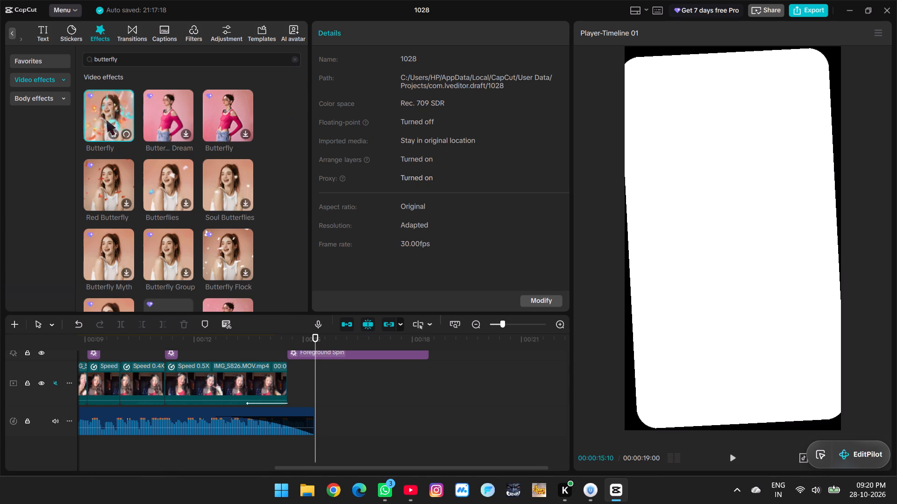
pyautogui.click(217, 116)
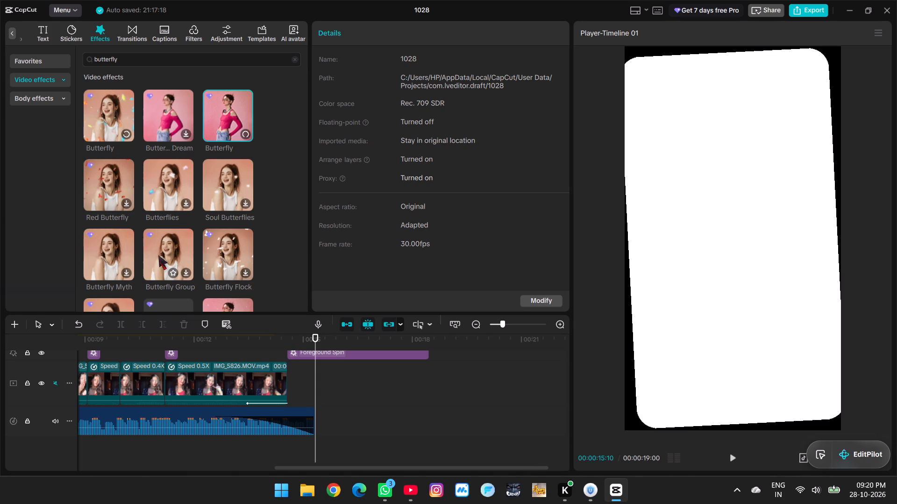
pyautogui.scroll(-1, 158, 255)
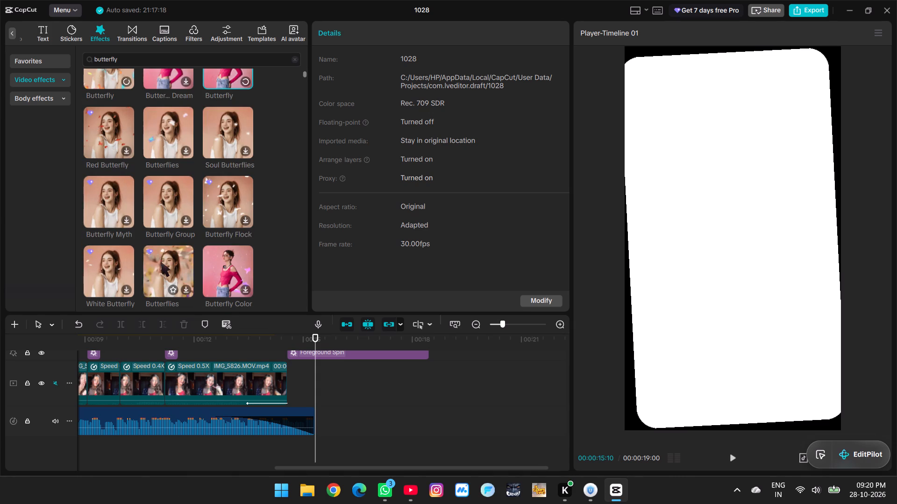
pyautogui.click(161, 262)
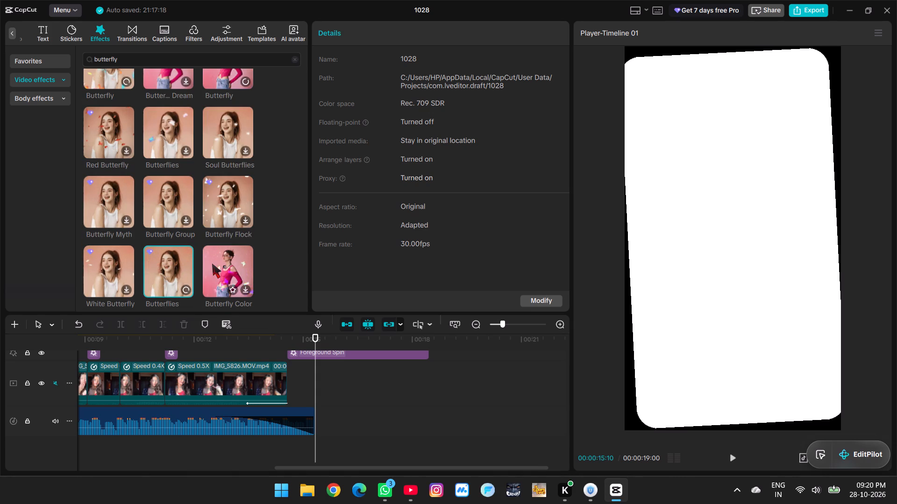
pyautogui.scroll(3, 114, 249)
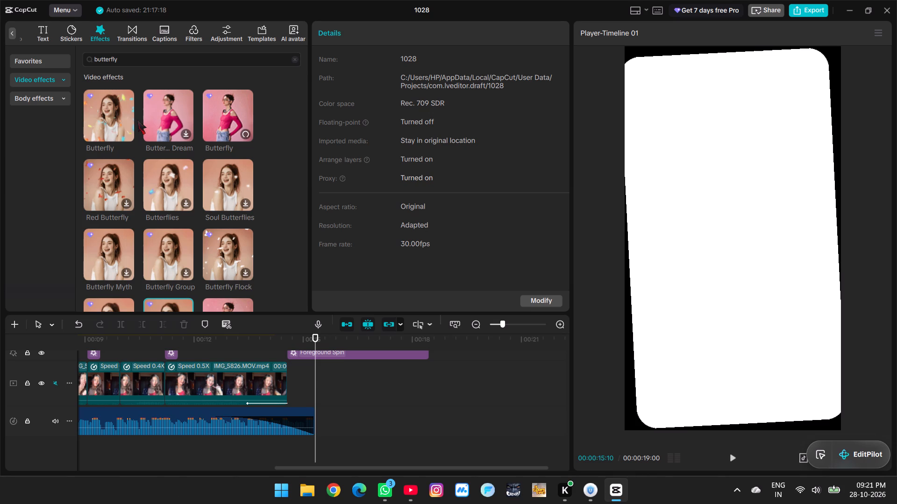
pyautogui.click(104, 118)
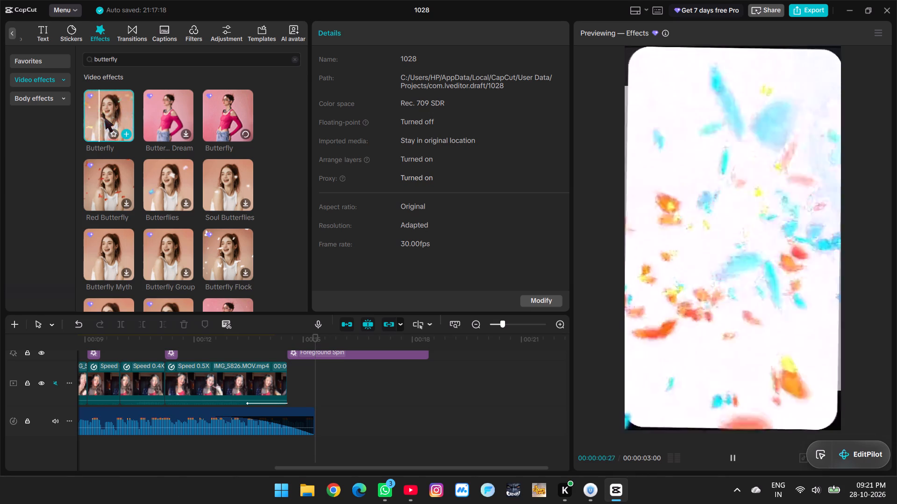
pyautogui.click(214, 106)
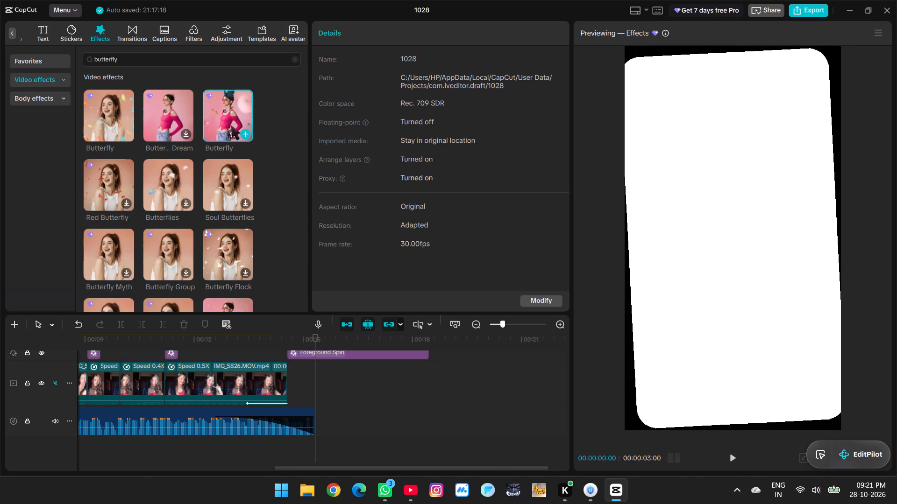
# Add the Butterfly effect with the pink-top thumbnail on its own track, starting at about 2 s with the first Speed 0.5X clip.
pyautogui.moveTo(231, 126); pyautogui.dragTo(99, 345)
pyautogui.scroll(4, 98, 345)
pyautogui.moveTo(413, 388); pyautogui.dragTo(151, 391)
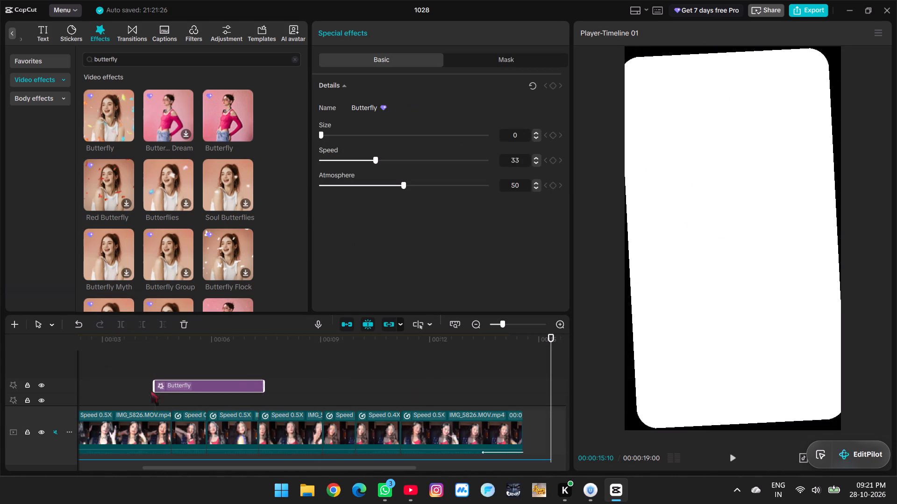
pyautogui.moveTo(151, 391); pyautogui.dragTo(307, 382)
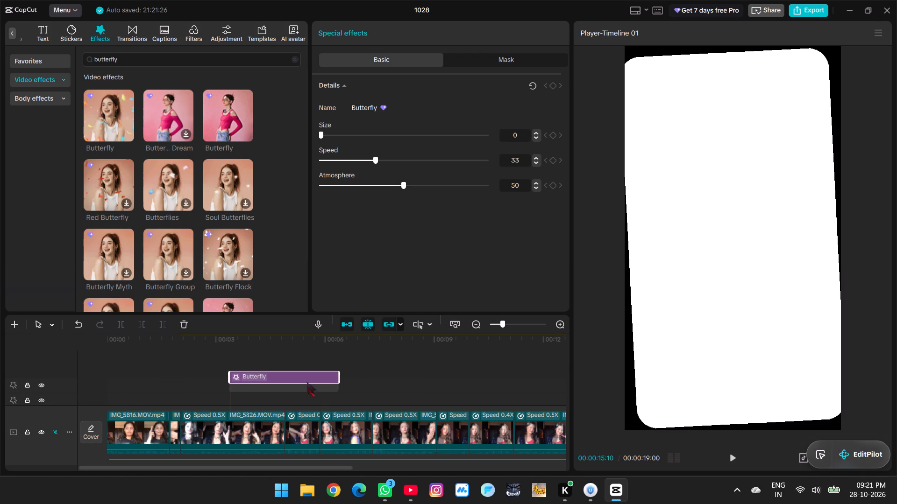
pyautogui.moveTo(307, 382); pyautogui.dragTo(323, 383)
pyautogui.click(217, 380)
pyautogui.moveTo(270, 383); pyautogui.dragTo(209, 383)
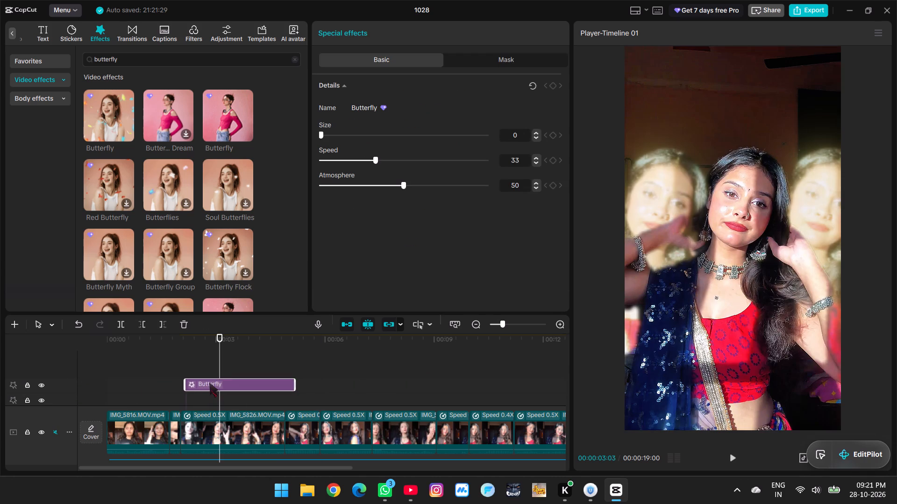
pyautogui.moveTo(209, 383); pyautogui.dragTo(207, 383)
# Play the section covered by the Butterfly effect to check how it looks.
pyautogui.click(173, 357)
pyautogui.press('space')
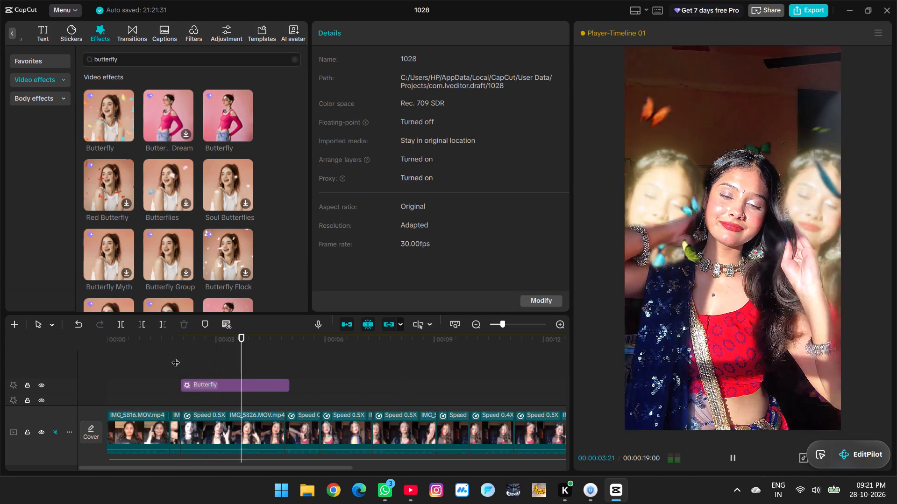
pyautogui.press('space')
# Hide the Glowing Doubles effect track and the Adjust1 adjustment track.
pyautogui.scroll(-6, 236, 380)
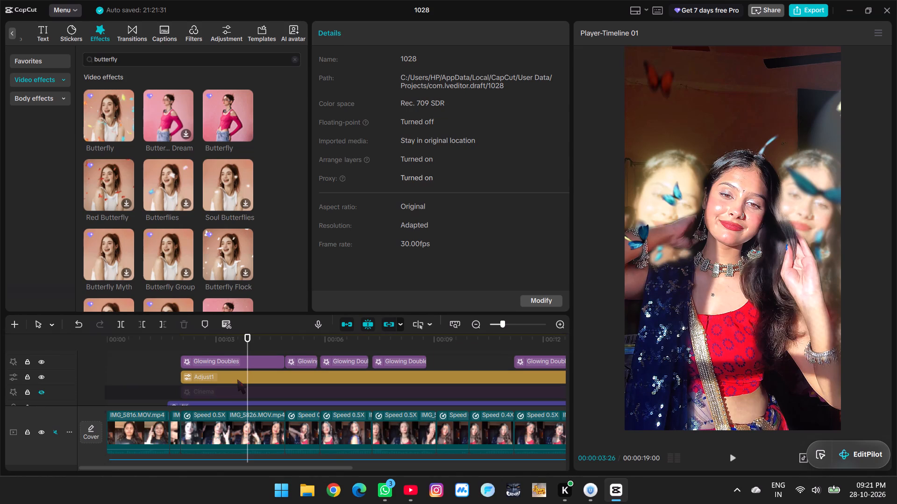
pyautogui.click(38, 364)
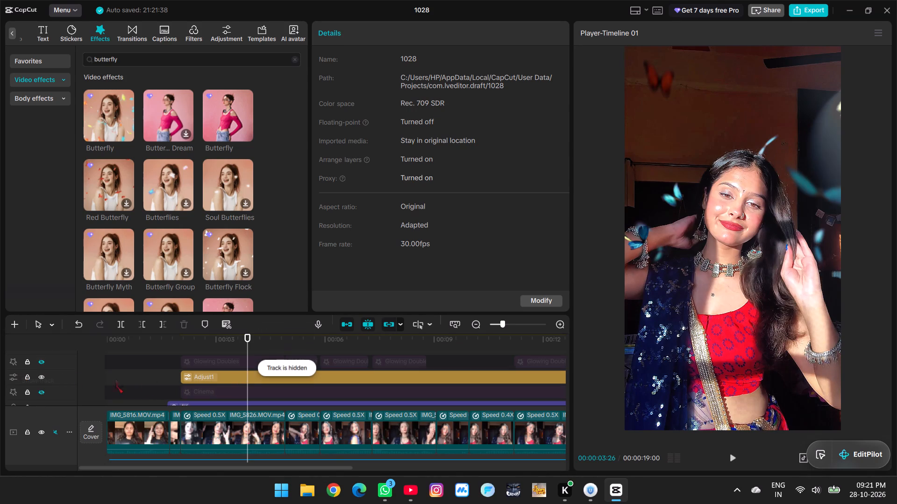
pyautogui.click(37, 375)
pyautogui.scroll(2, 186, 385)
pyautogui.scroll(-3, 192, 376)
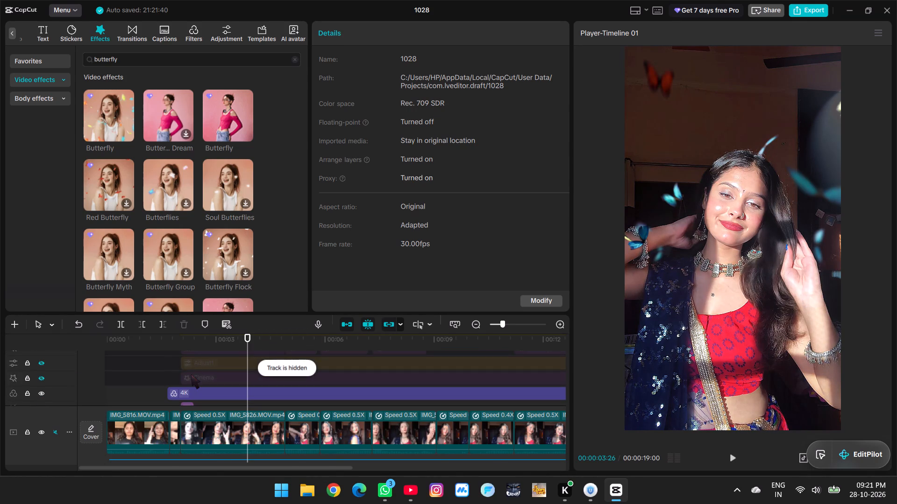
# Play the opening of the Butterfly effect section from just before 2 s with the Glowing Doubles and adjustment tracks hidden.
pyautogui.scroll(-2, 191, 374)
pyautogui.click(171, 380)
pyautogui.press('space')
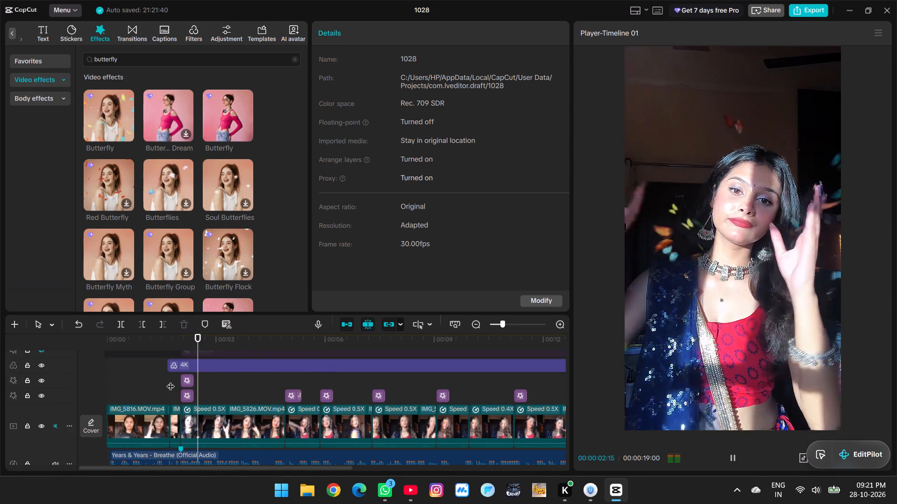
pyautogui.press('space')
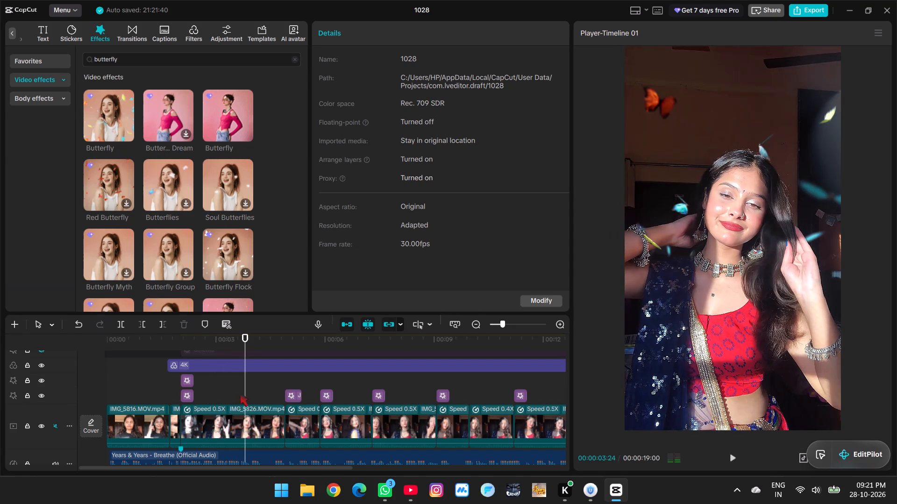
pyautogui.scroll(9, 245, 392)
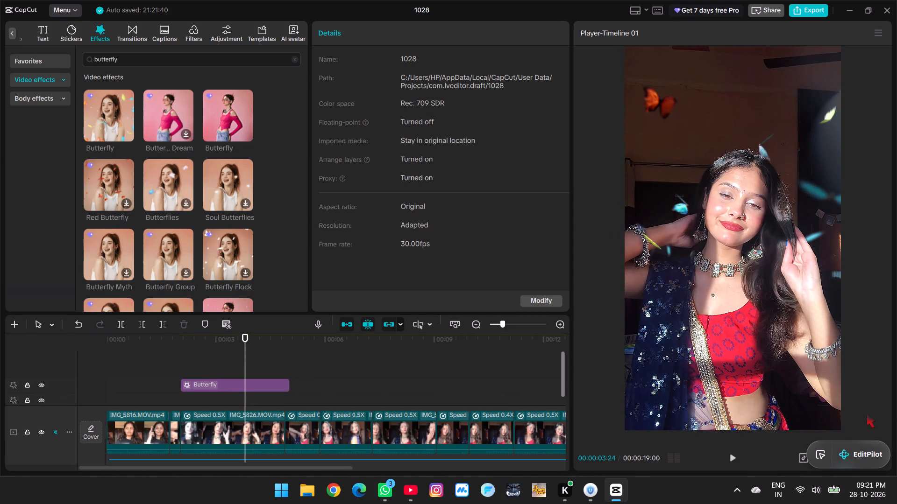
# Move the floating EditPilot widget off the player's controls.
pyautogui.moveTo(872, 460); pyautogui.dragTo(583, 243)
pyautogui.press('space')
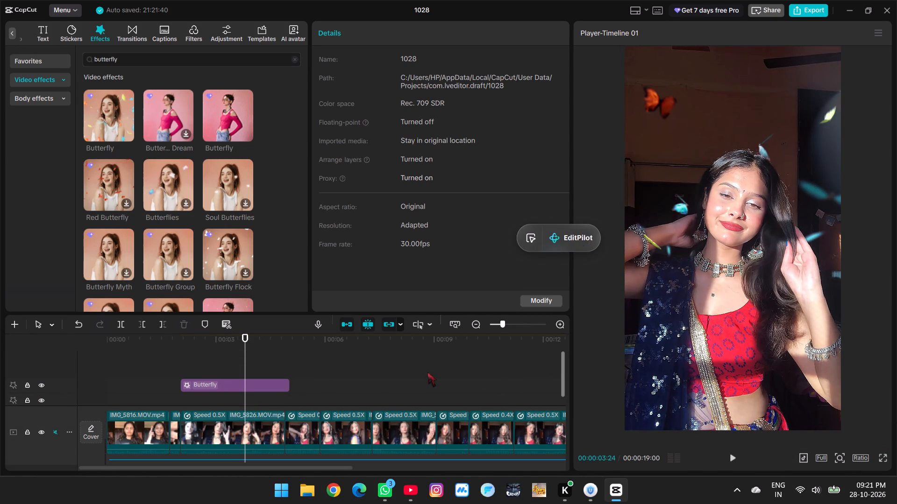
# Set the Butterfly effect's Speed to 77 and Atmosphere to 0, keeping Size at 0.
pyautogui.click(199, 355)
pyautogui.moveTo(199, 357); pyautogui.dragTo(221, 364)
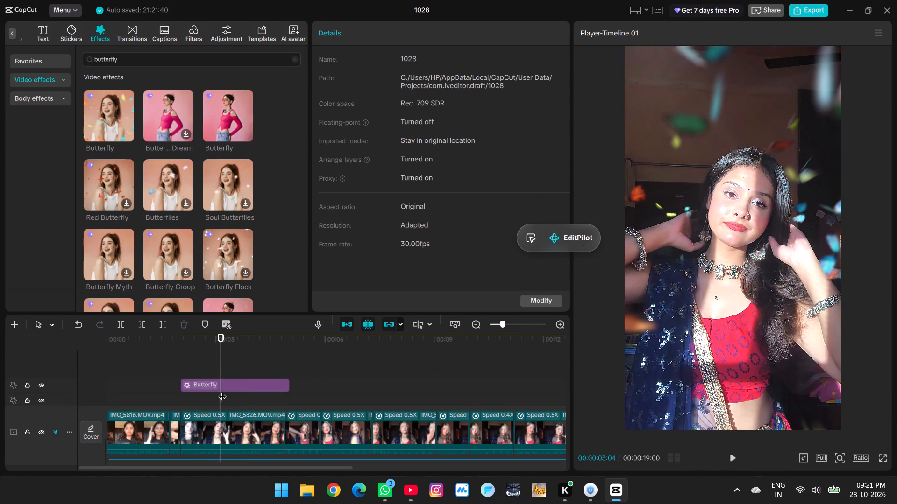
pyautogui.click(222, 390)
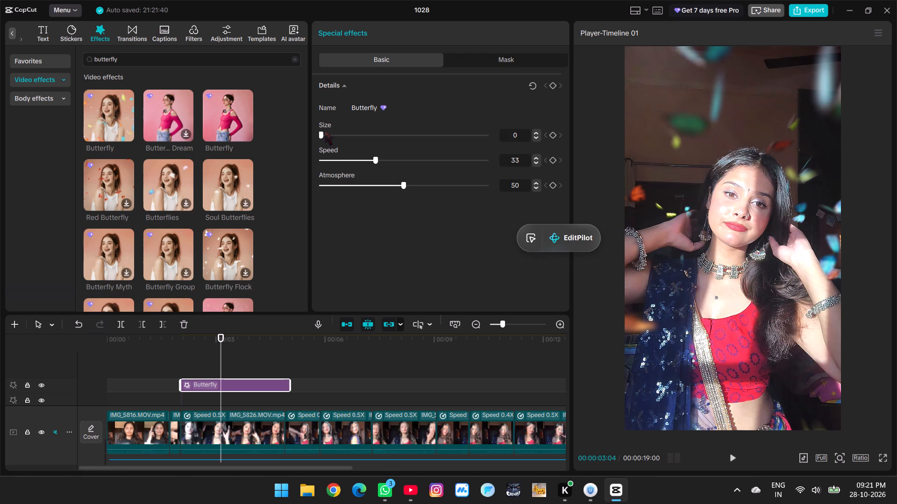
pyautogui.moveTo(323, 133); pyautogui.dragTo(300, 158)
pyautogui.moveTo(374, 161); pyautogui.dragTo(447, 170)
pyautogui.moveTo(404, 189); pyautogui.dragTo(270, 186)
# Play the Butterfly section to check the adjusted effect settings.
pyautogui.click(178, 364)
pyautogui.press('space')
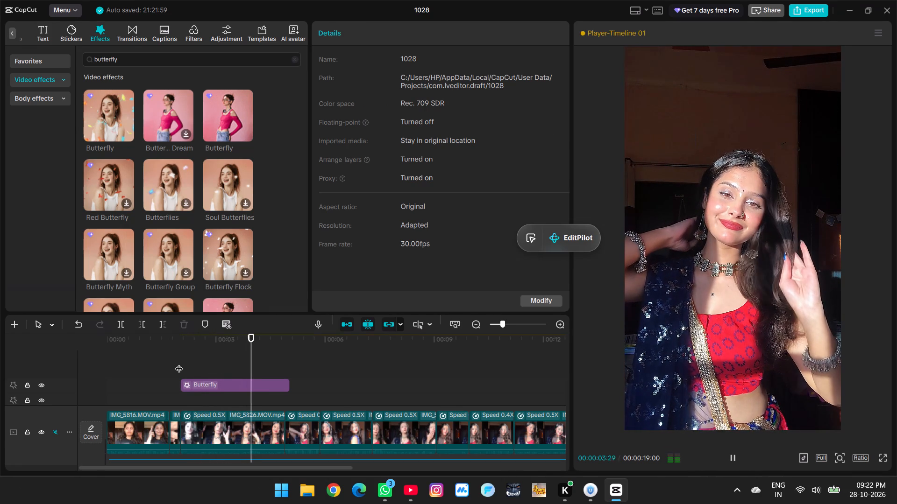
pyautogui.press('space')
pyautogui.click(204, 367)
pyautogui.press('space')
pyautogui.press('space')
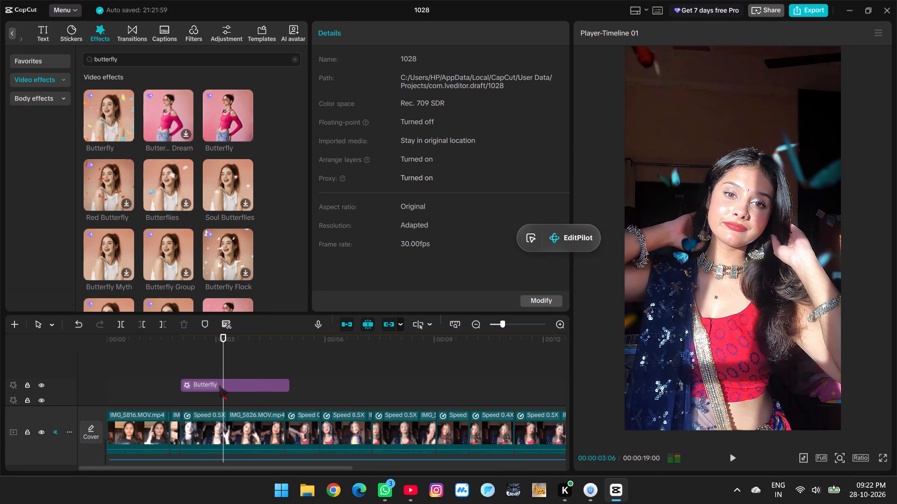
# Trim the Butterfly effect's end to 00:00:03:13, removing everything after that point.
pyautogui.click(219, 385)
pyautogui.press('space')
pyautogui.press('space')
pyautogui.click(162, 328)
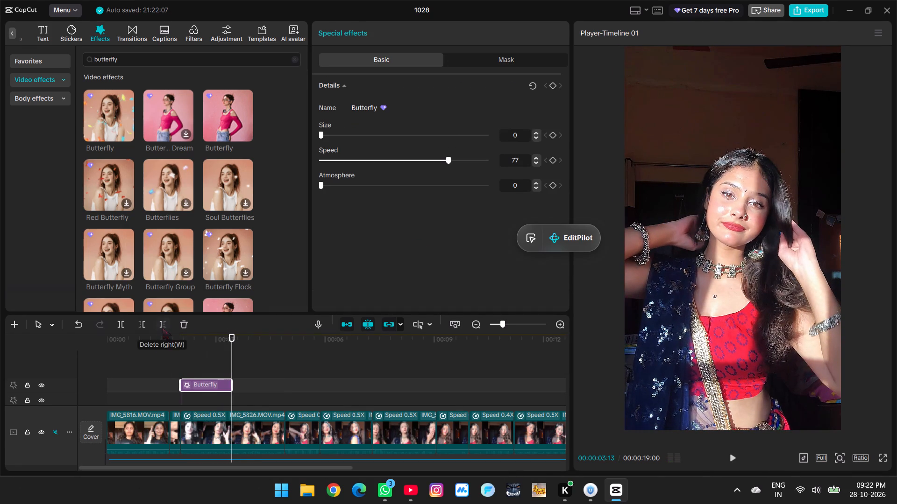
# Replay the shortened Butterfly effect from several points, including from the start of the video, to judge its timing.
pyautogui.click(188, 373)
pyautogui.press('space')
pyautogui.click(203, 367)
pyautogui.press('space')
pyautogui.press('space')
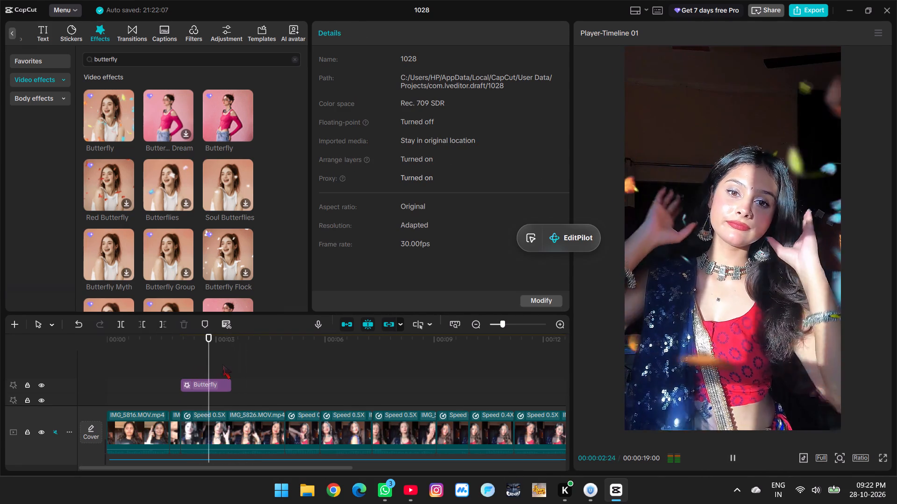
pyautogui.press('space')
pyautogui.click(201, 364)
pyautogui.click(171, 367)
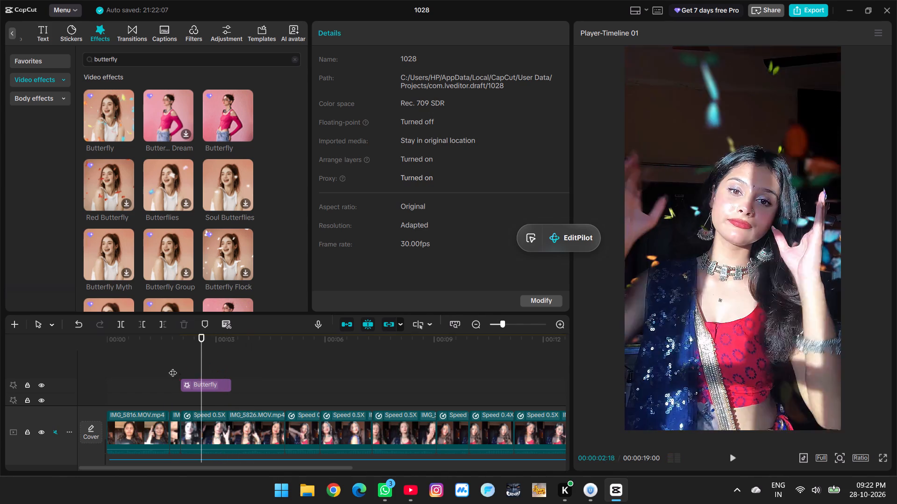
pyautogui.press('space')
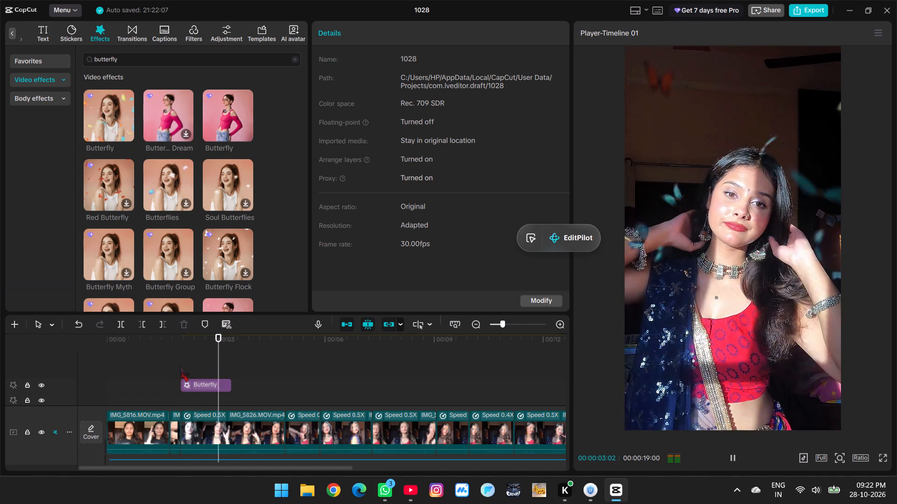
pyautogui.press('space')
pyautogui.click(171, 367)
pyautogui.press('space')
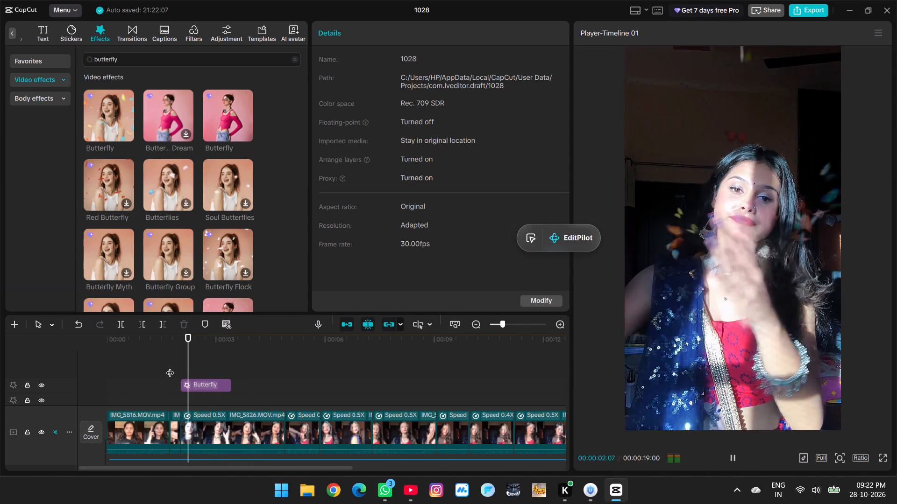
pyautogui.click(146, 368)
pyautogui.moveTo(146, 368); pyautogui.dragTo(79, 376)
pyautogui.scroll(-4, 143, 373)
pyautogui.press('space')
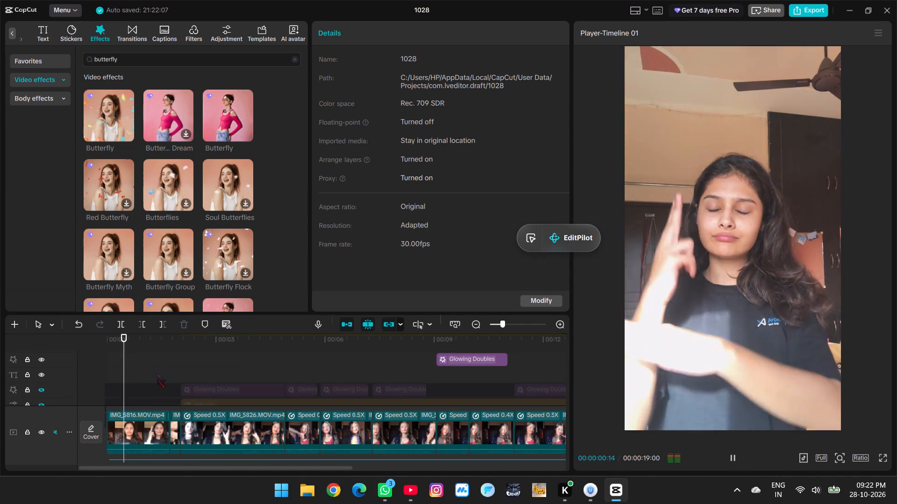
pyautogui.scroll(-3, 157, 373)
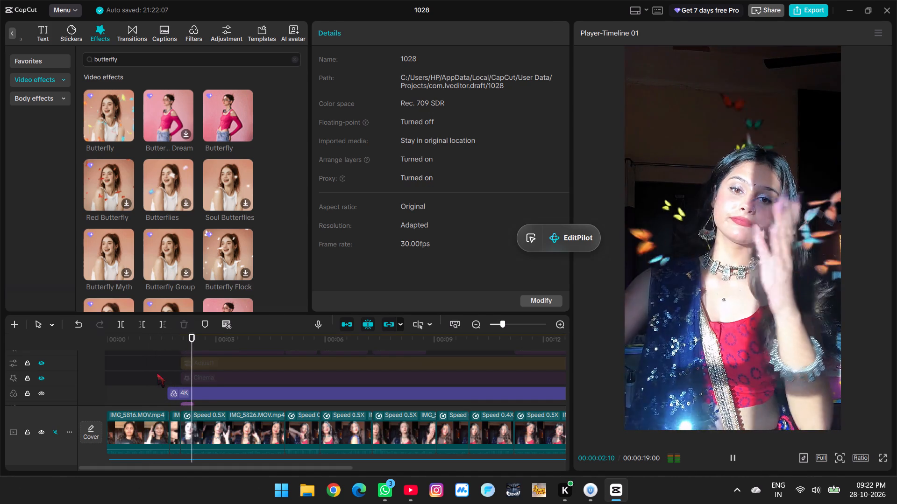
pyautogui.press('space')
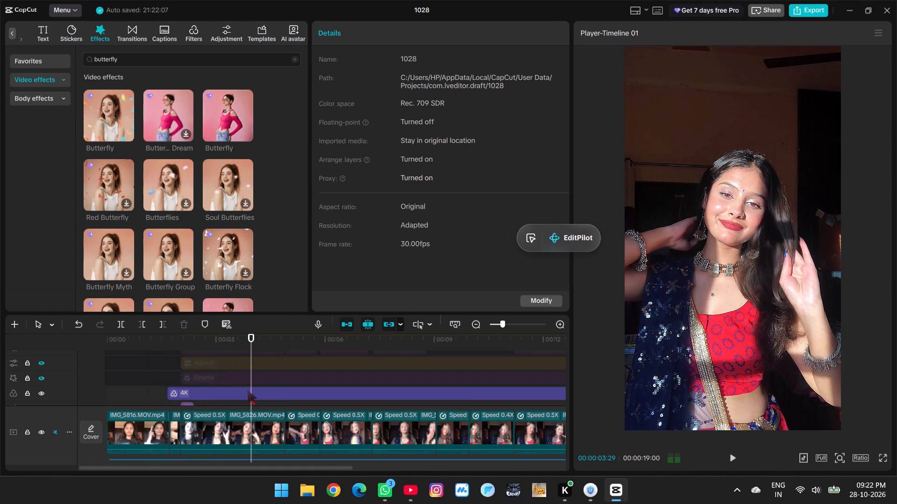
# Enlarge the timeline area so that all effect, text, adjustment, video and audio tracks fit in view.
pyautogui.scroll(4, 276, 394)
pyautogui.moveTo(285, 316); pyautogui.dragTo(297, 289)
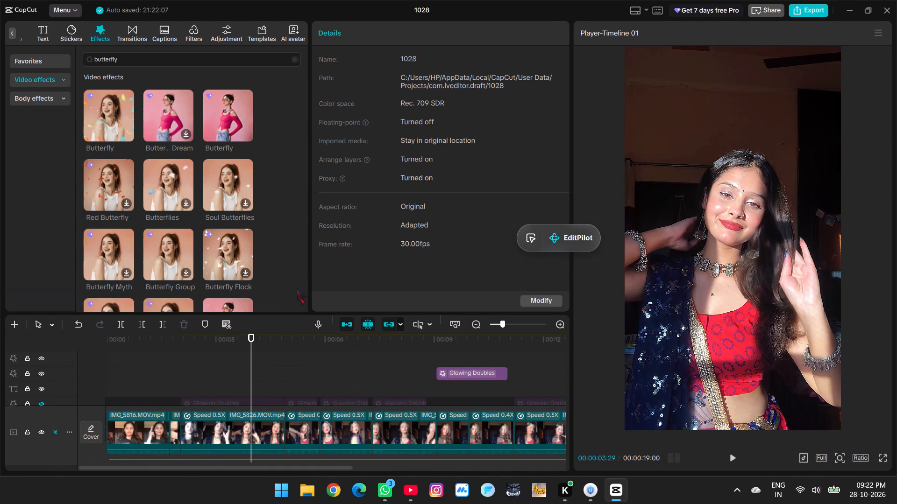
pyautogui.moveTo(297, 289); pyautogui.dragTo(305, 252)
pyautogui.moveTo(283, 316); pyautogui.dragTo(286, 305)
pyautogui.moveTo(288, 315); pyautogui.dragTo(296, 287)
pyautogui.scroll(-3, 327, 322)
pyautogui.moveTo(336, 313); pyautogui.dragTo(339, 297)
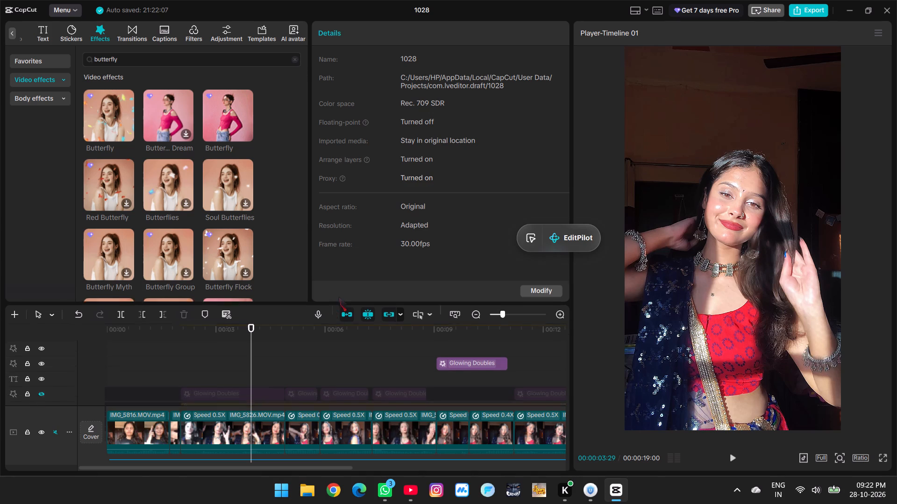
pyautogui.moveTo(339, 297); pyautogui.dragTo(343, 137)
pyautogui.scroll(3, 306, 211)
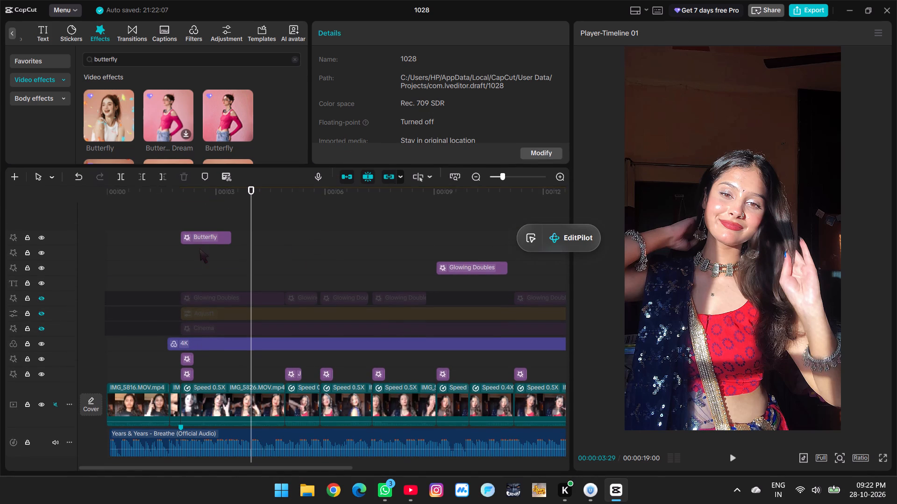
# Replay the Butterfly section from just before 2 s to check how the effect starts and ends against the clips.
pyautogui.click(199, 249)
pyautogui.click(192, 256)
pyautogui.click(170, 259)
pyautogui.press('space')
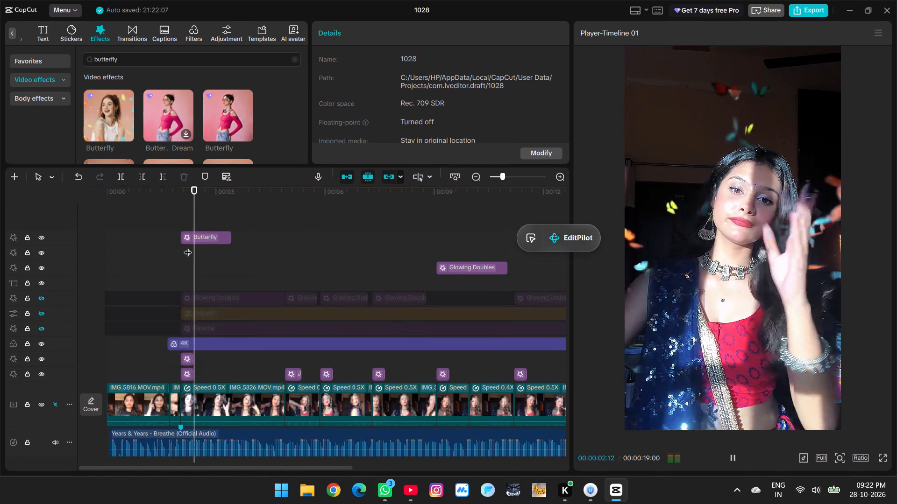
pyautogui.press('space')
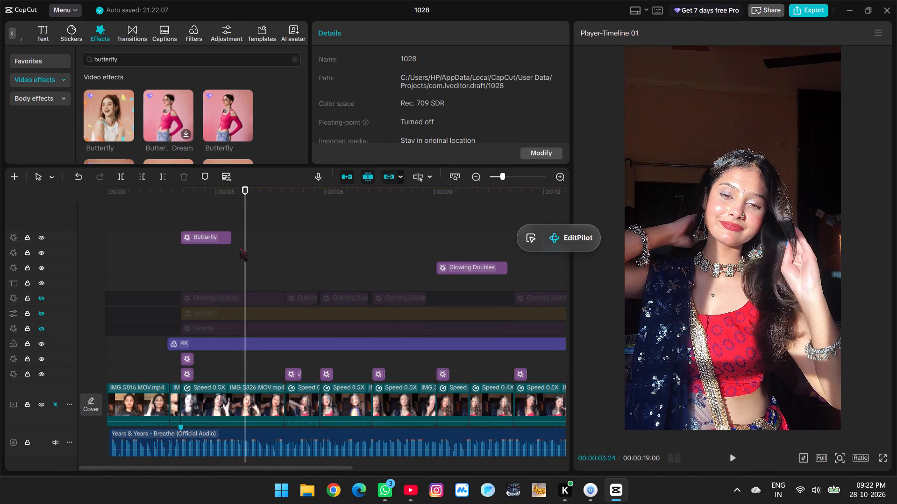
pyautogui.press('space')
pyautogui.press('space')
pyautogui.press('space')
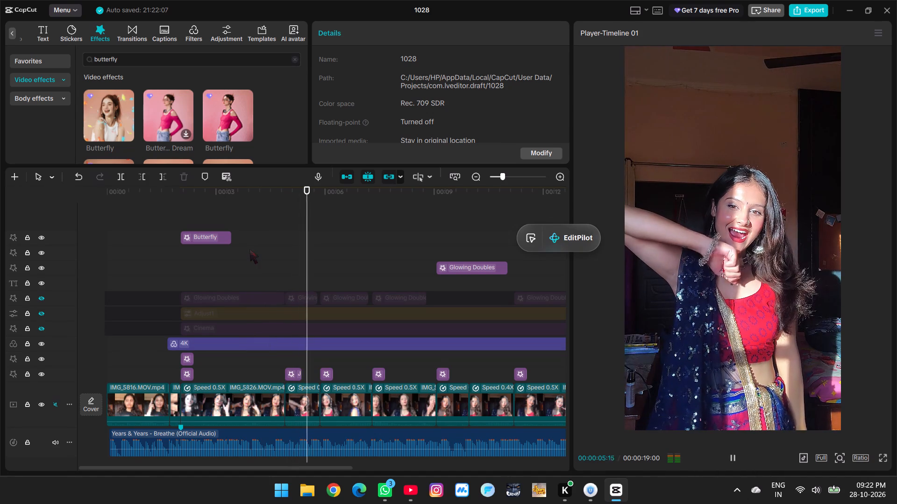
pyautogui.press('space')
pyautogui.click(210, 236)
pyautogui.click(170, 223)
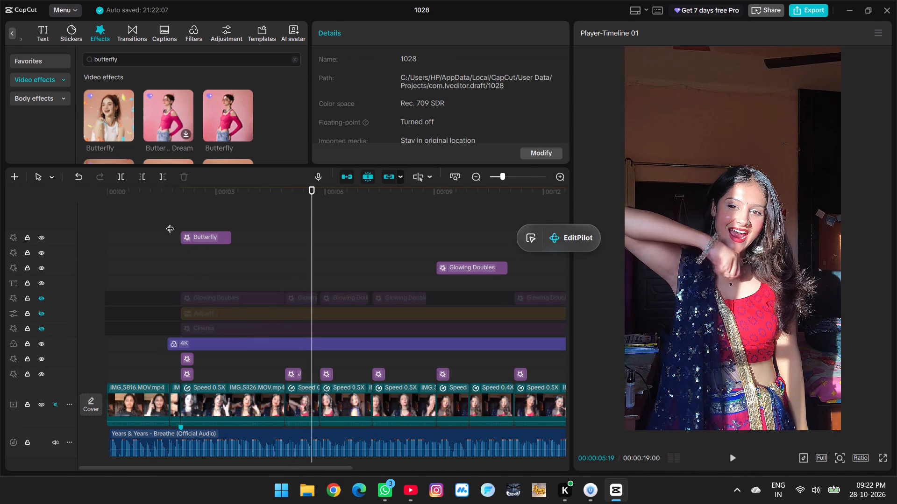
pyautogui.press('space')
pyautogui.press('space')
pyautogui.click(185, 244)
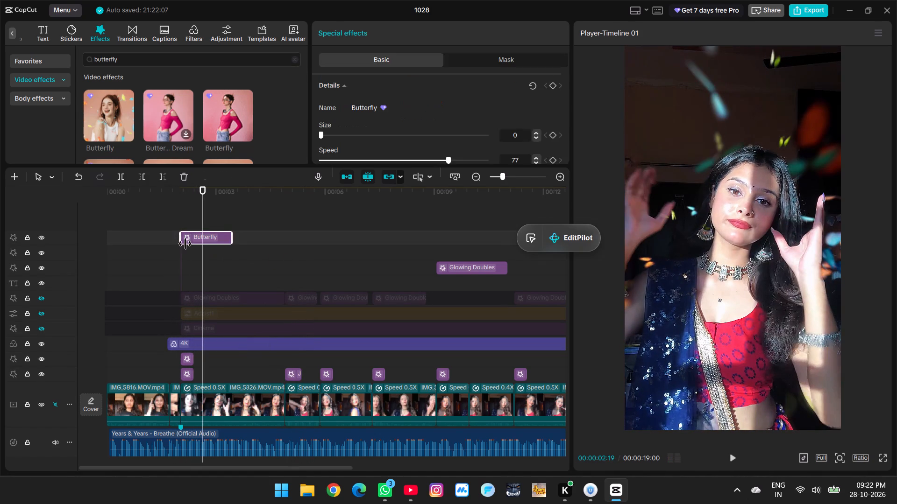
pyautogui.doubleClick(184, 255)
pyautogui.click(173, 258)
pyautogui.press('space')
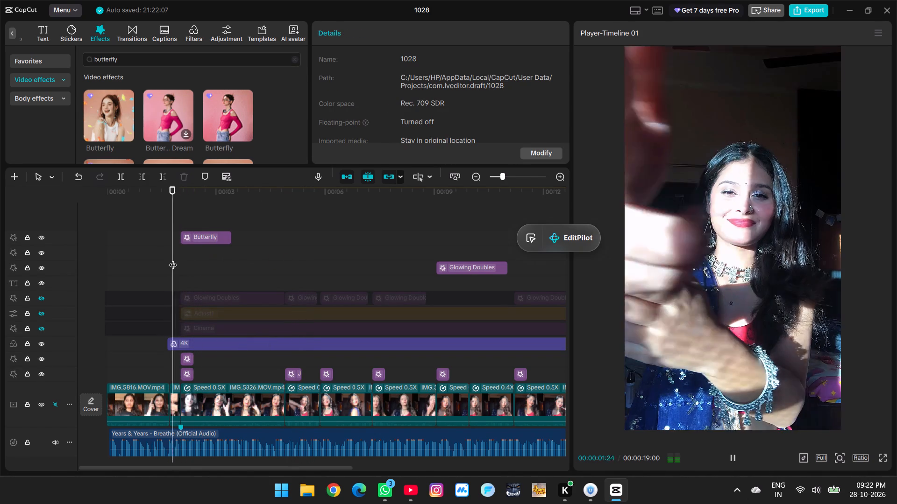
pyautogui.press('space')
pyautogui.click(173, 259)
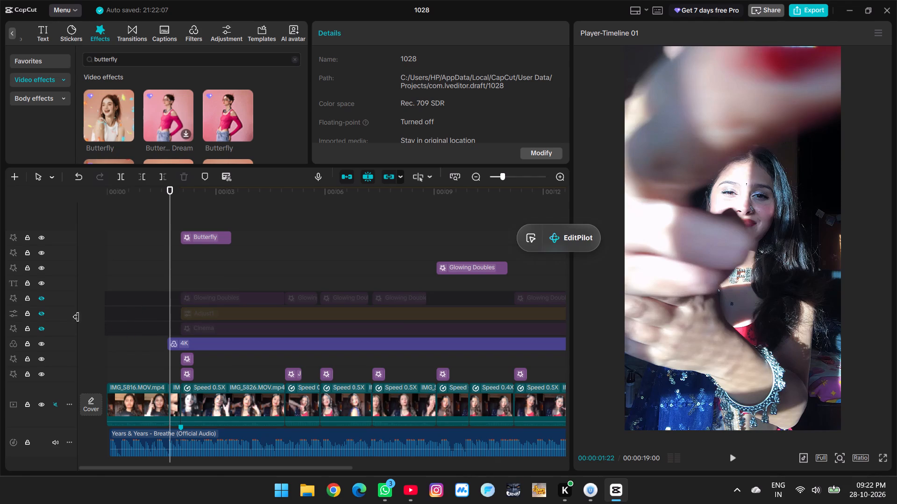
# Unhide the main Glowing Doubles effect track and the Cinema effect track.
pyautogui.click(39, 296)
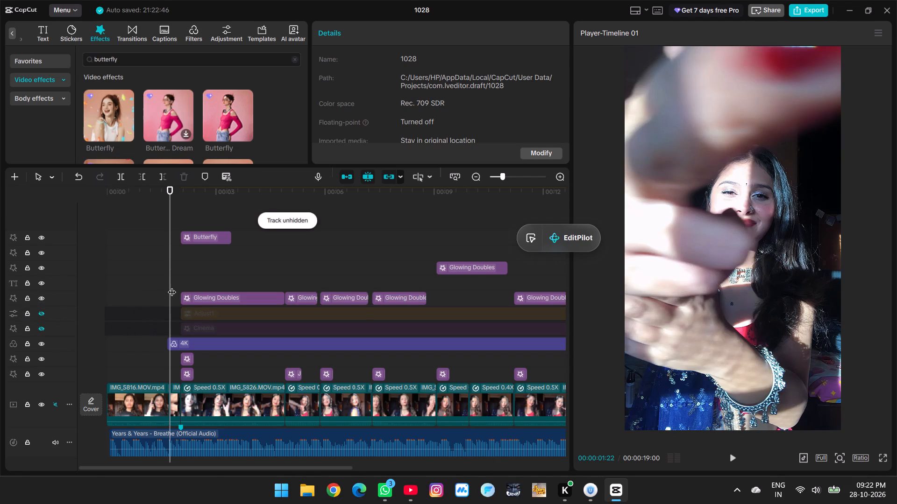
pyautogui.click(39, 330)
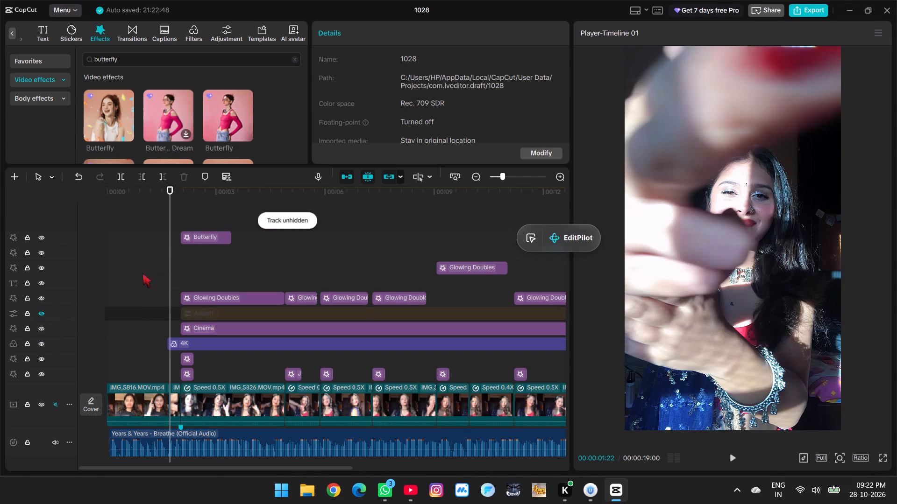
# Play the video through to its end, and return to 00:00:18:02 in the captioned ending to inspect it.
pyautogui.press('space')
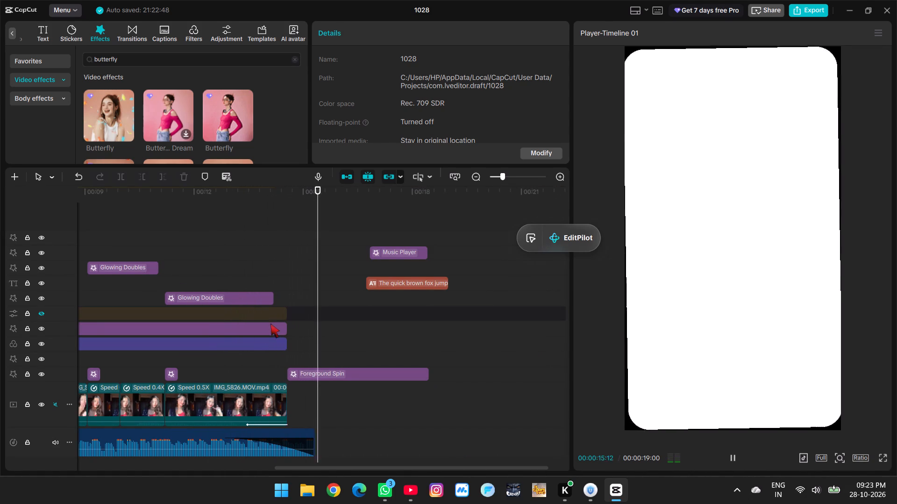
pyautogui.keyDown('ctrl'); pyautogui.scroll(-12, 280, 332); pyautogui.keyUp('ctrl')
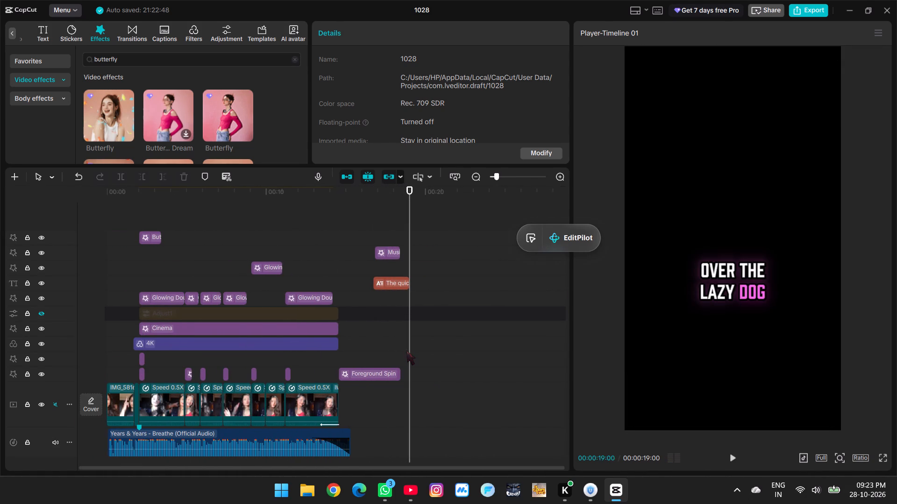
pyautogui.scroll(3, 406, 350)
pyautogui.click(395, 311)
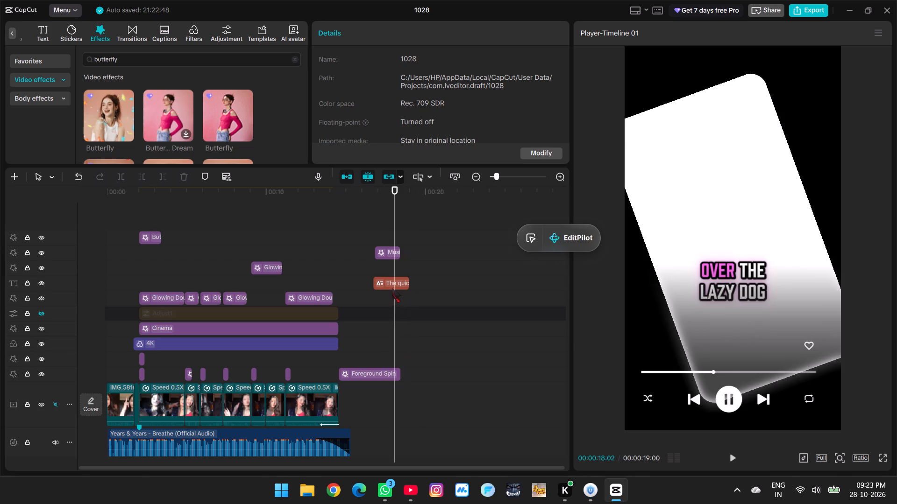
# Open the clip options for the Years & Years - Breathe audio.
pyautogui.click(311, 443)
pyautogui.rightClick(311, 443)
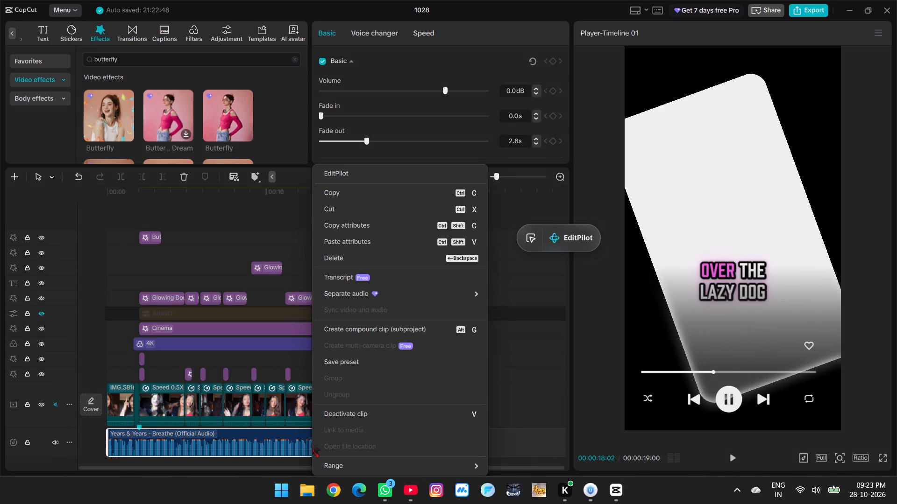
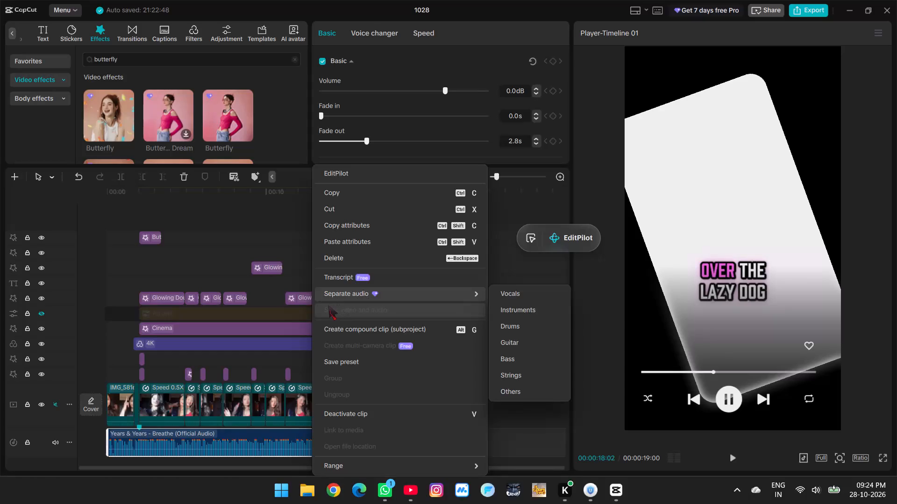
# Create a transcript of the Years & Years - Breathe audio clip.
pyautogui.click(338, 282)
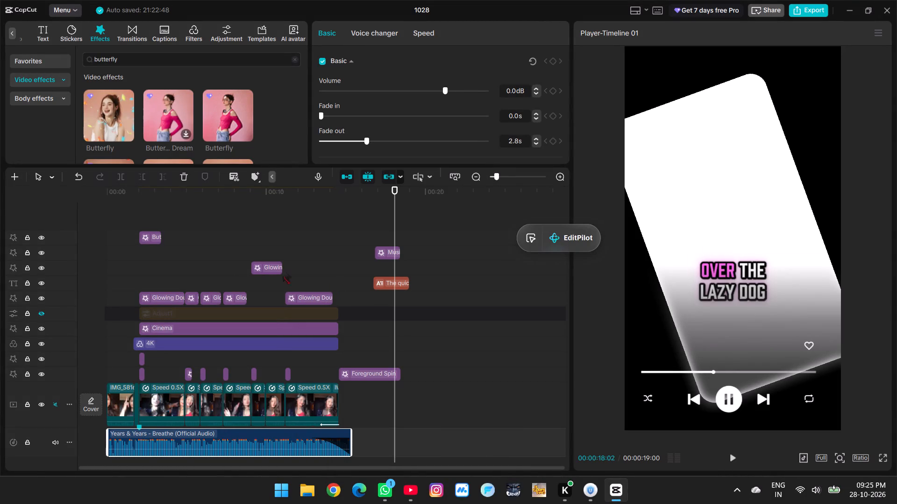
pyautogui.click(121, 252)
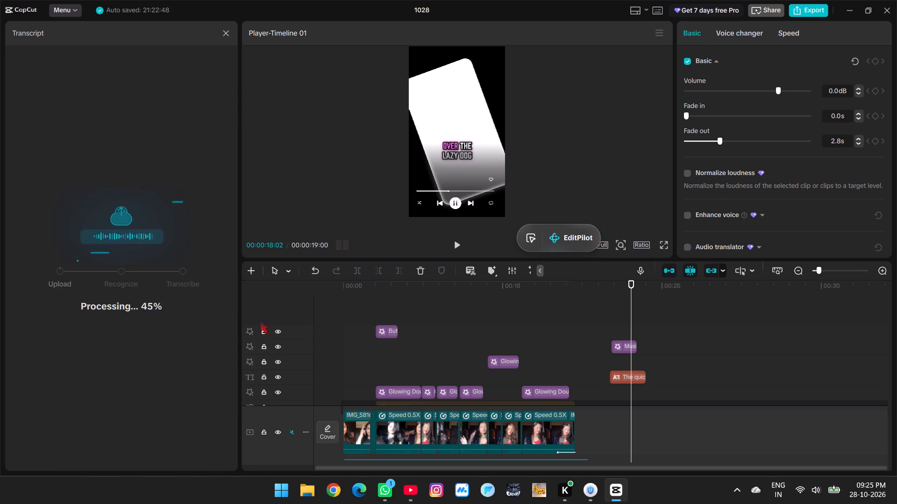
# Play the video from the start to about 00:00:13:11 and check the player's dropped-frames indicator.
pyautogui.click(354, 336)
pyautogui.click(357, 343)
pyautogui.moveTo(357, 343); pyautogui.dragTo(332, 336)
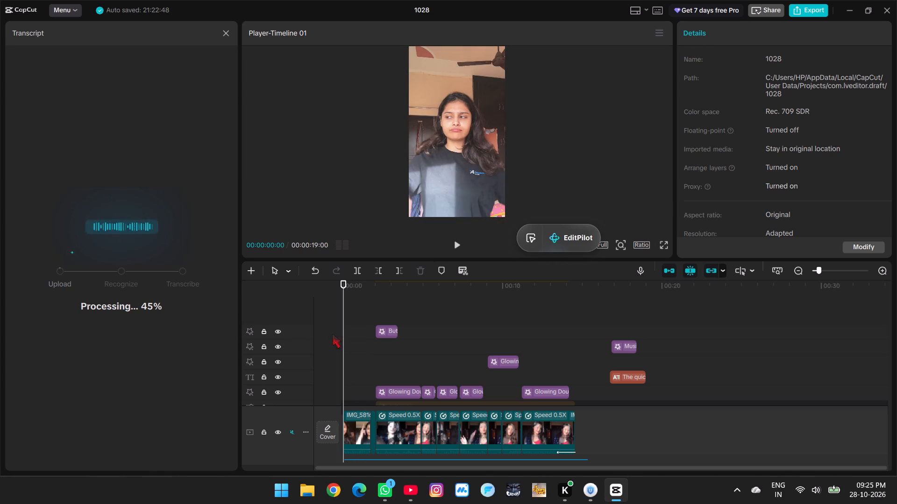
pyautogui.press('space')
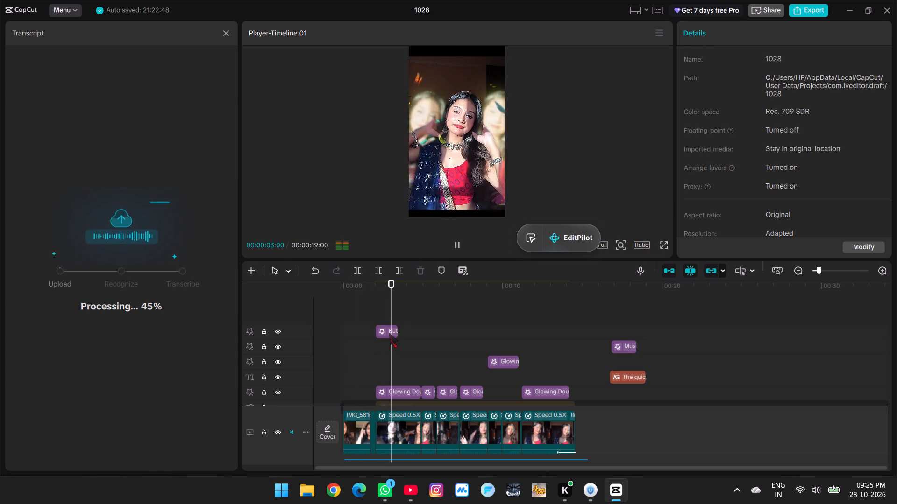
pyautogui.click(297, 39)
pyautogui.click(276, 31)
pyautogui.click(255, 36)
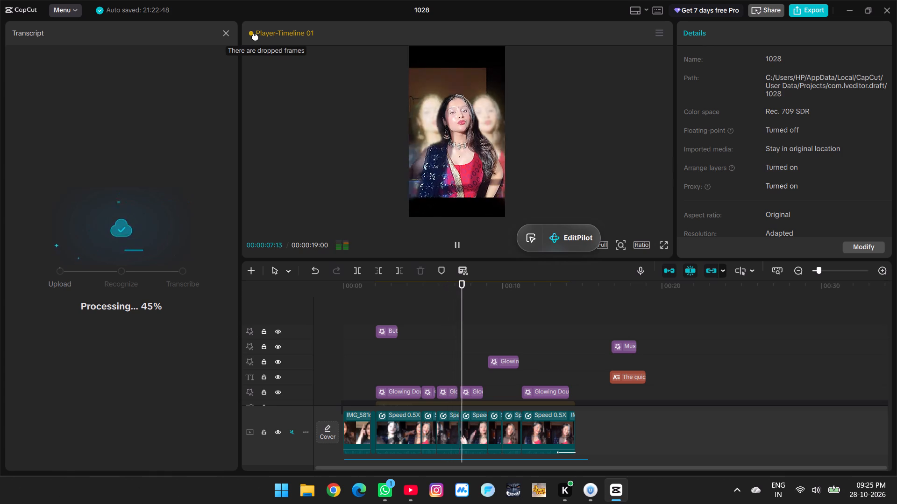
pyautogui.rightClick(255, 36)
pyautogui.click(255, 36)
pyautogui.doubleClick(255, 36)
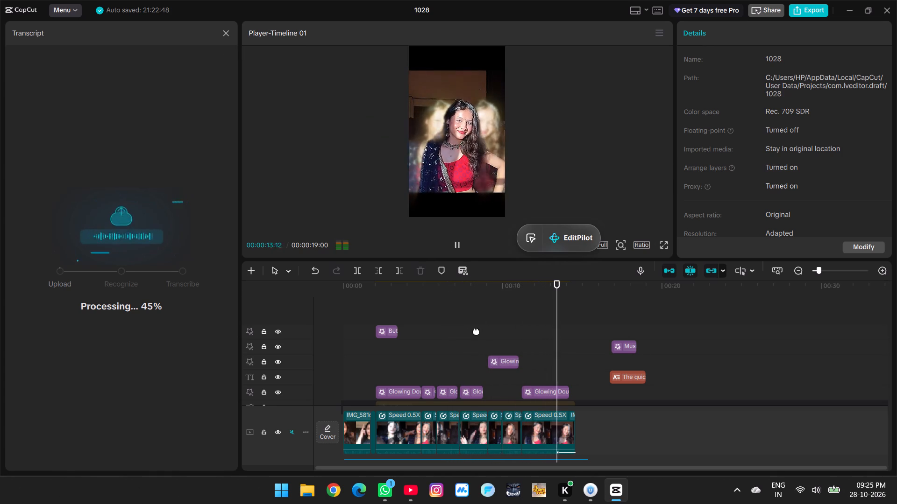
pyautogui.click(556, 349)
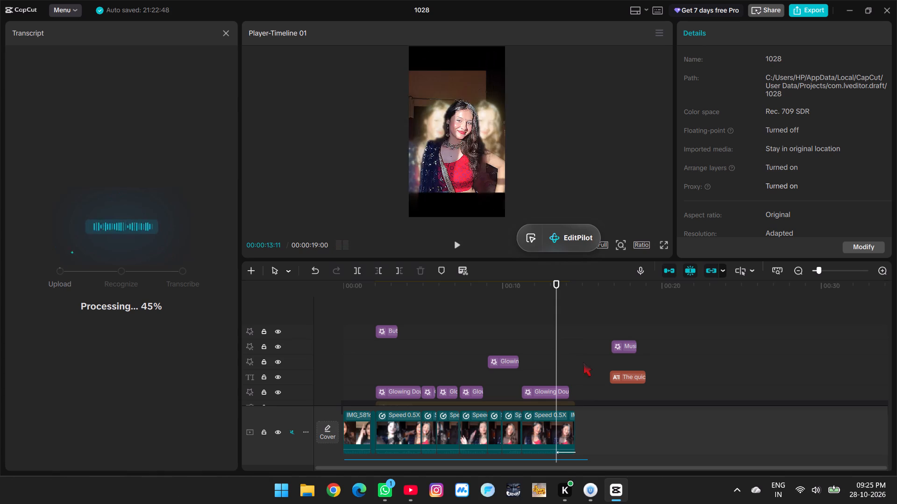
# Scrub through the ending between about 00:00:16:13 and 00:00:17:18, inspecting its effects and the placeholder caption.
pyautogui.click(583, 362)
pyautogui.moveTo(583, 362); pyautogui.dragTo(605, 368)
pyautogui.scroll(-9, 606, 368)
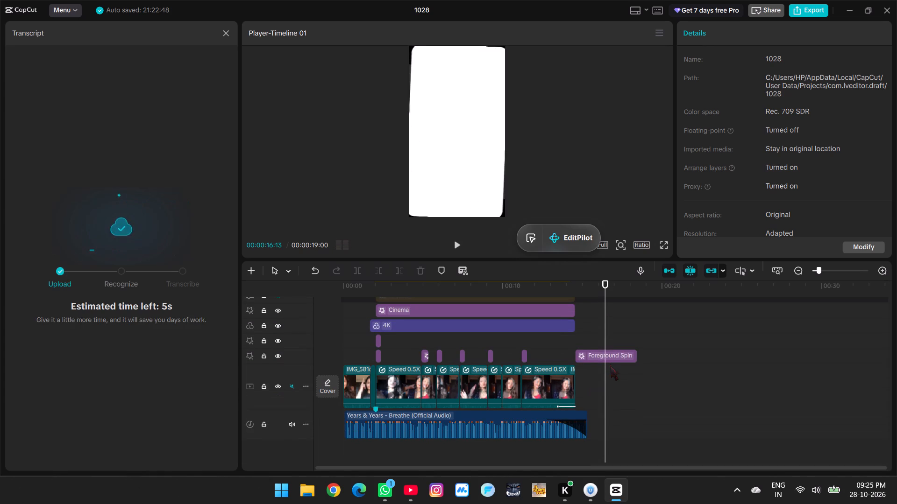
pyautogui.moveTo(602, 385); pyautogui.dragTo(624, 388)
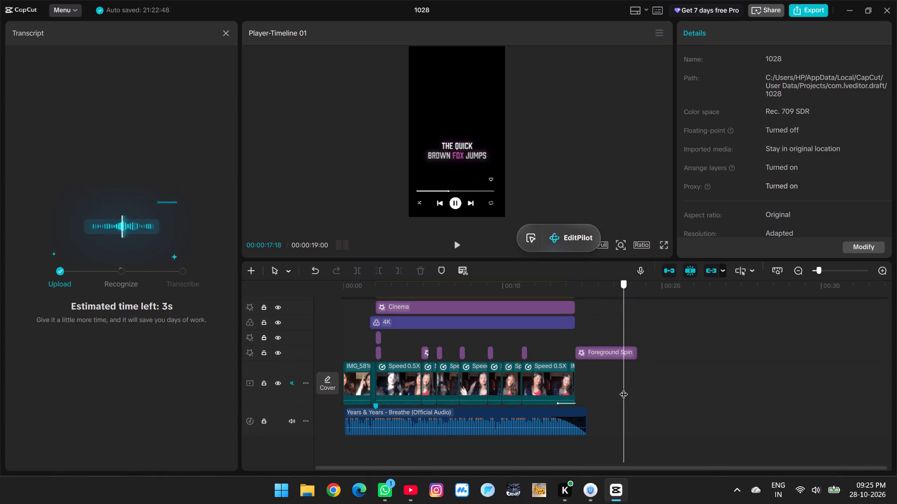
pyautogui.moveTo(624, 388); pyautogui.dragTo(619, 389)
pyautogui.scroll(6, 617, 384)
pyautogui.scroll(-4, 613, 373)
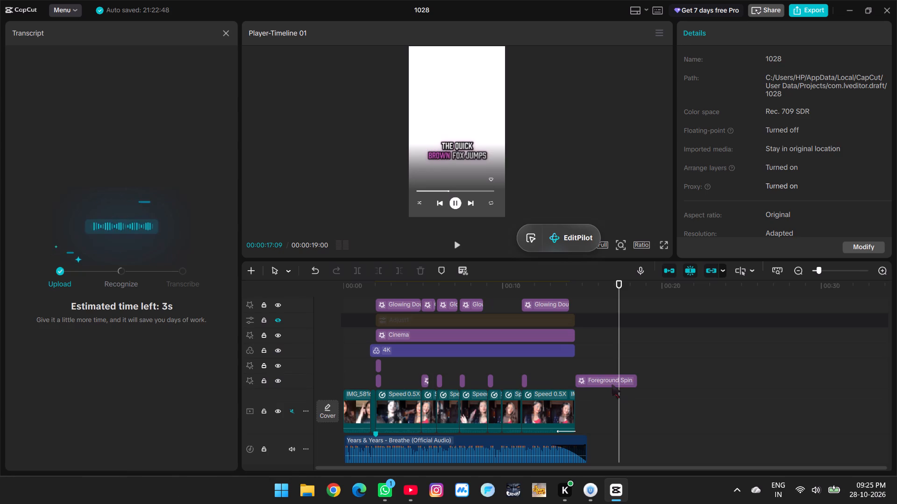
pyautogui.click(609, 380)
pyautogui.scroll(3, 609, 380)
pyautogui.click(621, 334)
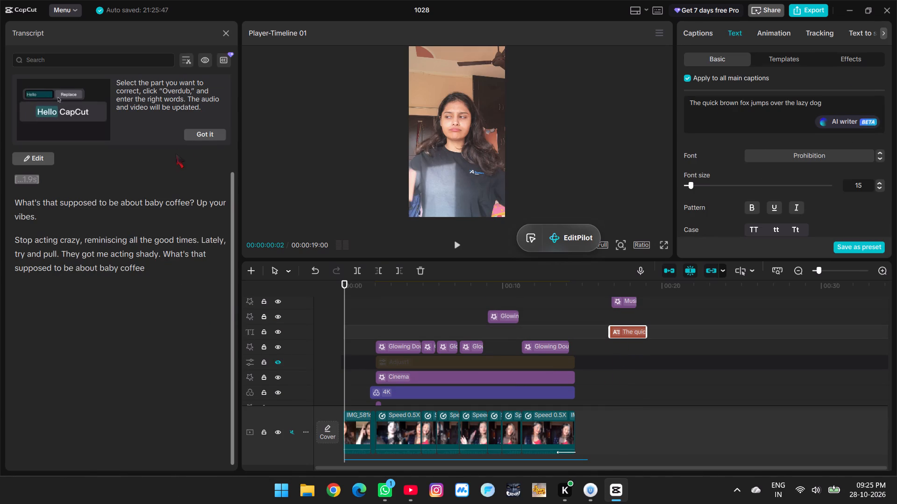
# Dismiss the Overdub tips and generate captions from the song's transcript.
pyautogui.click(204, 136)
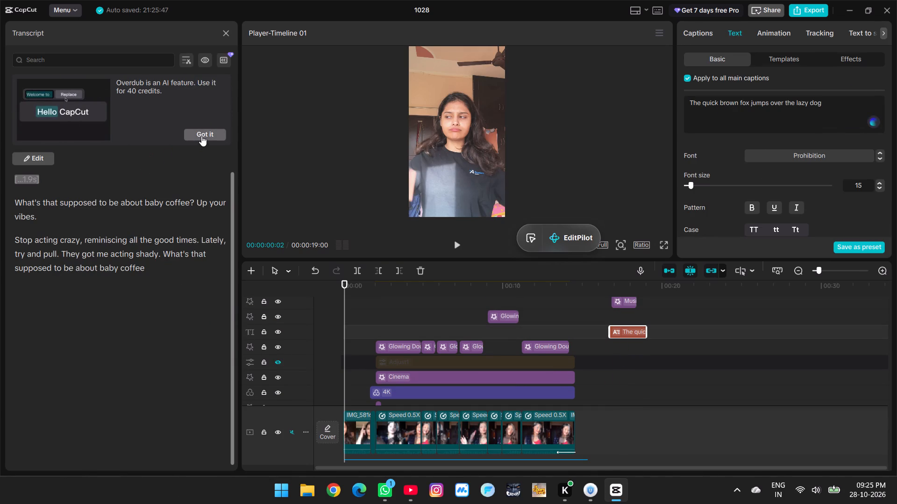
pyautogui.moveTo(74, 114); pyautogui.dragTo(171, 112)
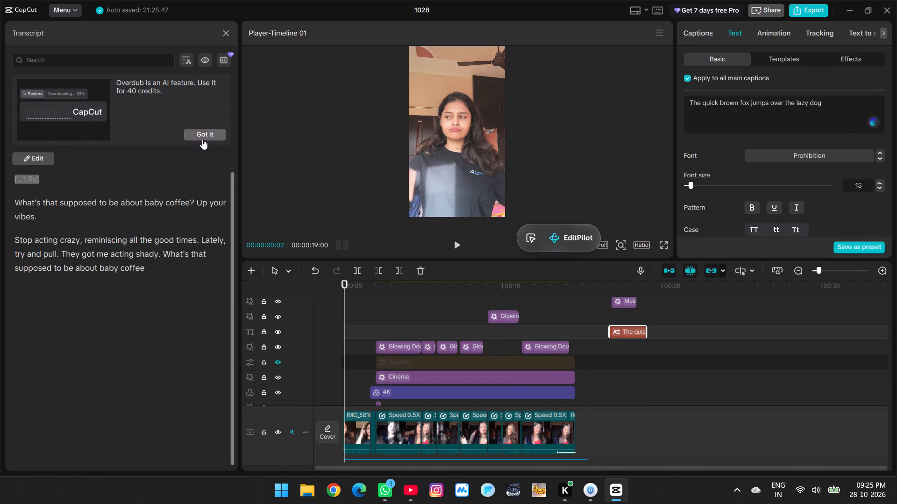
pyautogui.click(202, 139)
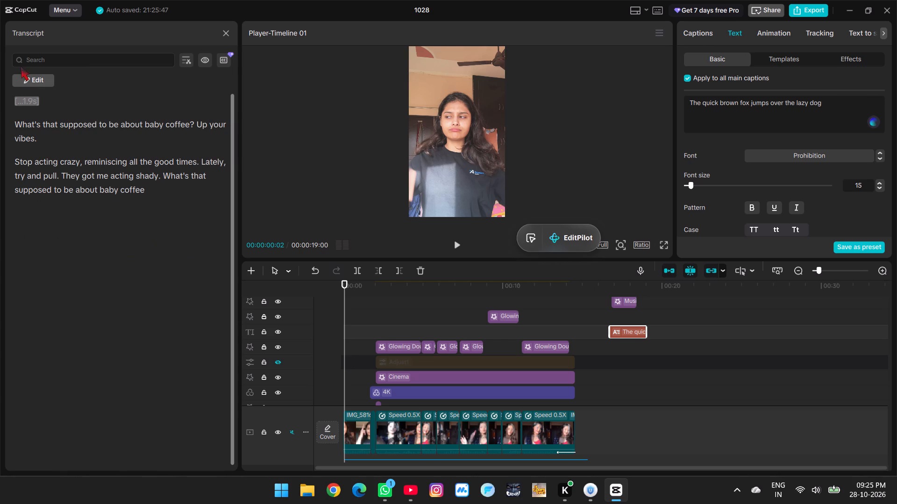
pyautogui.click(203, 56)
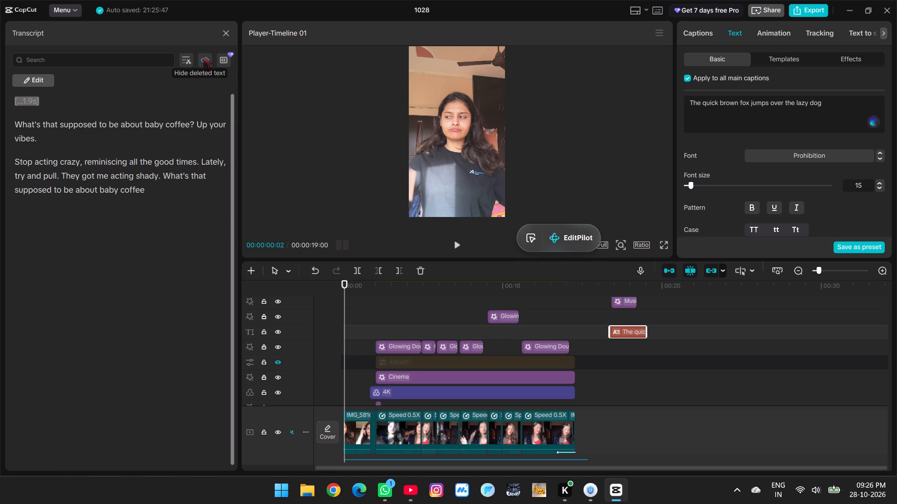
pyautogui.click(203, 56)
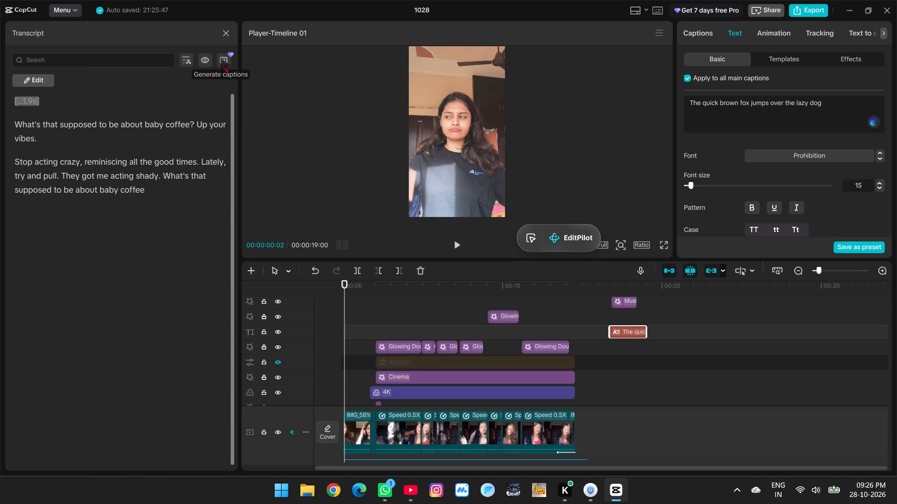
pyautogui.click(221, 58)
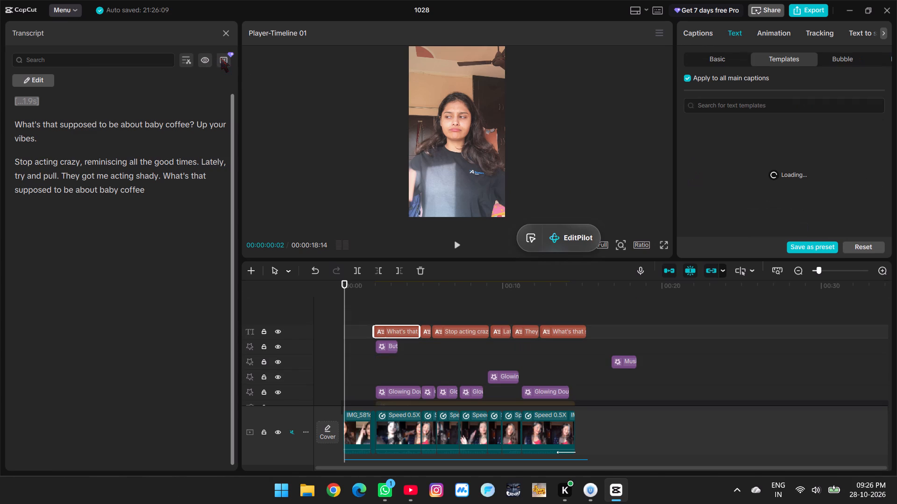
# Apply the favourite "Rubah cokelat yang gesit" text template to all the generated captions.
pyautogui.press('space')
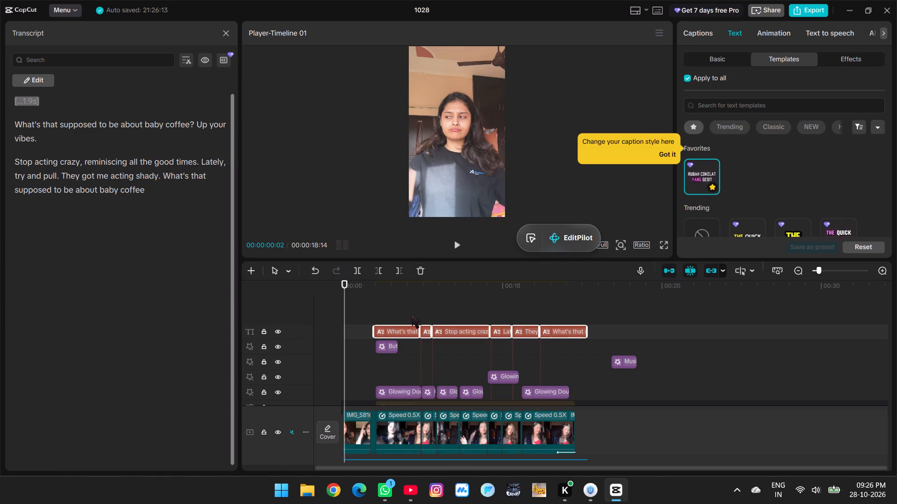
pyautogui.press('space')
pyautogui.press('space')
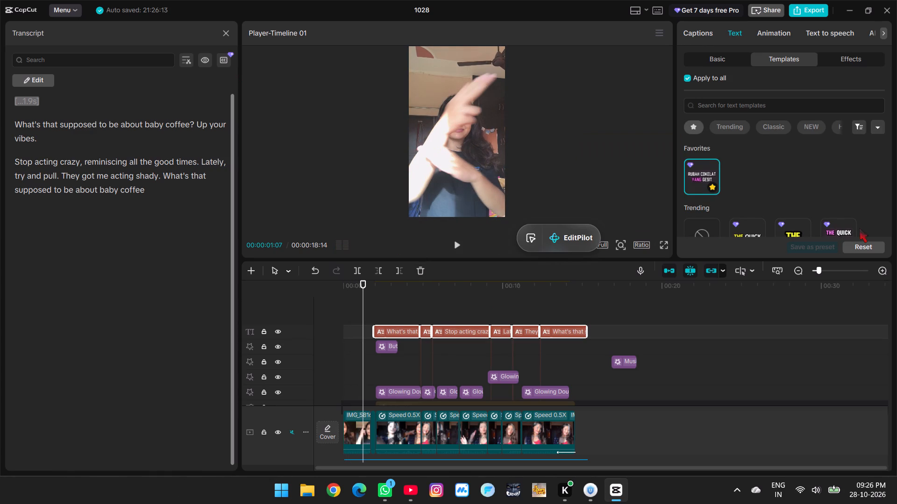
pyautogui.click(709, 171)
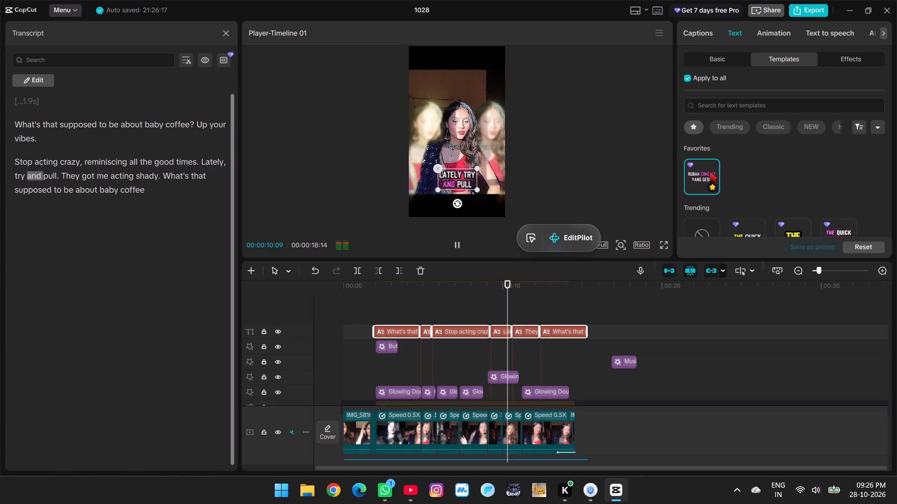
# Stop the playback and close the transcript.
pyautogui.click(369, 304)
pyautogui.press('space')
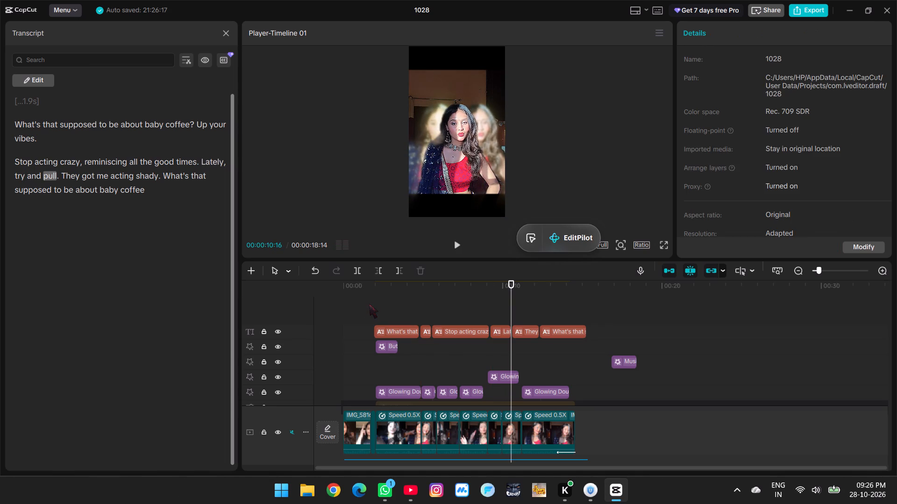
pyautogui.click(387, 314)
pyautogui.click(377, 314)
pyautogui.click(224, 34)
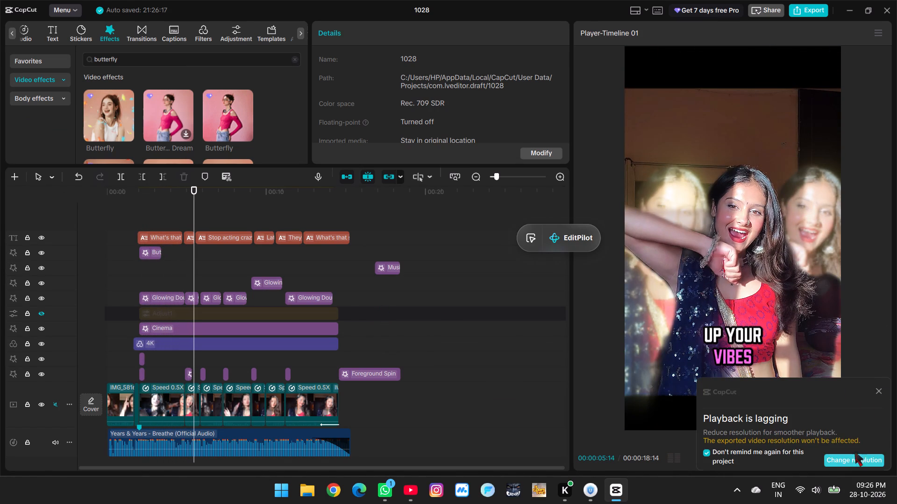
# Dismiss the playback resolution reminder and play the captioned video on from 00:00:05:14 into the spinning ending.
pyautogui.click(878, 393)
pyautogui.press('space')
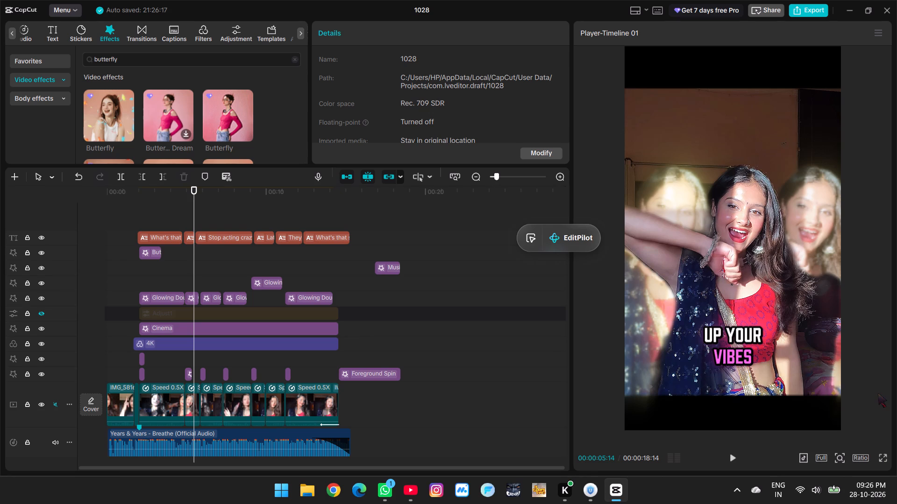
pyautogui.press('space')
pyautogui.click(733, 455)
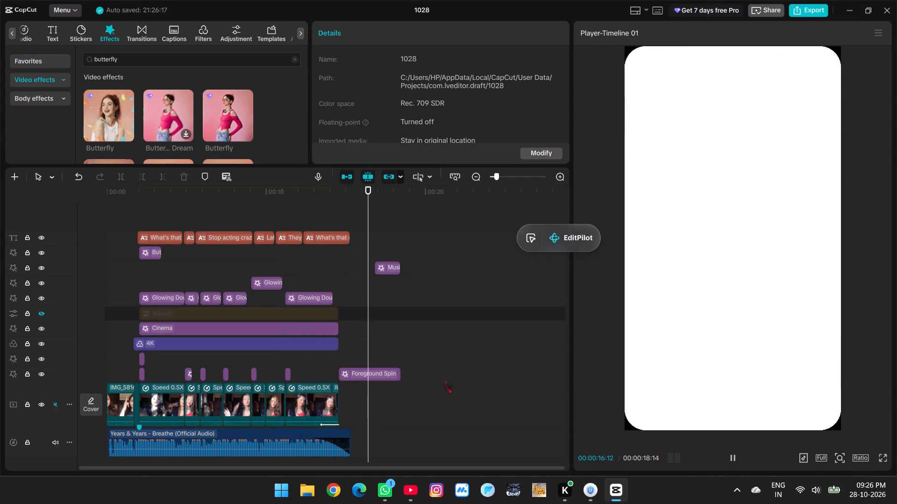
pyautogui.press('space')
# Replay the last caption from about 00:00:13:18 to check its words against the song and the ending.
pyautogui.click(342, 273)
pyautogui.moveTo(342, 273); pyautogui.dragTo(327, 273)
pyautogui.click(327, 273)
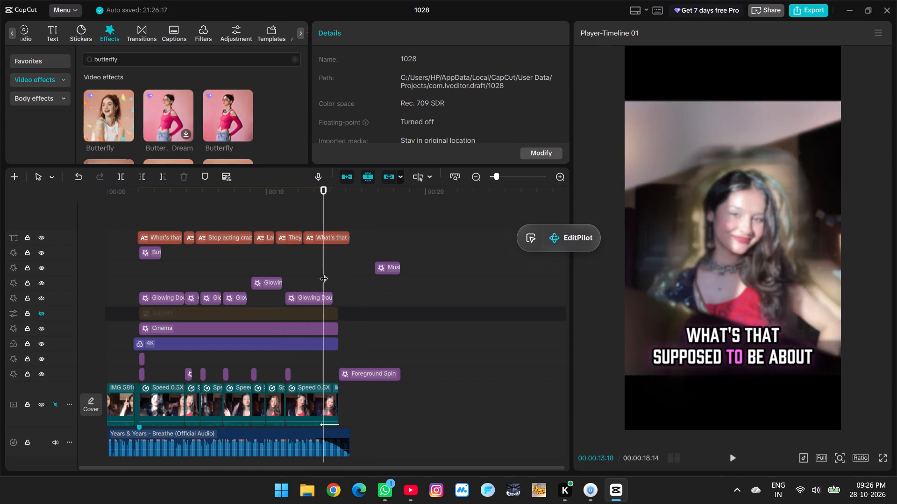
pyautogui.click(324, 273)
pyautogui.press('space')
pyautogui.press('space')
pyautogui.press('space')
pyautogui.press('space')
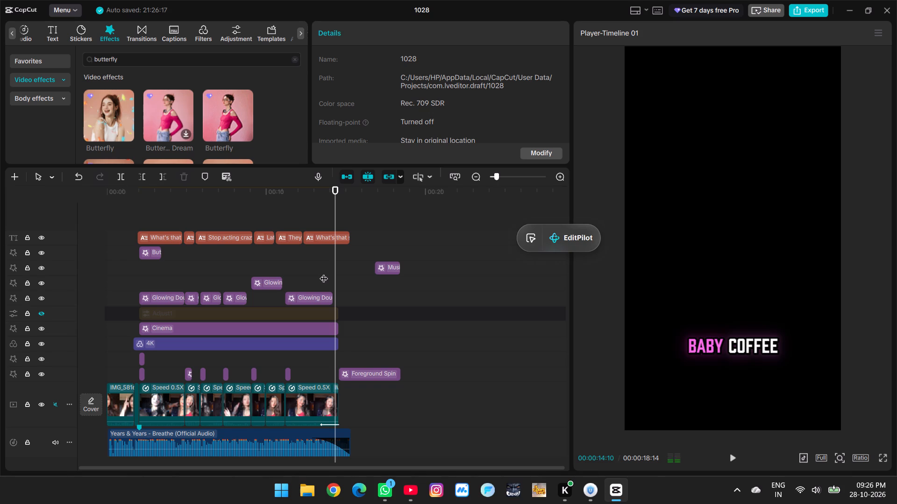
pyautogui.press('space')
pyautogui.press('space')
pyautogui.click(324, 273)
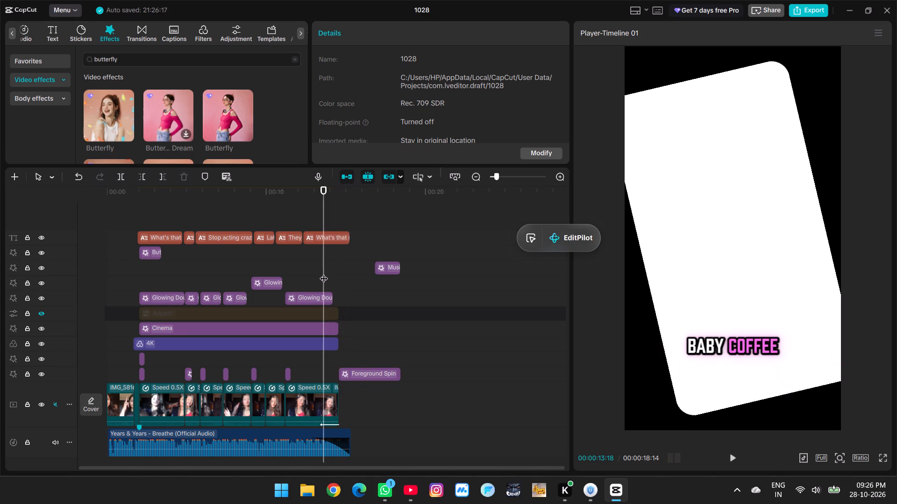
# Replay the final "What's that supposed to be about" caption from just before 13 s, checking its wording and timing.
pyautogui.keyDown('ctrl'); pyautogui.scroll(13, 324, 273); pyautogui.keyUp('ctrl')
pyautogui.click(312, 268)
pyautogui.press('space')
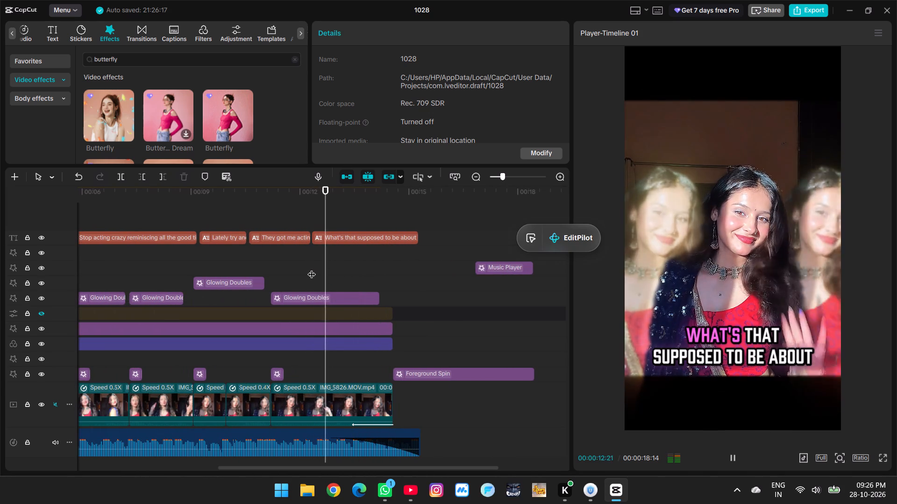
pyautogui.press('space')
pyautogui.press('space')
pyautogui.press('space')
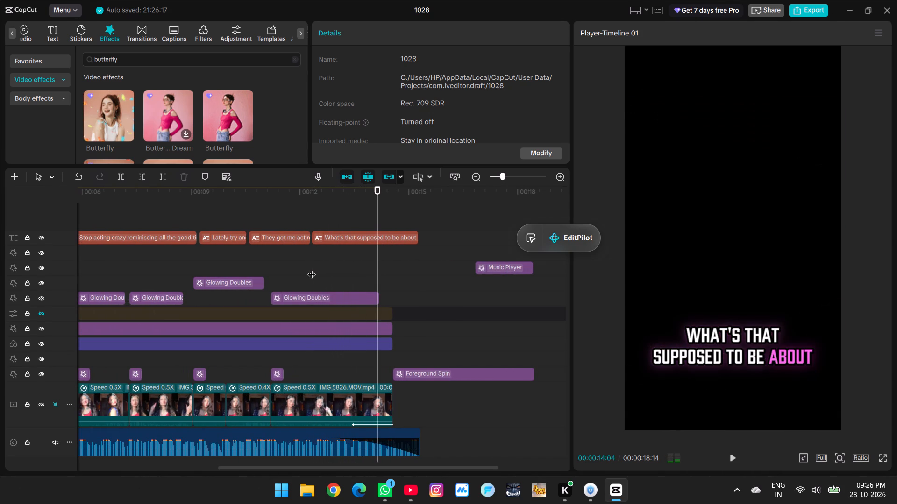
pyautogui.click(341, 238)
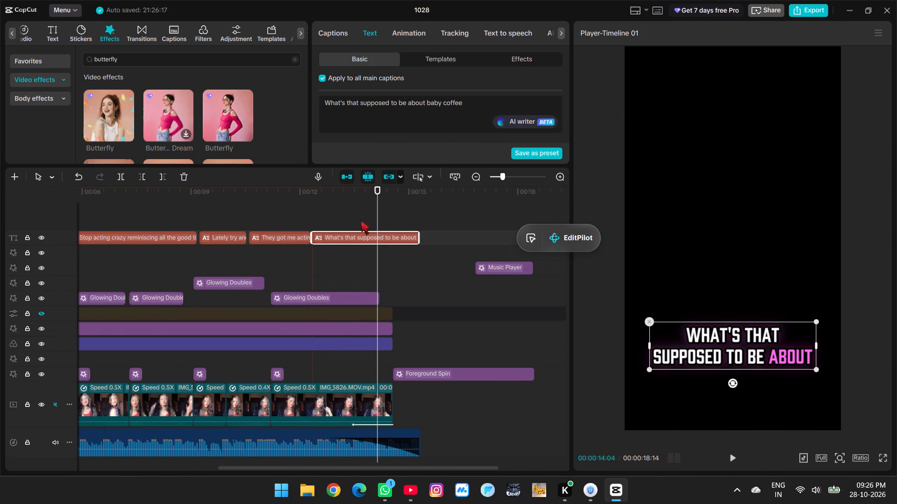
pyautogui.press('space')
pyautogui.press('space')
pyautogui.click(357, 271)
pyautogui.click(327, 261)
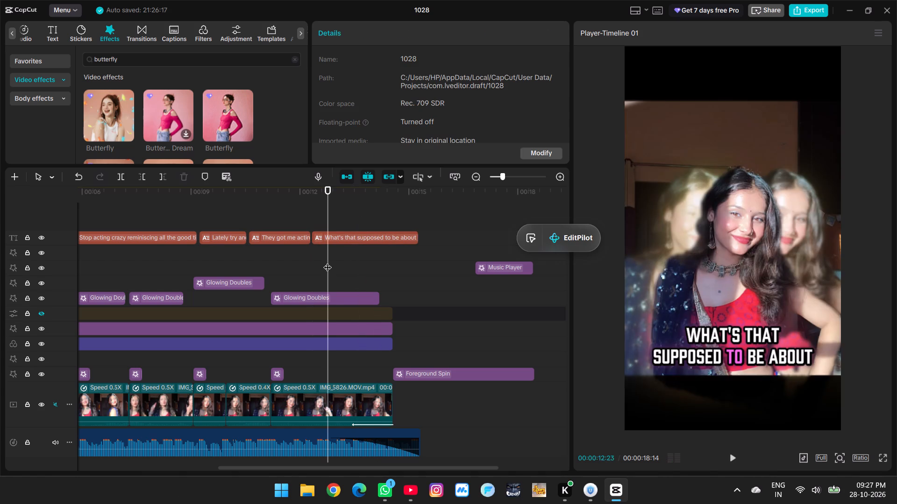
pyautogui.press('space')
pyautogui.press('space')
pyautogui.press('space')
pyautogui.press('space')
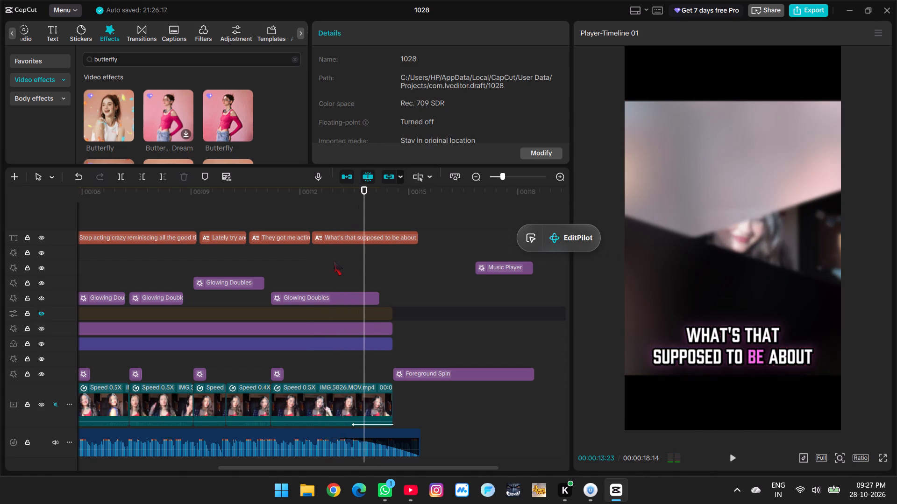
# Delete the words "baby coffee" from the end of the last caption.
pyautogui.click(352, 239)
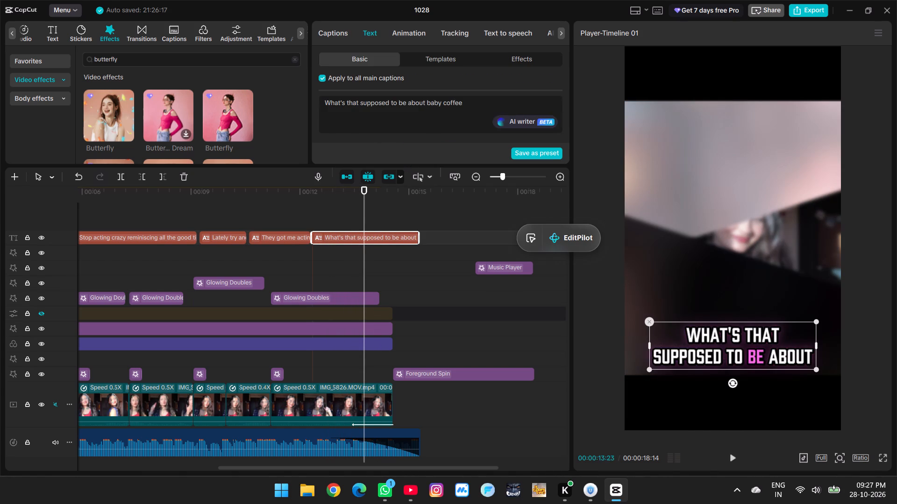
pyautogui.moveTo(472, 100); pyautogui.dragTo(426, 104)
pyautogui.press('BackSpace')
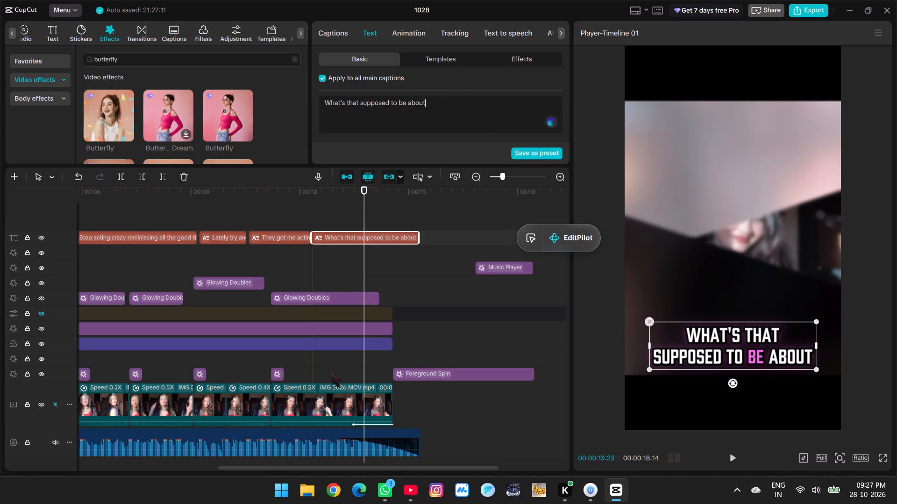
# Trim the end of the last "What's that supposed to be about" caption at 00:00:13:23.
pyautogui.press('space')
pyautogui.press('BackSpace')
pyautogui.click(154, 182)
pyautogui.click(162, 179)
pyautogui.click(338, 252)
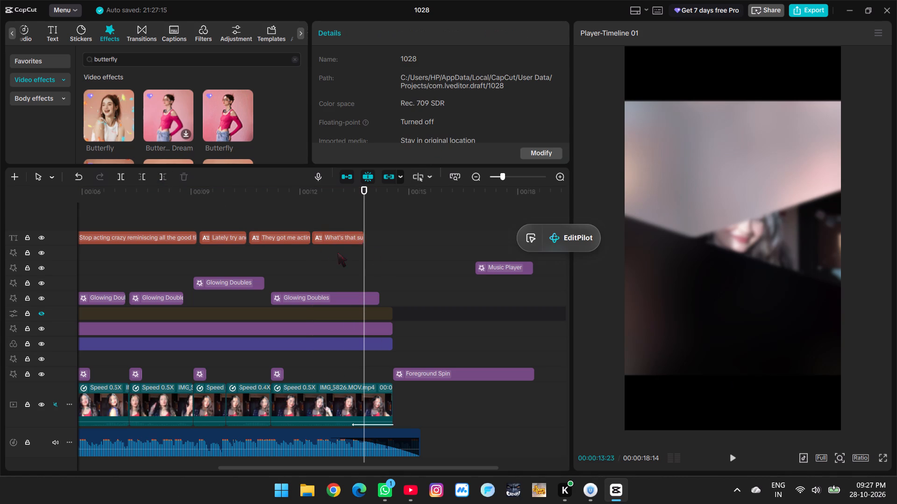
# Play the ending beyond the trimmed caption, and replay the opening through the first caption to about 3 s.
pyautogui.press('space')
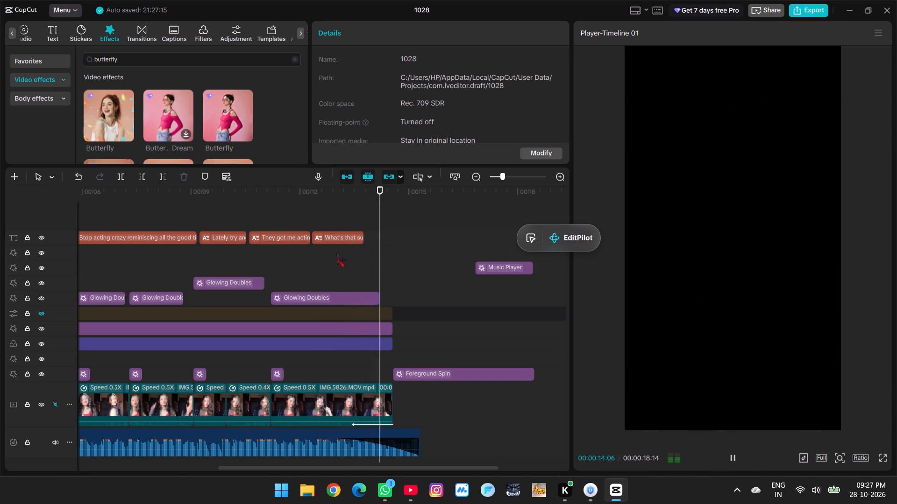
pyautogui.press('space')
pyautogui.keyDown('ctrl'); pyautogui.scroll(-7, 442, 352); pyautogui.keyUp('ctrl')
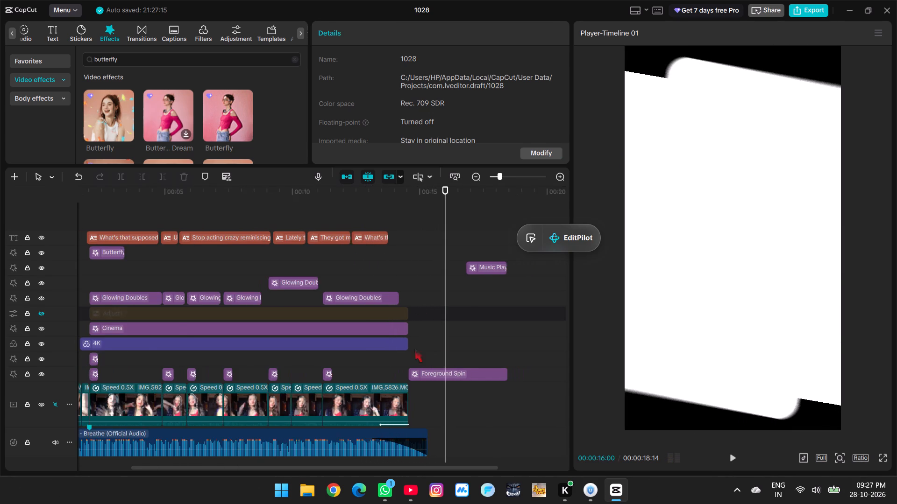
pyautogui.keyDown('ctrl'); pyautogui.scroll(-4, 414, 348); pyautogui.keyUp('ctrl')
pyautogui.click(126, 274)
pyautogui.press('space')
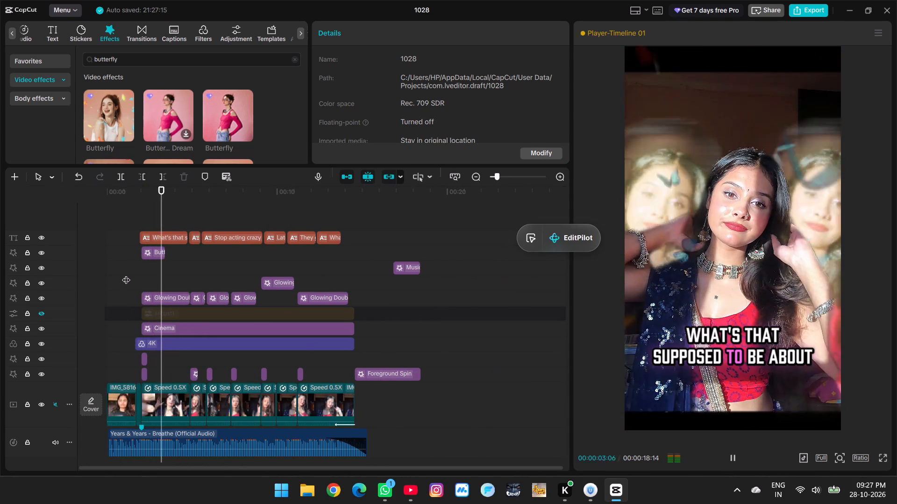
pyautogui.press('space')
# Select all six captions together, enlarge the editing area above the timeline and open their text templates.
pyautogui.moveTo(350, 235); pyautogui.dragTo(165, 235)
pyautogui.moveTo(175, 226); pyautogui.dragTo(321, 238)
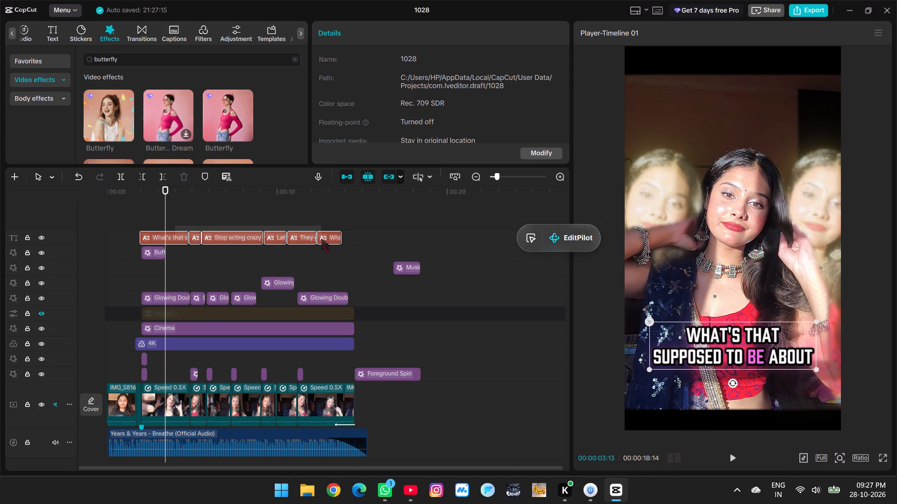
pyautogui.moveTo(321, 238); pyautogui.dragTo(324, 238)
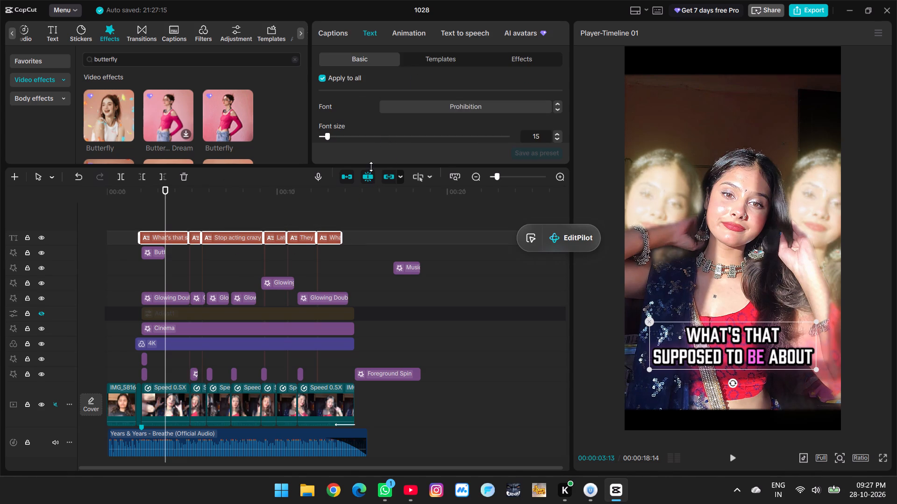
pyautogui.moveTo(371, 167); pyautogui.dragTo(393, 286)
pyautogui.scroll(-3, 406, 168)
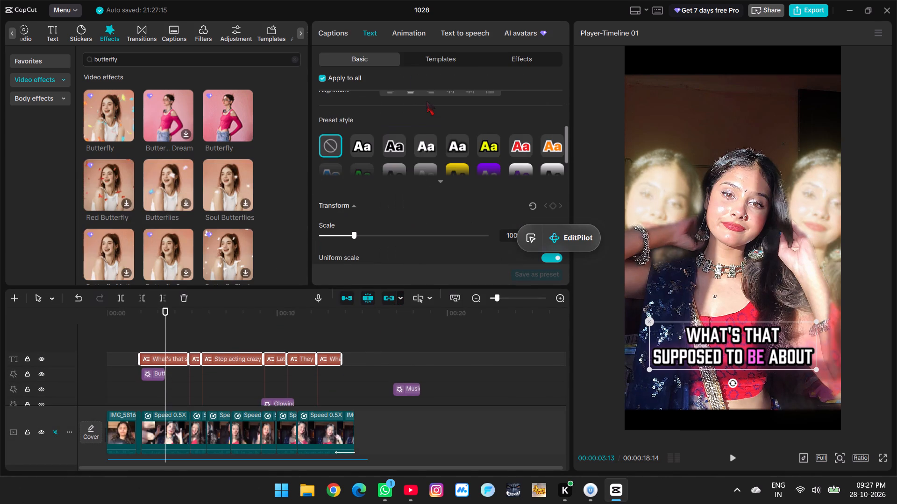
pyautogui.scroll(-2, 426, 101)
pyautogui.click(454, 32)
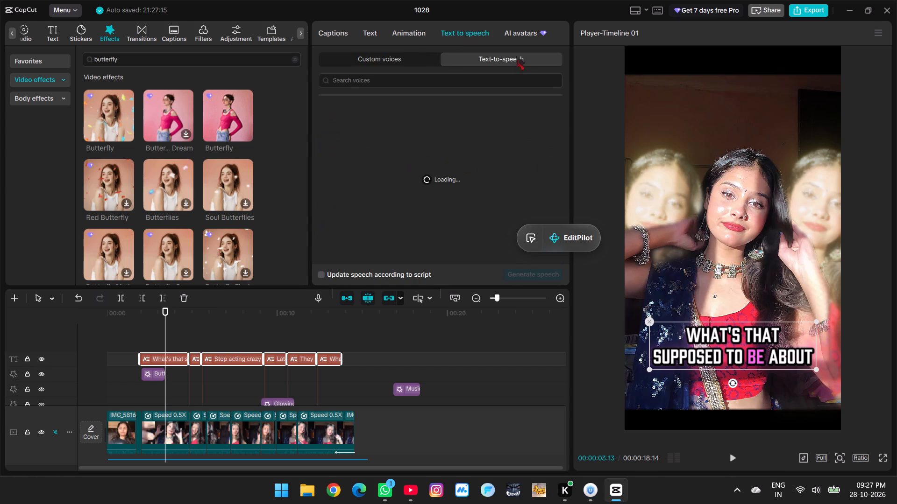
pyautogui.click(520, 30)
pyautogui.click(338, 32)
pyautogui.click(373, 32)
pyautogui.click(428, 63)
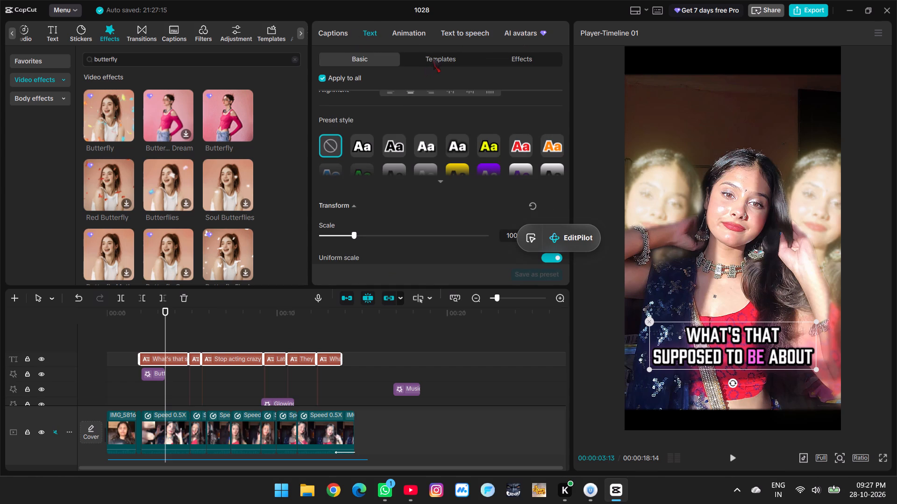
pyautogui.click(433, 58)
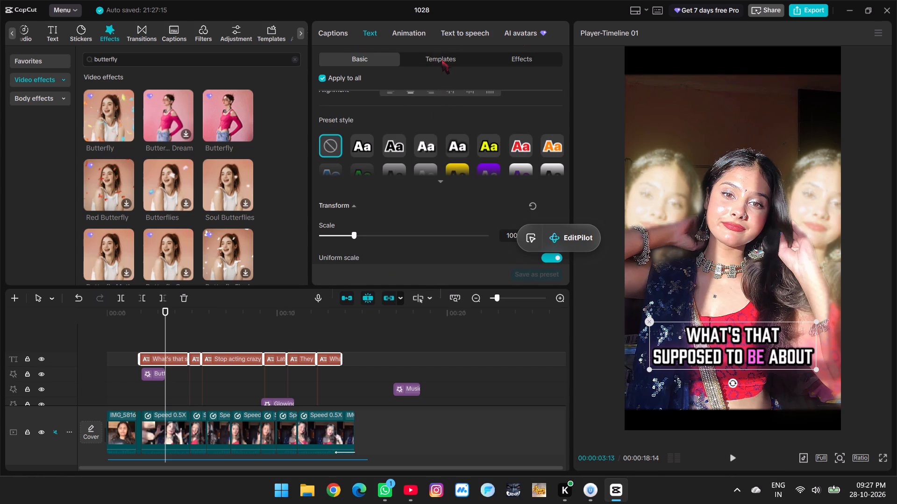
pyautogui.click(441, 58)
pyautogui.tripleClick(441, 58)
pyautogui.doubleClick(441, 58)
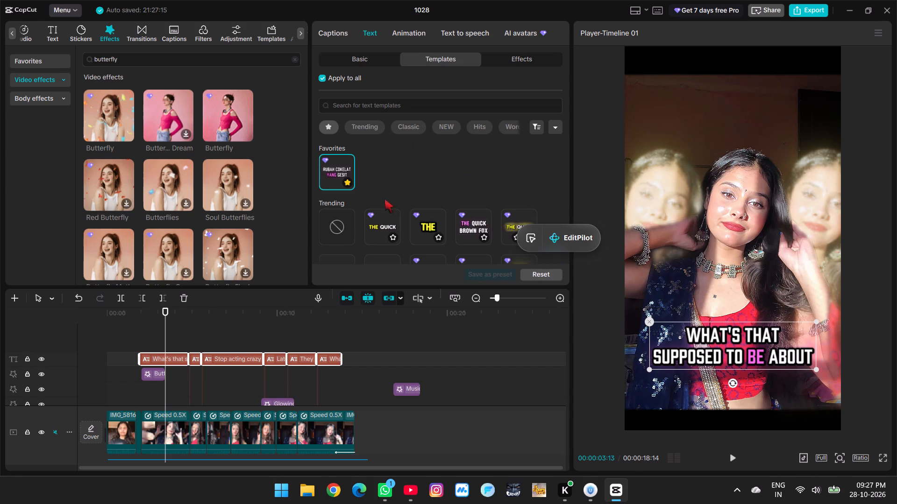
# Apply the trending white serif "The quick brown fox" text template to all selected captions.
pyautogui.scroll(-1, 378, 189)
pyautogui.scroll(-3, 373, 233)
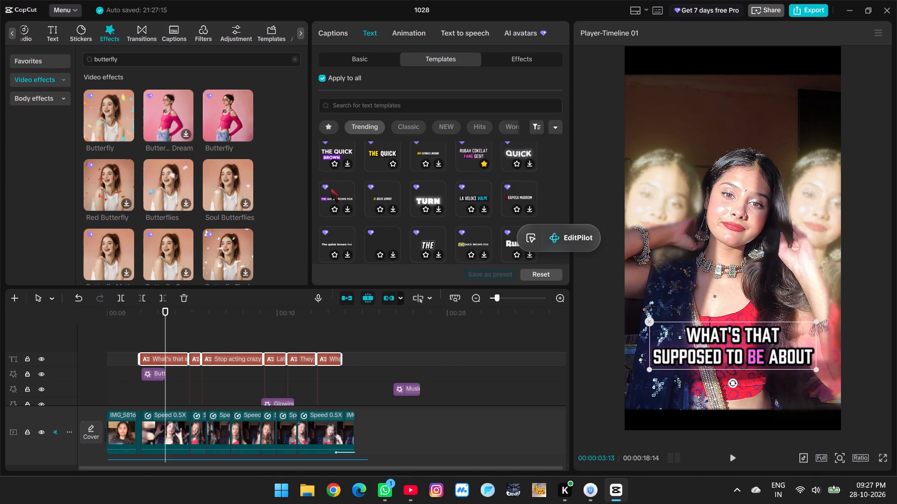
pyautogui.scroll(-2, 336, 194)
pyautogui.scroll(-3, 493, 191)
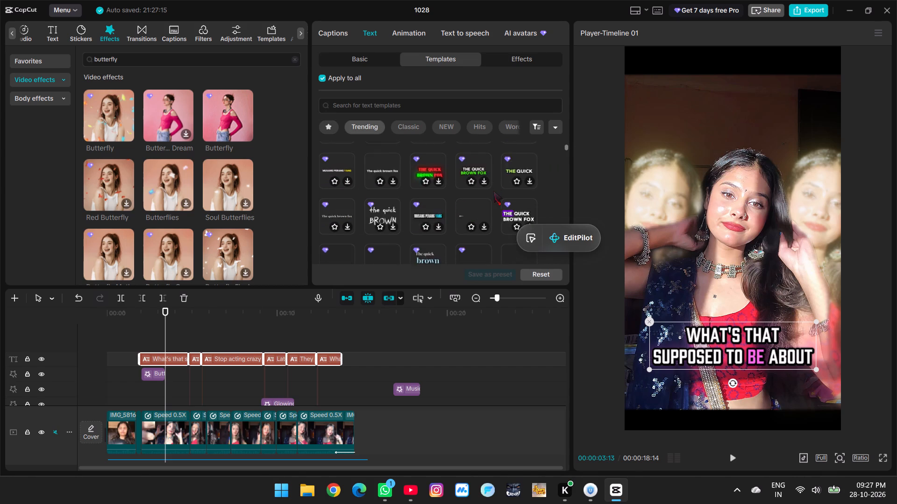
pyautogui.scroll(-2, 493, 191)
pyautogui.scroll(1, 493, 191)
pyautogui.scroll(-1, 419, 212)
pyautogui.scroll(1, 420, 210)
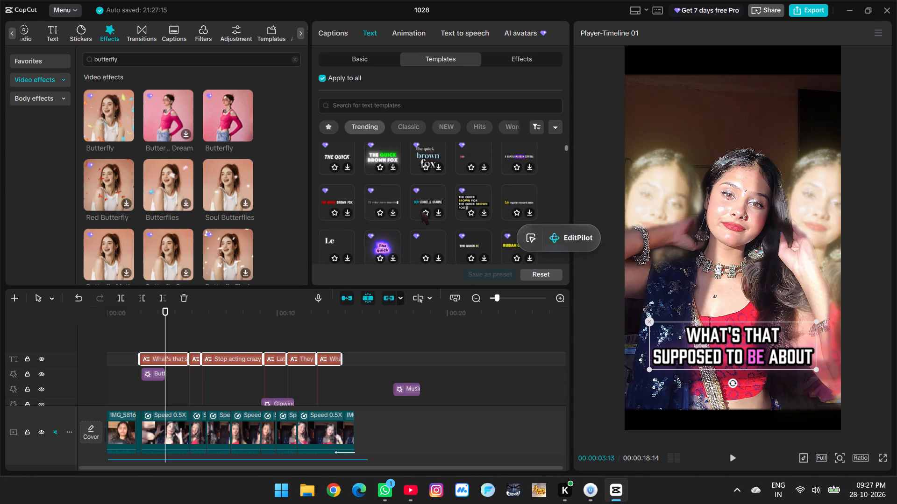
pyautogui.click(424, 147)
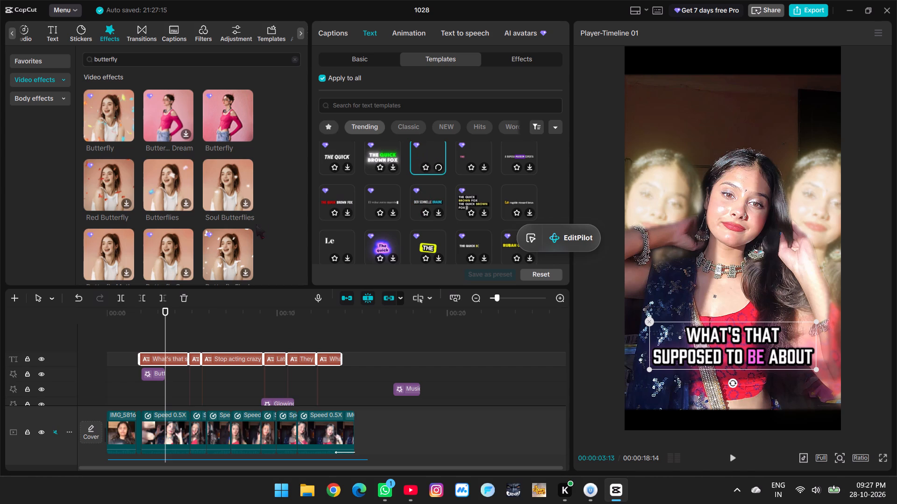
pyautogui.scroll(-2, 385, 212)
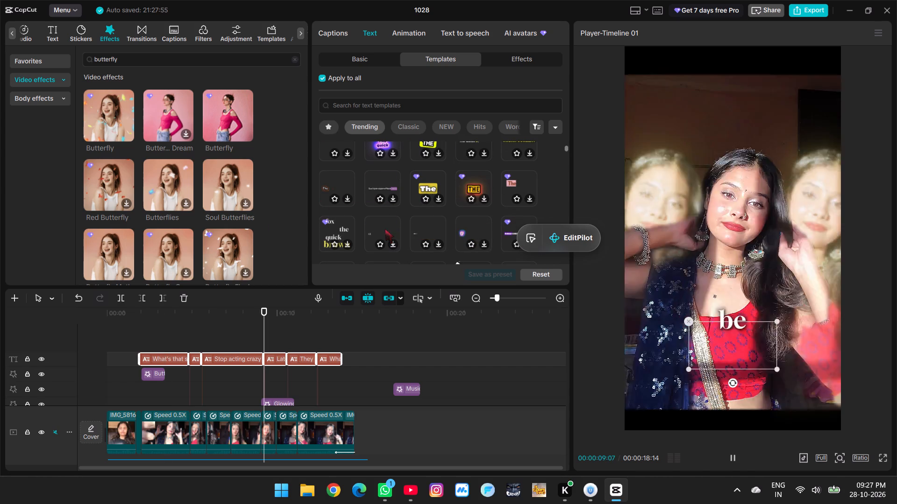
# Play the video from just before the first caption to about 00:00:14:08, checking the new caption style.
pyautogui.click(151, 332)
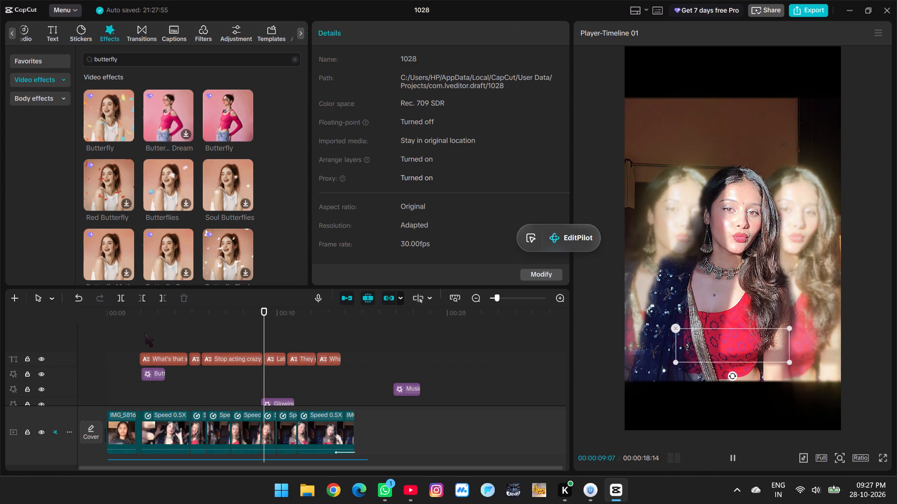
pyautogui.click(145, 333)
pyautogui.press('space')
pyautogui.click(135, 338)
pyautogui.click(151, 340)
pyautogui.press('space')
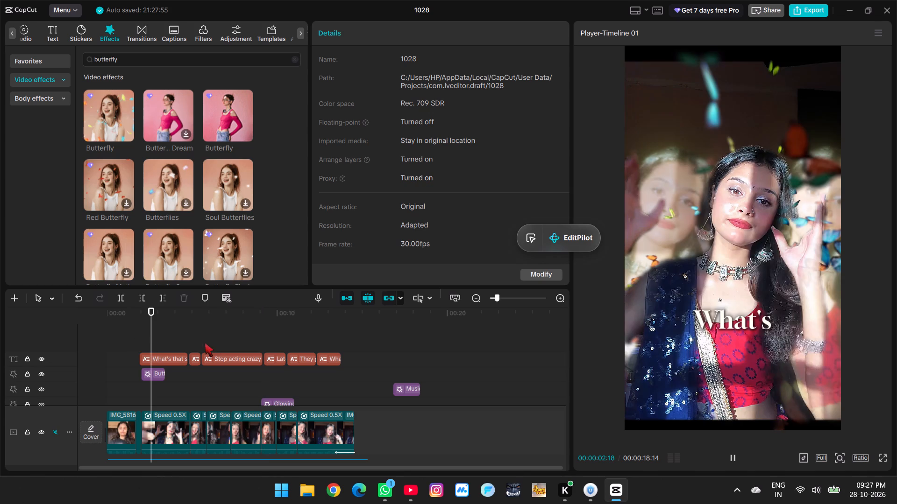
pyautogui.press('space')
pyautogui.press('space')
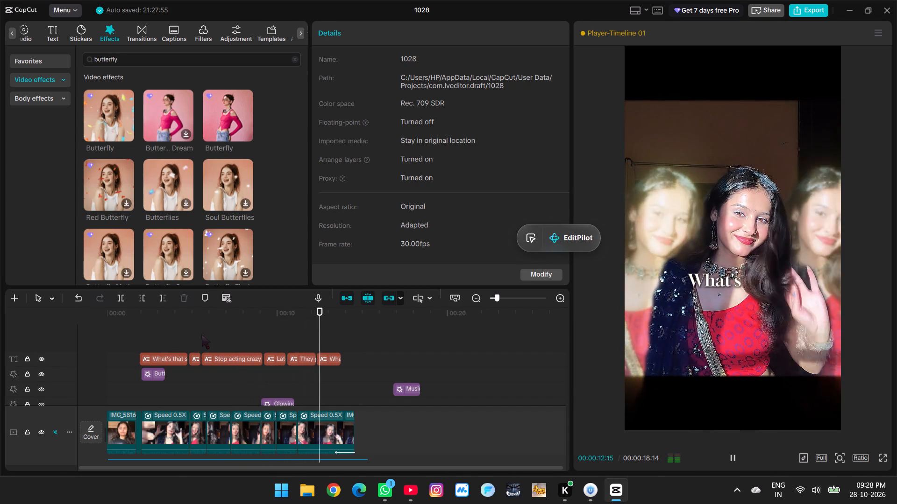
pyautogui.press('space')
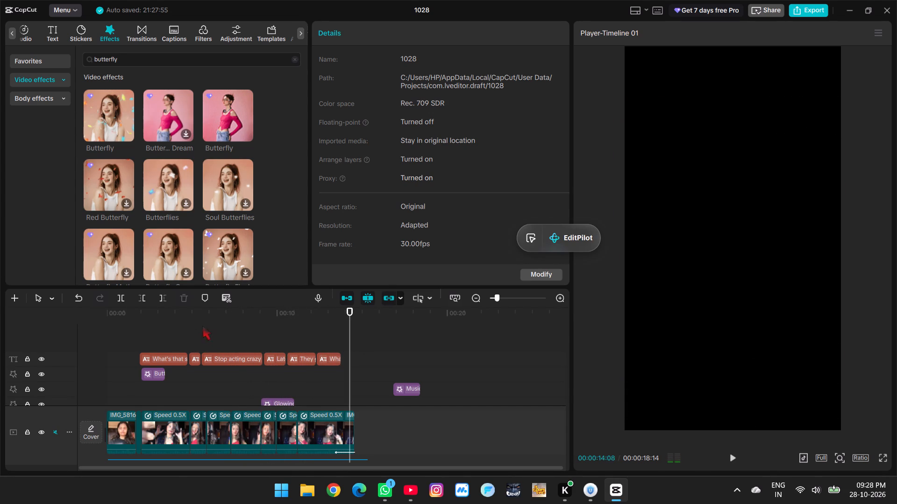
# Replay the last caption from about 00:00:12:15 to find the break after "What's that" and split it at 00:00:13:08.
pyautogui.click(320, 331)
pyautogui.press('space')
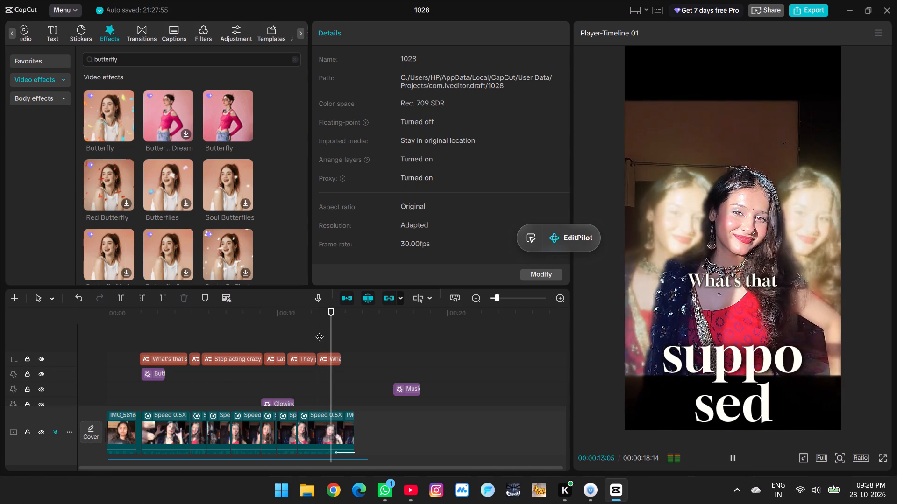
pyautogui.press('space')
pyautogui.keyDown('ctrl'); pyautogui.scroll(13, 351, 343); pyautogui.keyUp('ctrl')
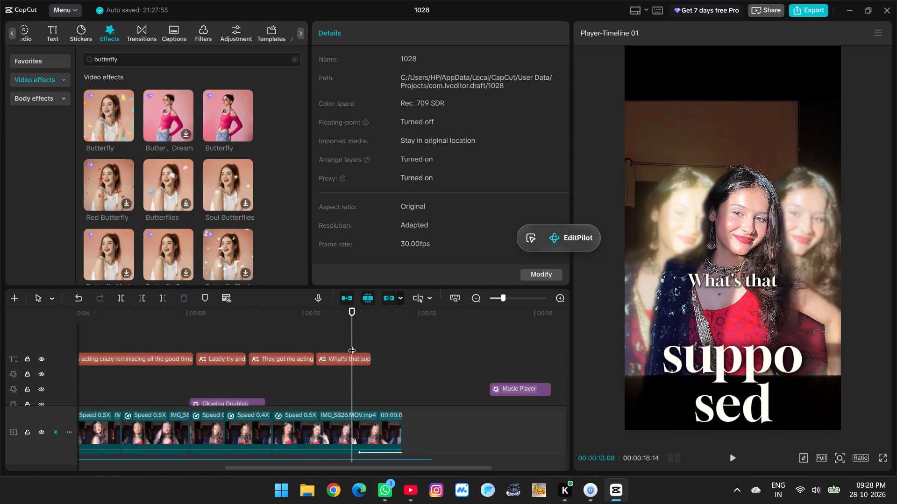
pyautogui.click(353, 358)
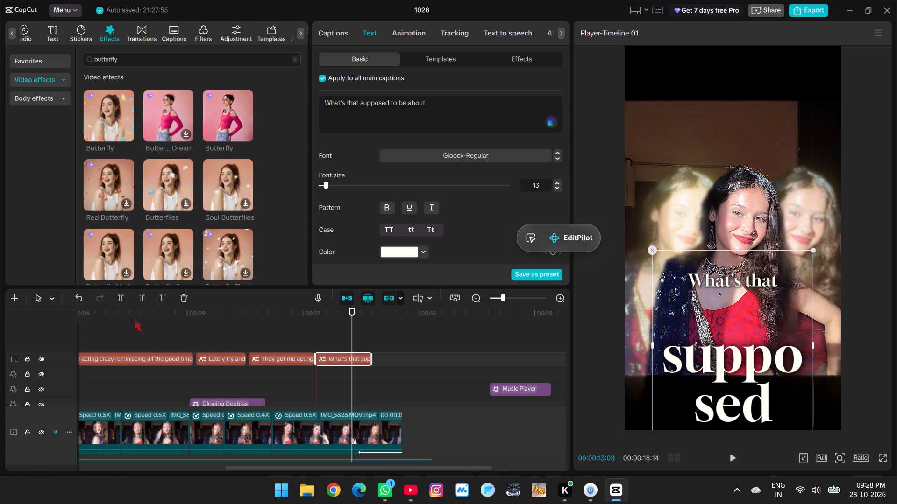
pyautogui.click(114, 301)
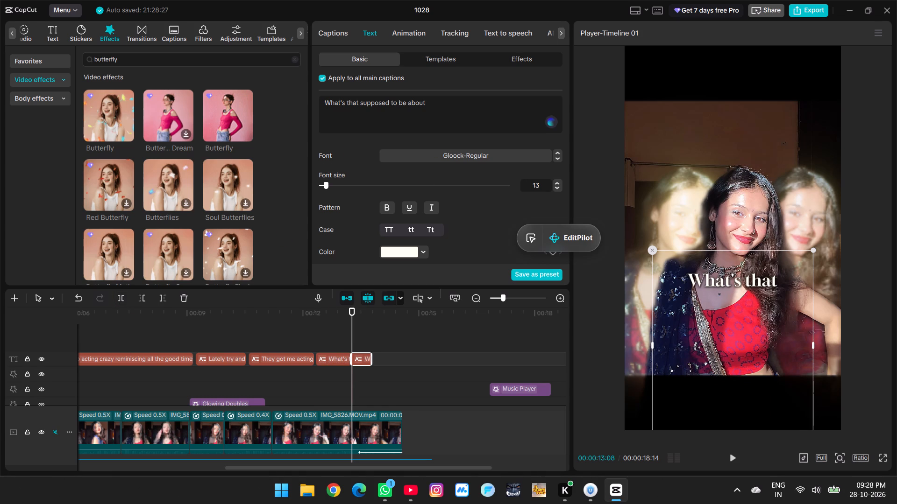
# Delete "What's that" from the second half of the split caption, leaving "supposed to be about".
pyautogui.moveTo(361, 103); pyautogui.dragTo(313, 106)
pyautogui.click(361, 100)
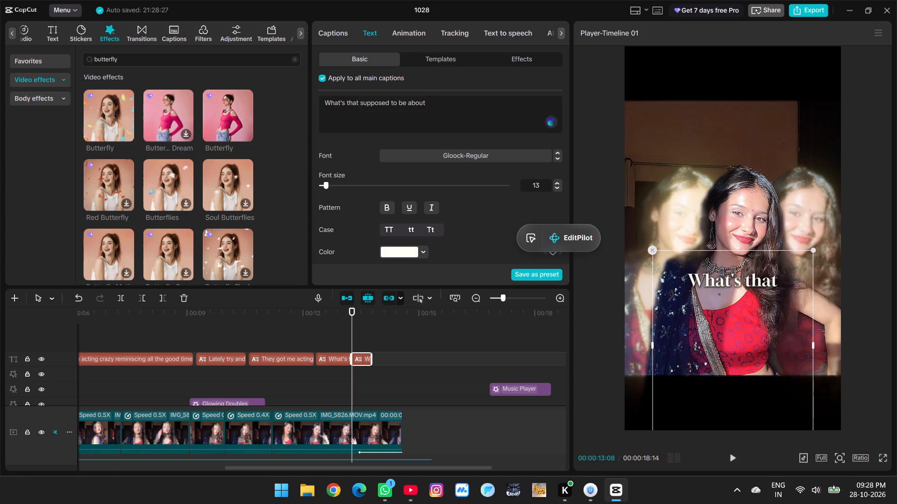
pyautogui.moveTo(358, 102); pyautogui.dragTo(317, 108)
pyautogui.click(363, 103)
pyautogui.moveTo(324, 101); pyautogui.dragTo(357, 105)
pyautogui.press('BackSpace')
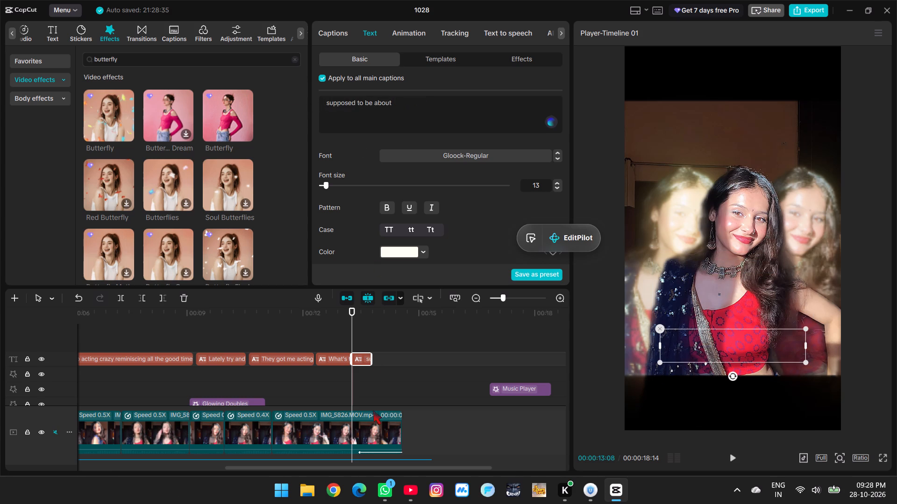
# Delete "supposed to be about" from the first half of the split caption, leaving "What's that".
pyautogui.click(334, 339)
pyautogui.click(328, 359)
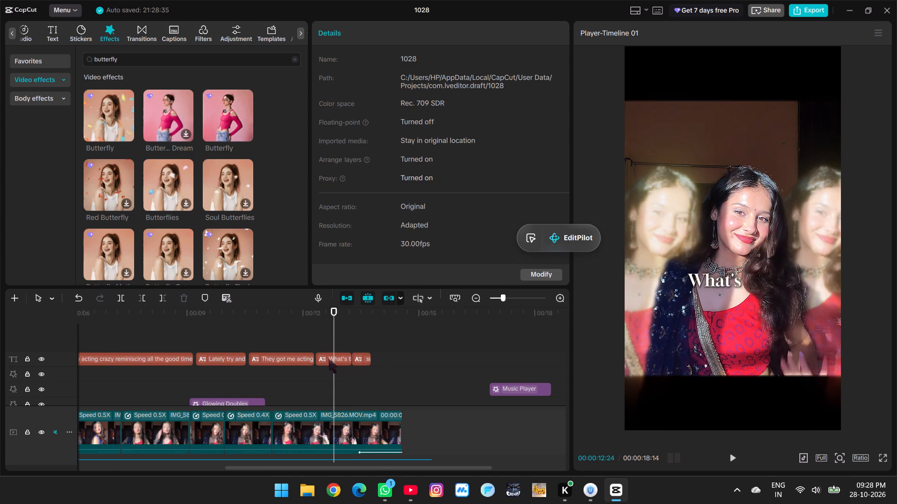
pyautogui.moveTo(427, 106); pyautogui.dragTo(362, 105)
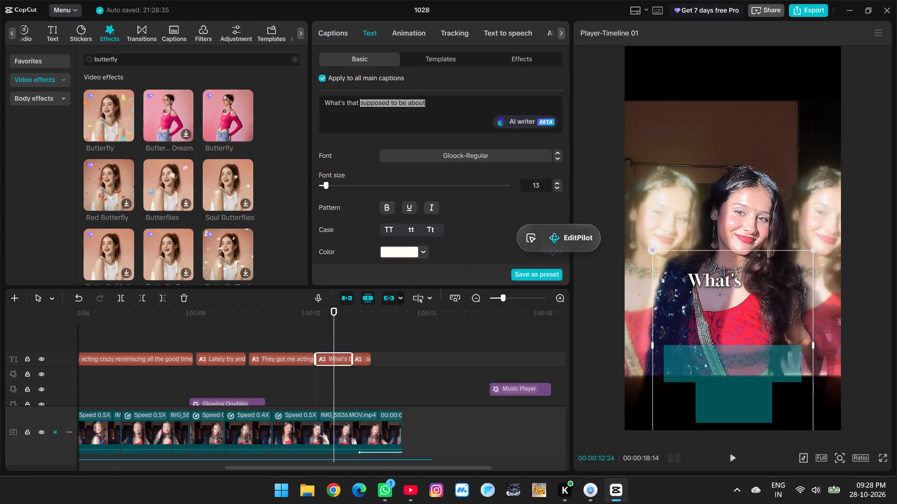
pyautogui.moveTo(362, 105); pyautogui.dragTo(360, 105)
pyautogui.press('BackSpace')
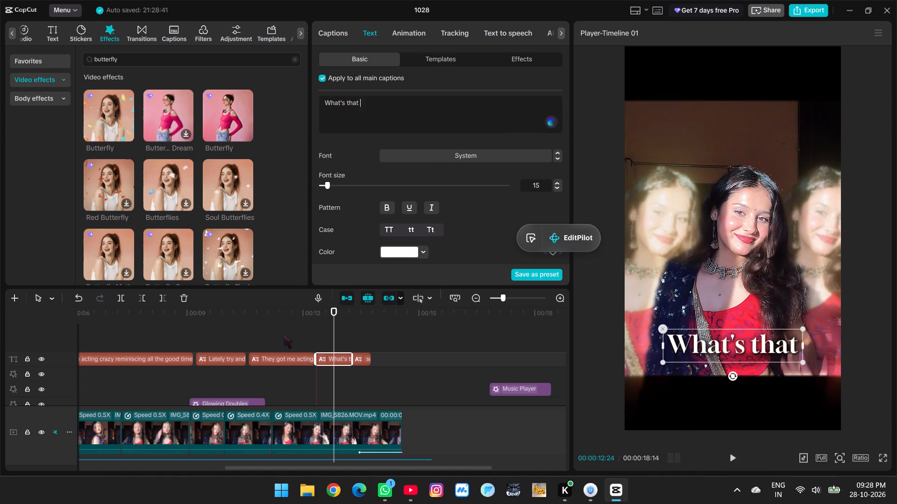
pyautogui.press('BackSpace')
# Replay both halves of the split caption from just before 00:00:12:18 to 00:00:13:27, checking their timing against the song.
pyautogui.click(311, 340)
pyautogui.press('space')
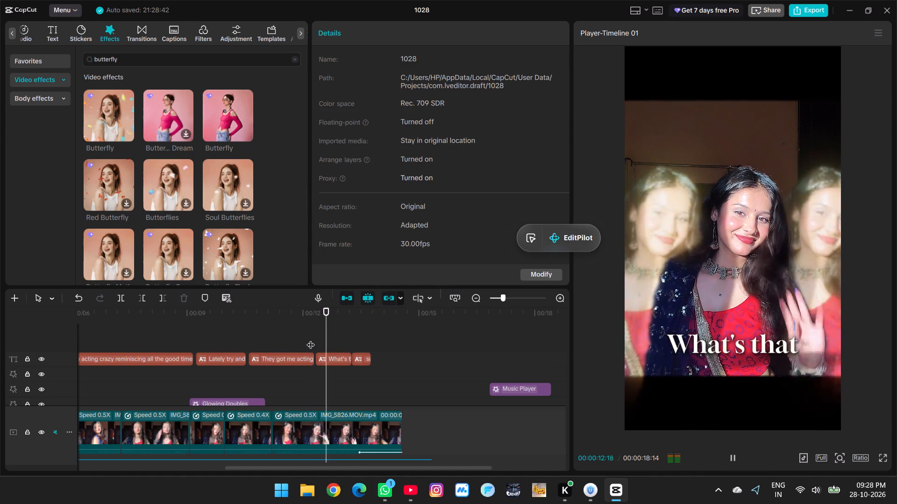
pyautogui.press('space')
pyautogui.press('space')
pyautogui.press('space')
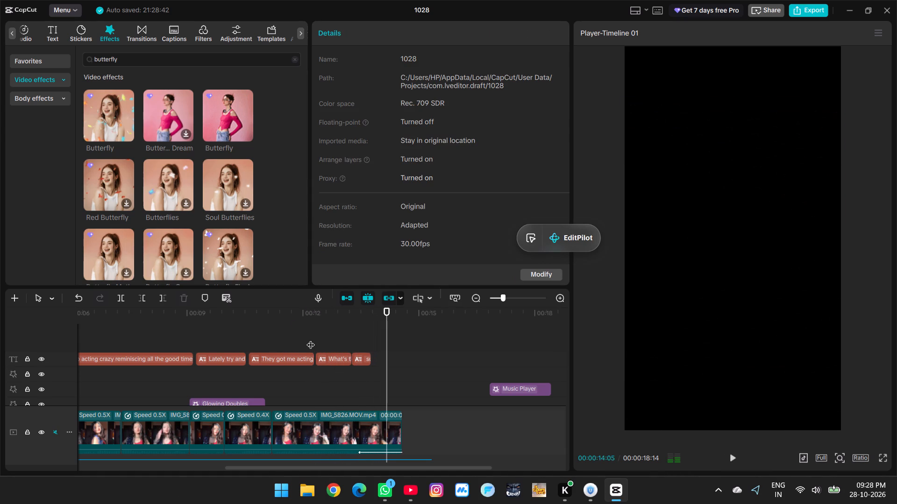
pyautogui.click(342, 332)
pyautogui.press('space')
pyautogui.press('space')
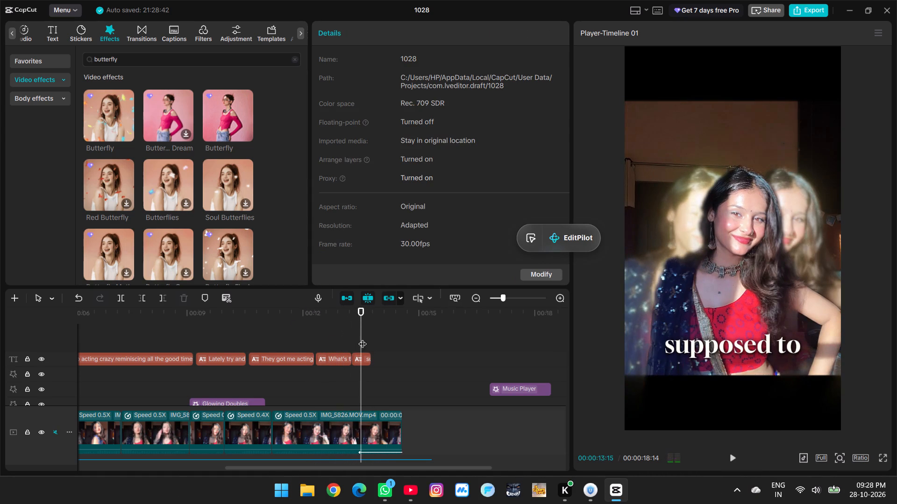
pyautogui.press('space')
pyautogui.press('space')
# Extend the end of the "supposed to be about" caption to about 00:00:14:00 and replay it.
pyautogui.click(365, 360)
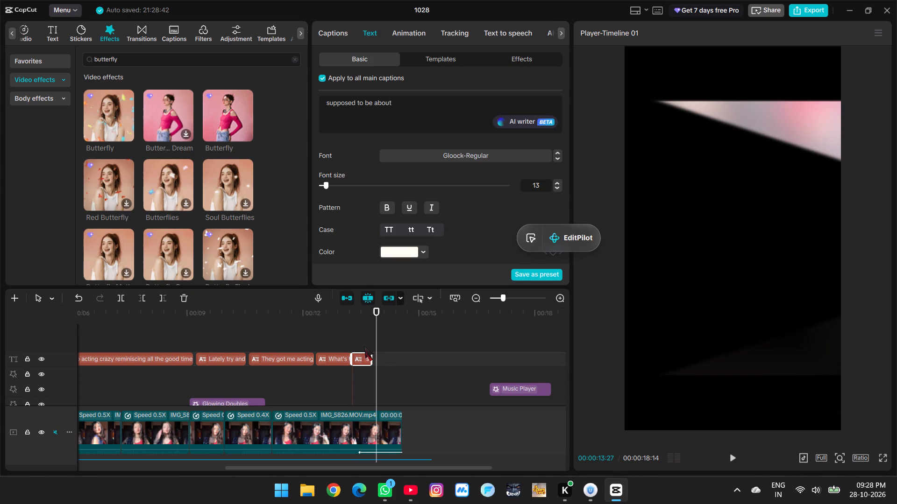
pyautogui.moveTo(372, 354); pyautogui.dragTo(379, 354)
pyautogui.moveTo(373, 353); pyautogui.dragTo(379, 356)
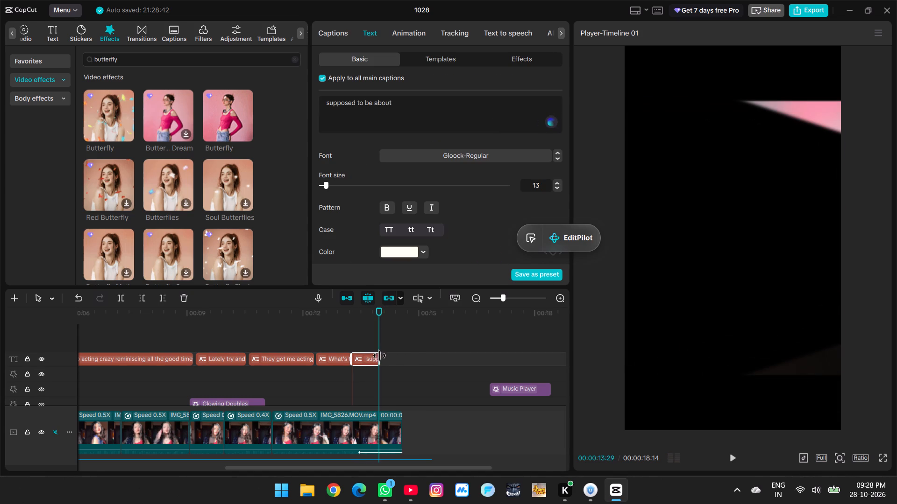
pyautogui.moveTo(379, 356); pyautogui.dragTo(382, 356)
pyautogui.click(362, 344)
pyautogui.press('space')
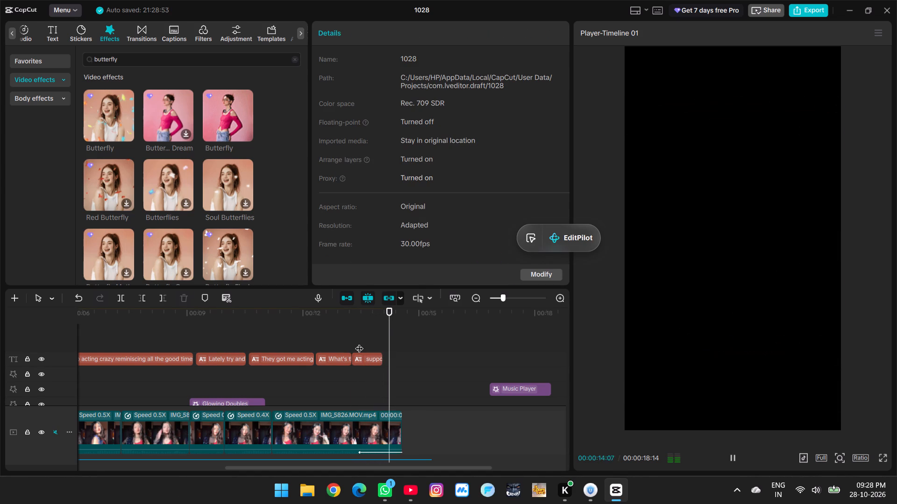
pyautogui.press('space')
pyautogui.press('space')
pyautogui.press('space')
pyautogui.click(359, 343)
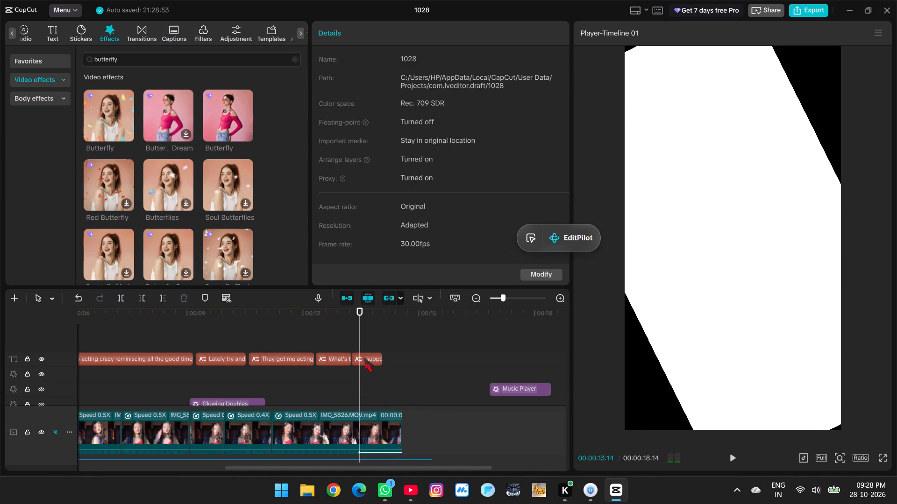
# Replay the edit from about 00:00:02:12 to 00:00:12:25, checking the captions and effects against the song.
pyautogui.keyDown('ctrl'); pyautogui.scroll(-6, 359, 351); pyautogui.keyUp('ctrl')
pyautogui.keyDown('ctrl'); pyautogui.scroll(-4, 306, 350); pyautogui.keyUp('ctrl')
pyautogui.keyDown('ctrl'); pyautogui.scroll(-3, 184, 350); pyautogui.keyUp('ctrl')
pyautogui.click(145, 336)
pyautogui.press('space')
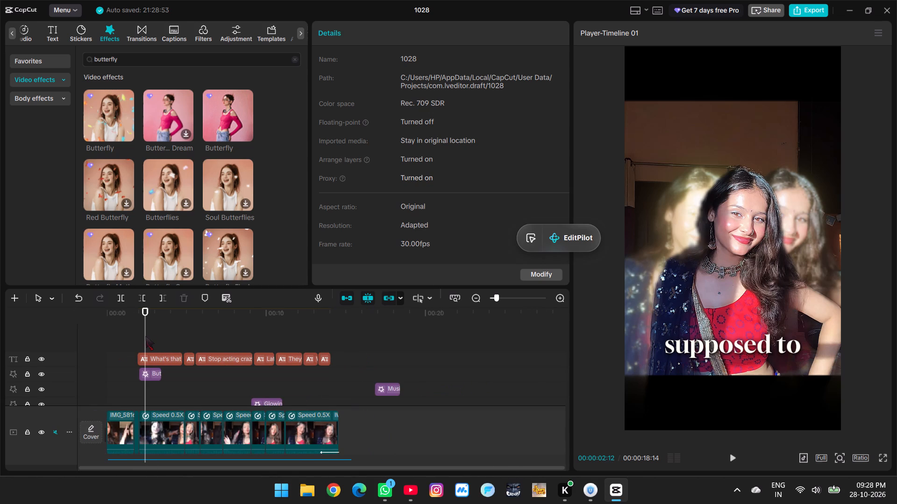
pyautogui.press('space')
pyautogui.press('space')
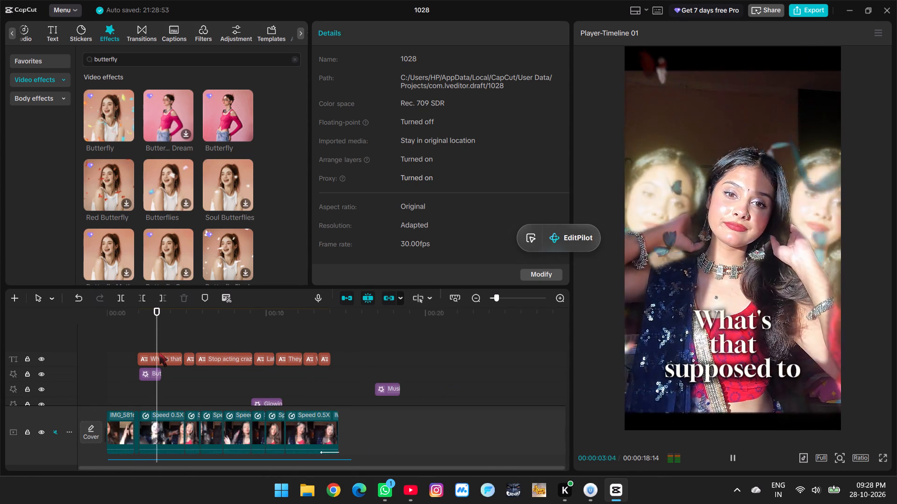
pyautogui.press('space')
pyautogui.press('space')
pyautogui.press('space')
pyautogui.press('space')
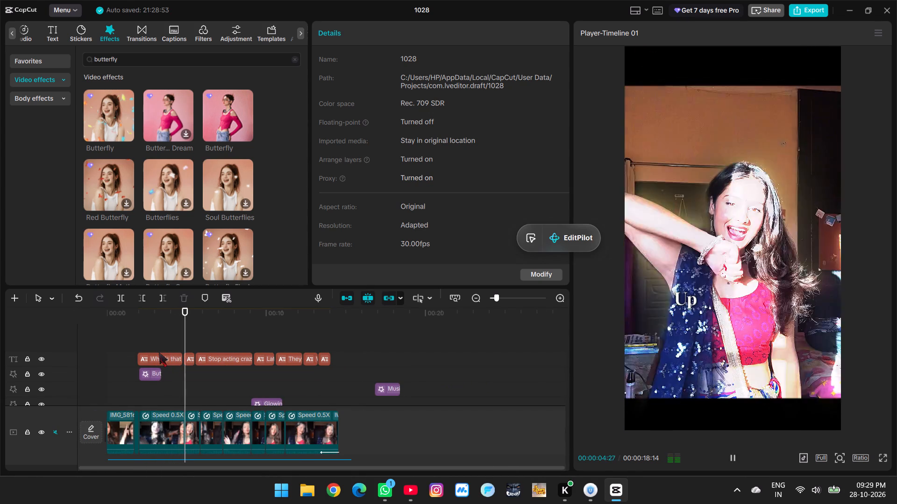
pyautogui.press('space')
pyautogui.press('space')
pyautogui.press('space')
pyautogui.click(180, 341)
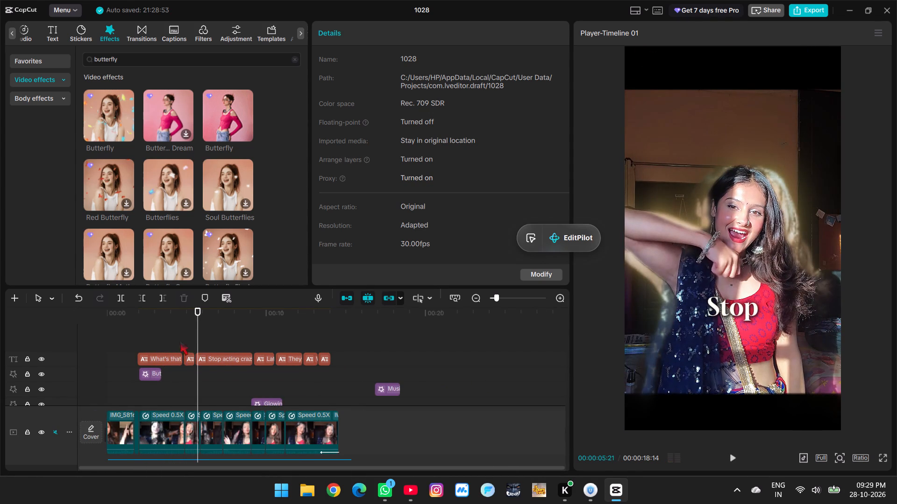
pyautogui.press('space')
pyautogui.press('space')
pyautogui.press('space')
pyautogui.press('space')
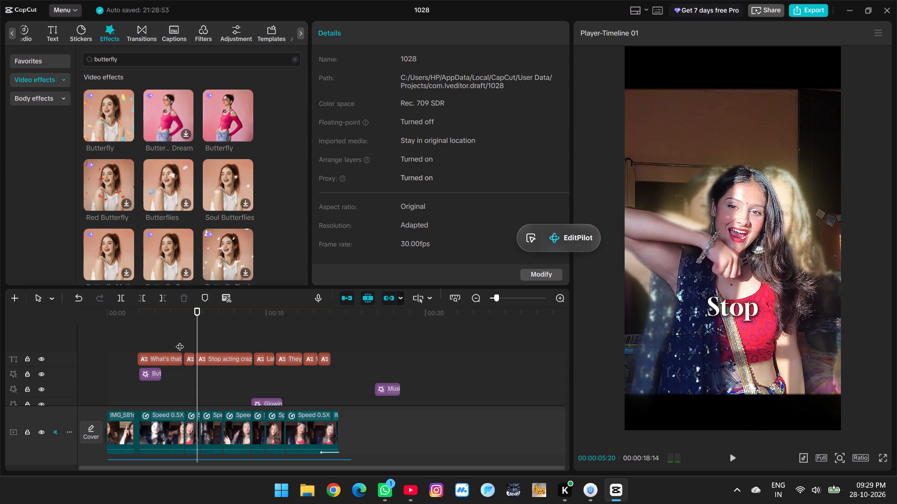
pyautogui.press('space')
pyautogui.press('space')
pyautogui.press('space')
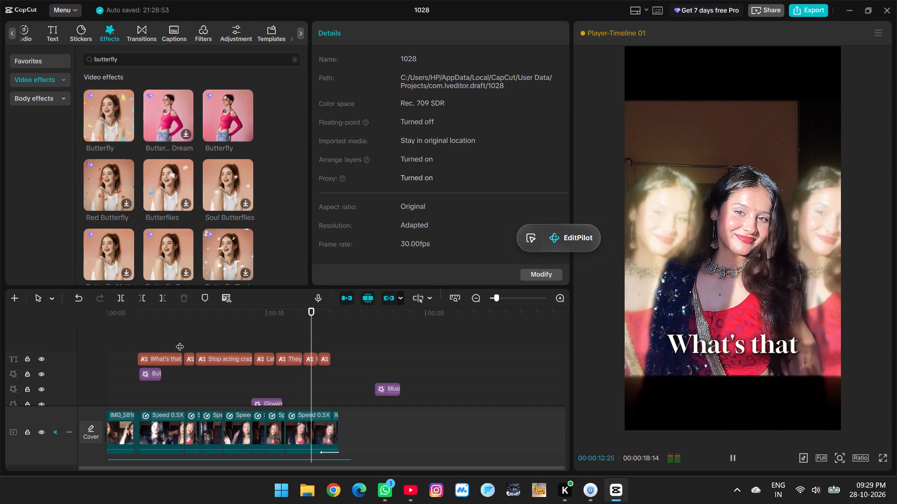
pyautogui.press('space')
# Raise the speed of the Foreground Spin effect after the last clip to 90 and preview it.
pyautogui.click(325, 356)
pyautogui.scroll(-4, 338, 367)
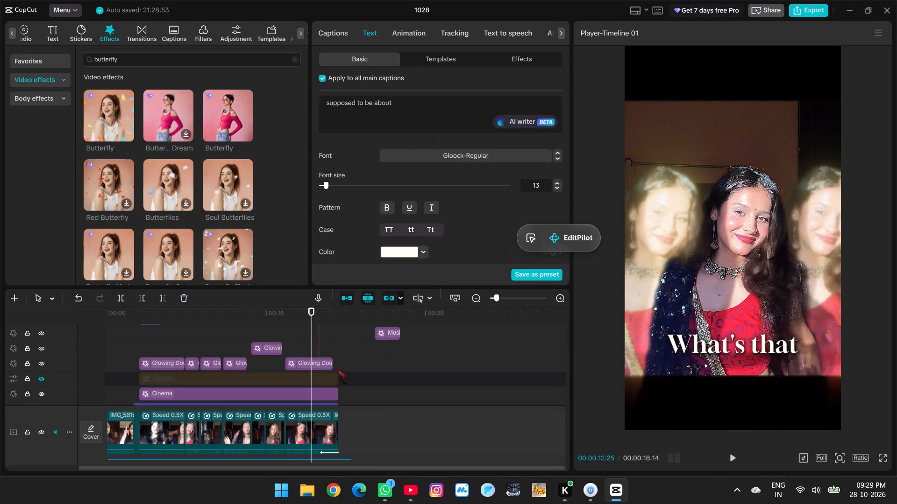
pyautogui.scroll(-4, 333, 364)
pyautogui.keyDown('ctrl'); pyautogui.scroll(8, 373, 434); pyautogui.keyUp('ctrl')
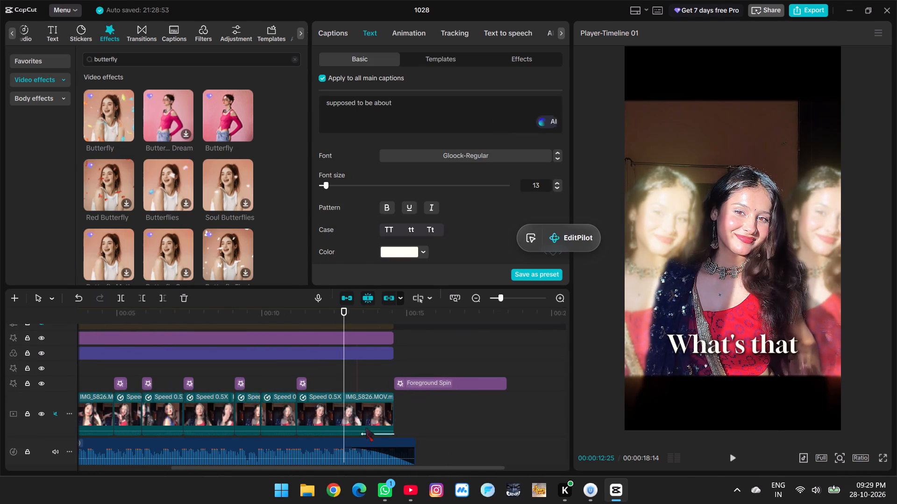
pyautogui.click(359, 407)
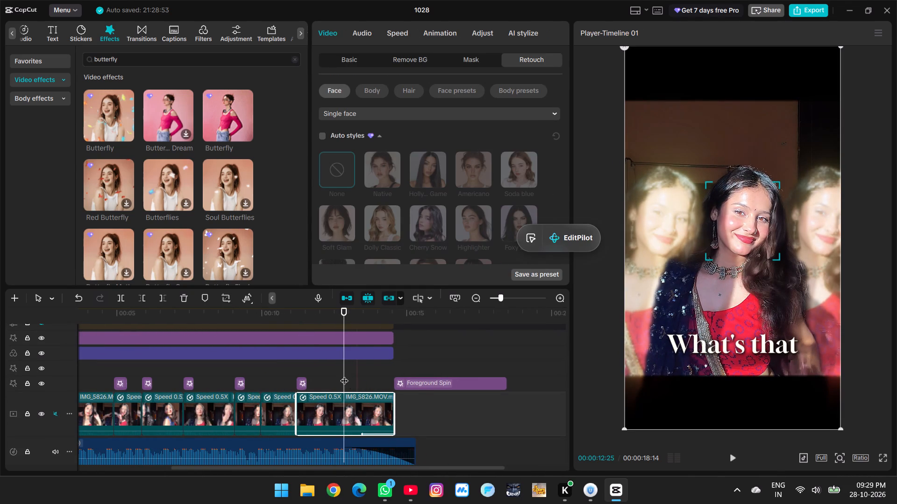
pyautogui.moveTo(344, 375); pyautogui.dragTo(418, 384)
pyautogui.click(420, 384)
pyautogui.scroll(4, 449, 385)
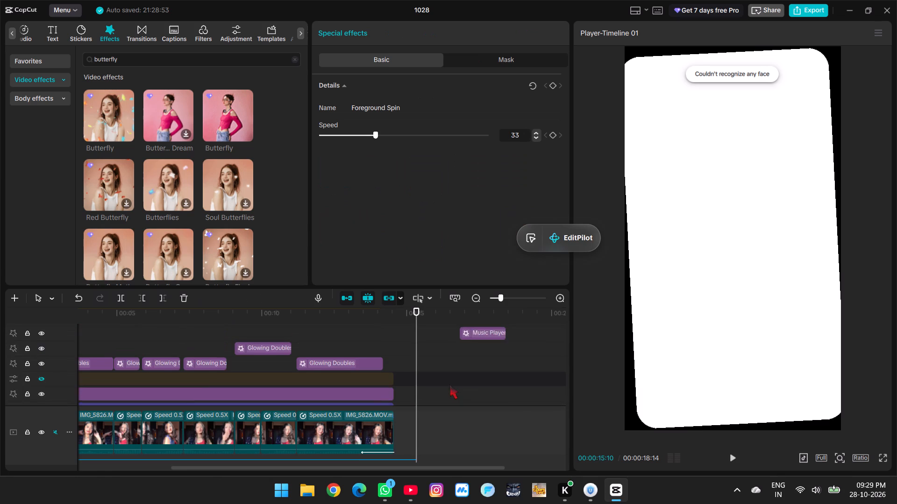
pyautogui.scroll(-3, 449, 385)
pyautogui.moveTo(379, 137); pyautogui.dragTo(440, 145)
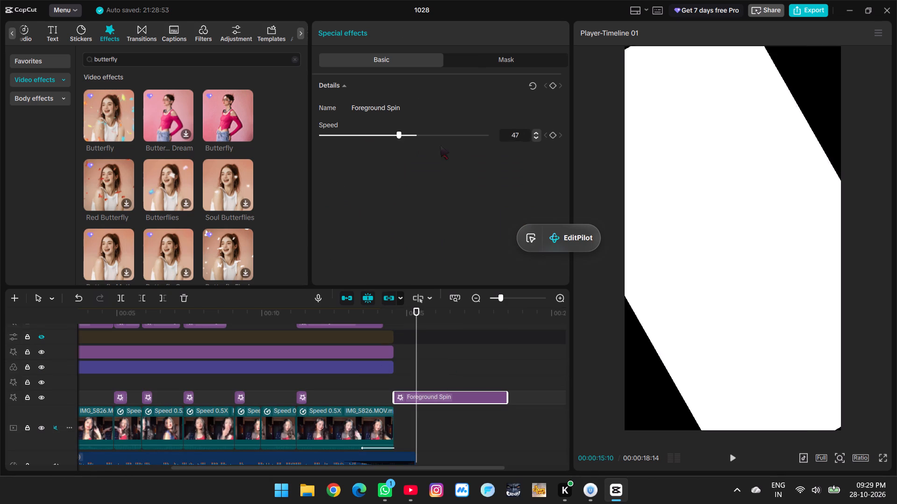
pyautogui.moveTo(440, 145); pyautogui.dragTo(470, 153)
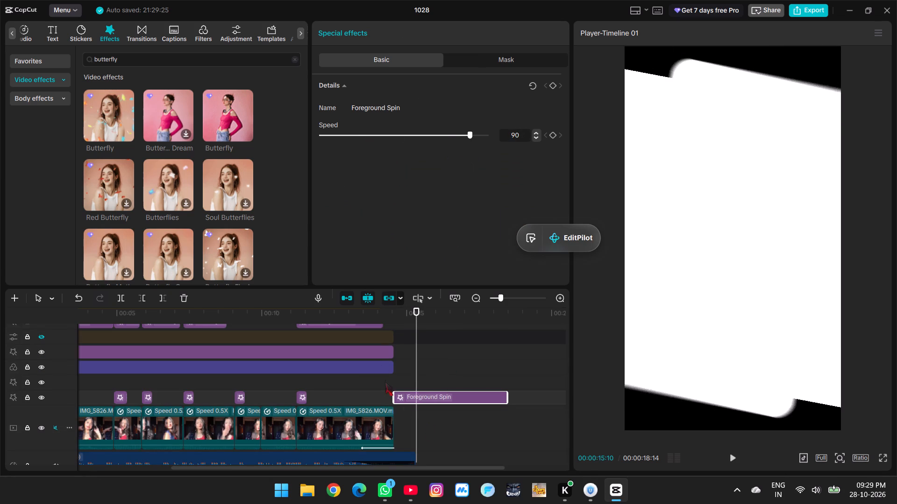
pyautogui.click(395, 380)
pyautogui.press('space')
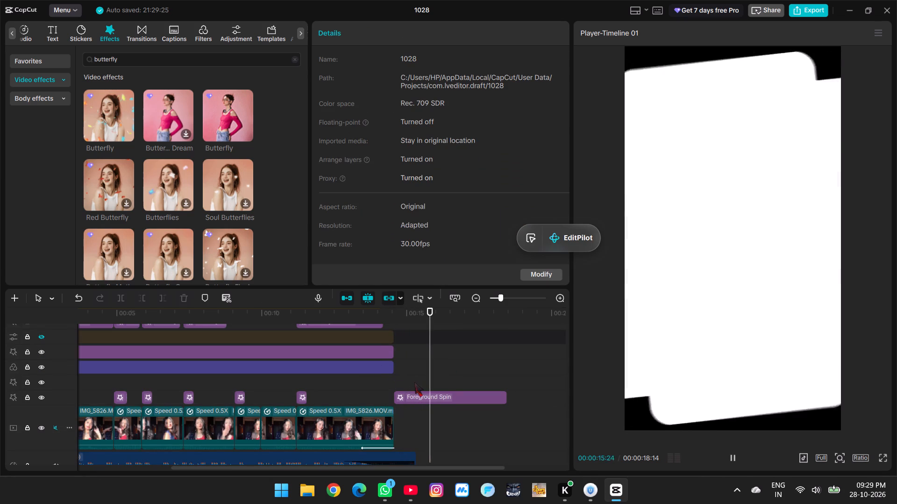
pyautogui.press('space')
# Delete the Foreground Spin effect after the last video clip.
pyautogui.click(427, 399)
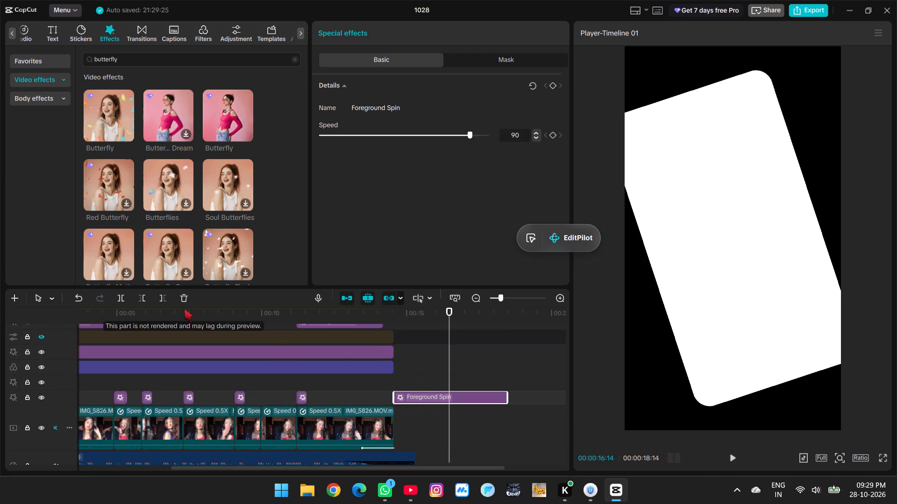
pyautogui.click(178, 301)
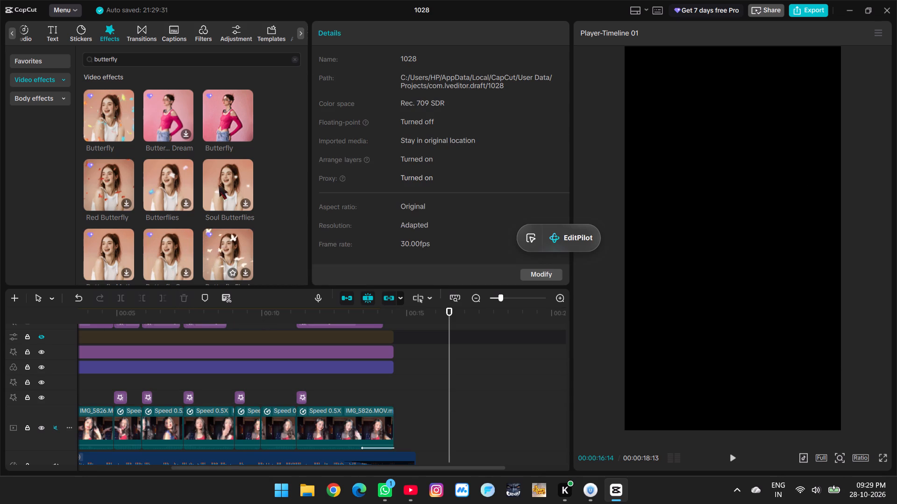
# Add the first Butterfly video effect over the last clip, starting level with the last Glowing Doubles effect.
pyautogui.click(109, 121)
pyautogui.moveTo(109, 112); pyautogui.dragTo(305, 351)
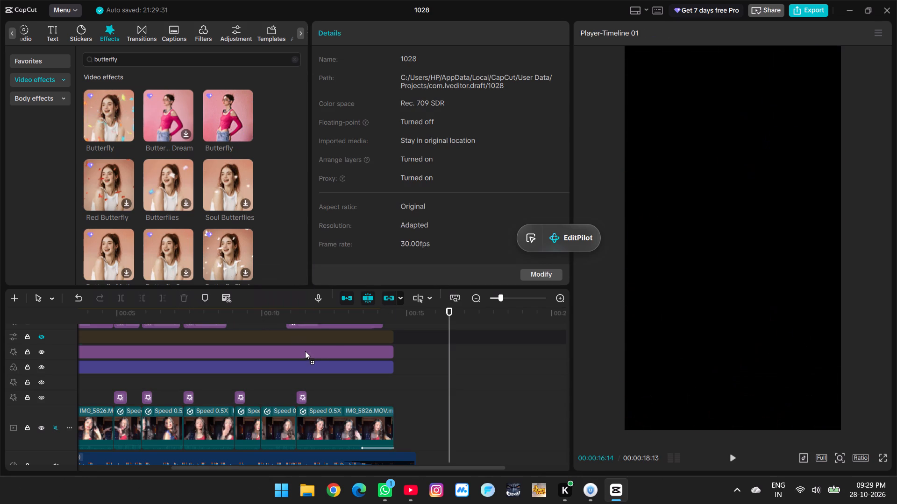
pyautogui.moveTo(305, 351); pyautogui.dragTo(308, 340)
pyautogui.scroll(5, 324, 358)
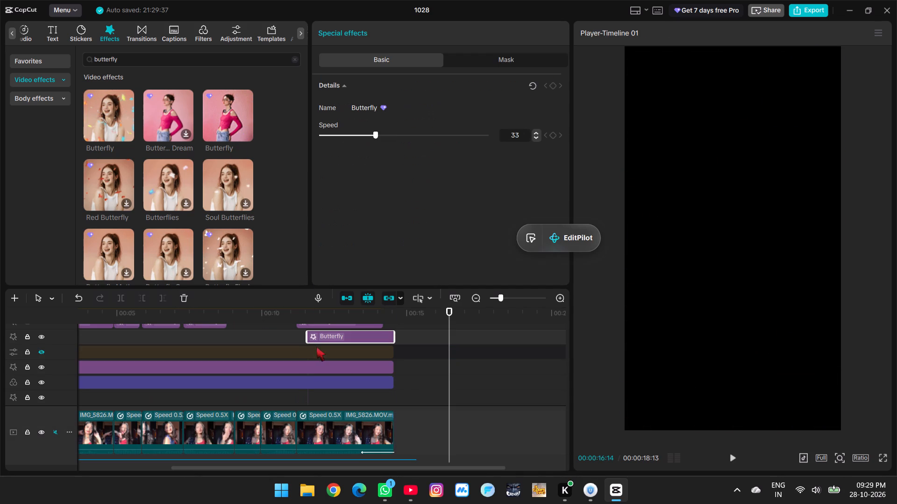
pyautogui.moveTo(332, 335); pyautogui.dragTo(323, 334)
# Replay the last clip with the Butterfly effect from just before its start to about 00:00:14:11.
pyautogui.click(290, 335)
pyautogui.press('space')
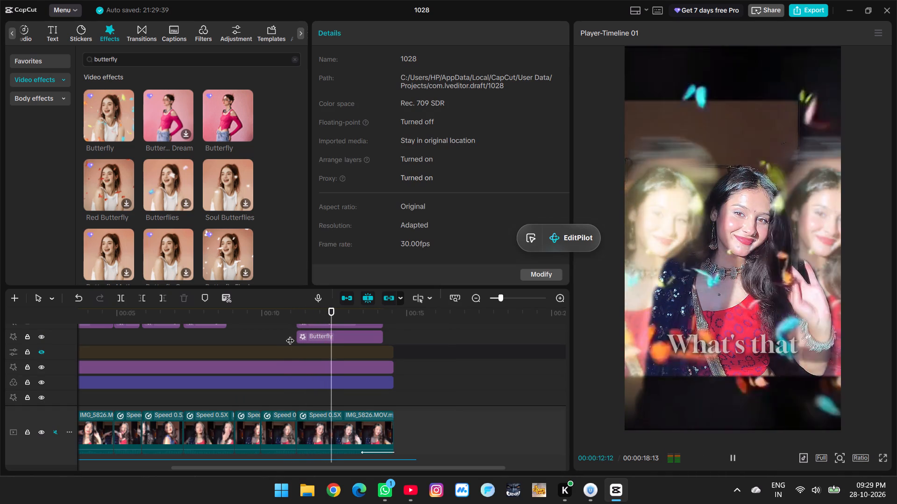
pyautogui.press('space')
pyautogui.click(297, 336)
pyautogui.click(296, 336)
pyautogui.click(294, 336)
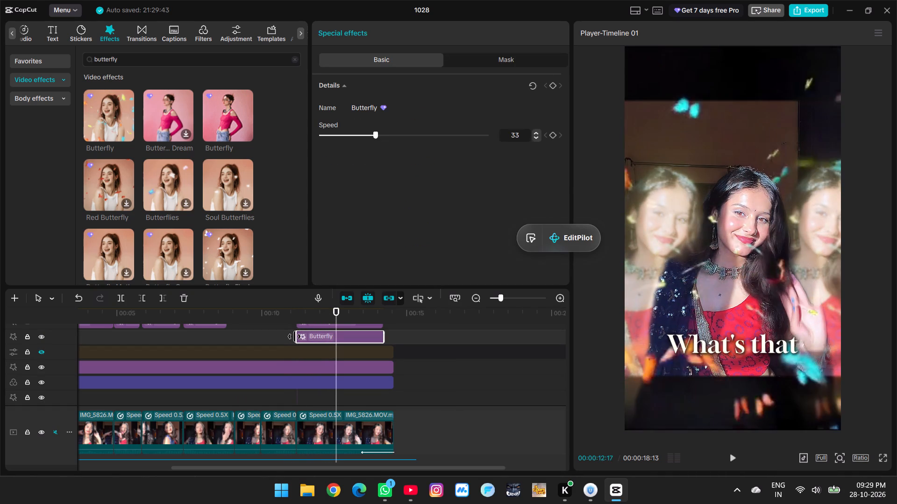
pyautogui.click(294, 337)
pyautogui.click(287, 337)
pyautogui.press('space')
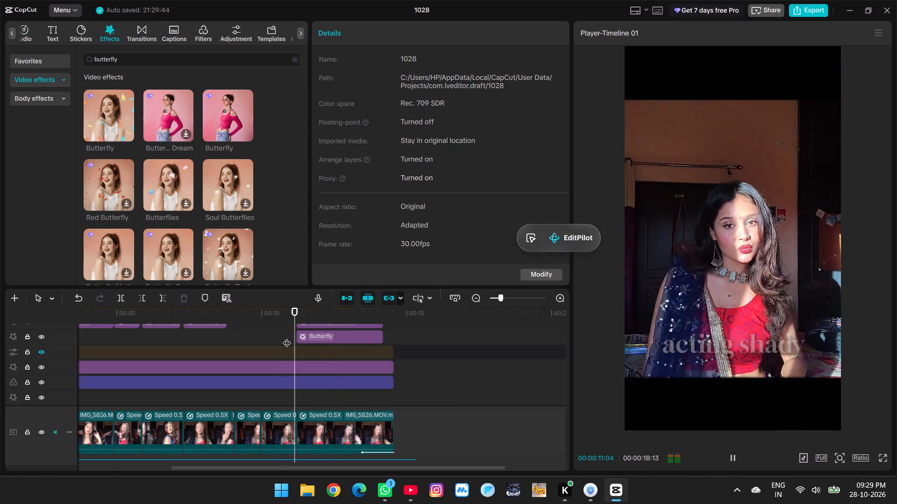
pyautogui.press('space')
pyautogui.press('space')
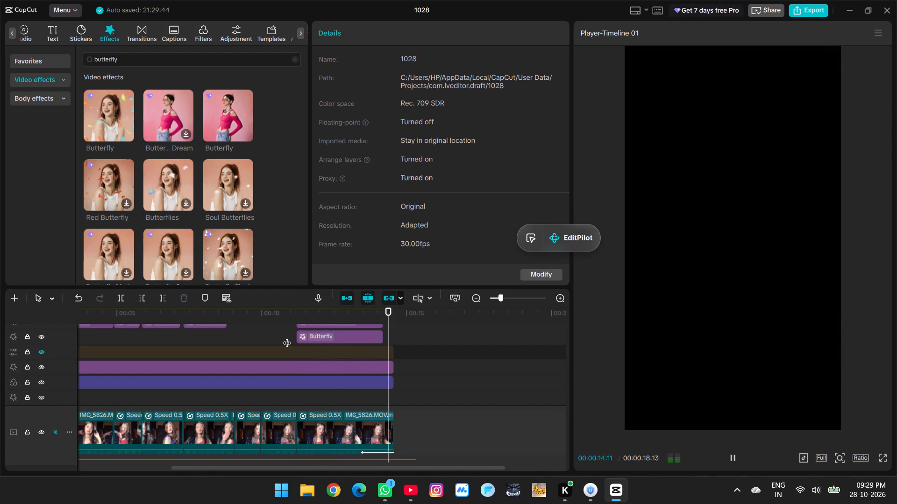
pyautogui.press('space')
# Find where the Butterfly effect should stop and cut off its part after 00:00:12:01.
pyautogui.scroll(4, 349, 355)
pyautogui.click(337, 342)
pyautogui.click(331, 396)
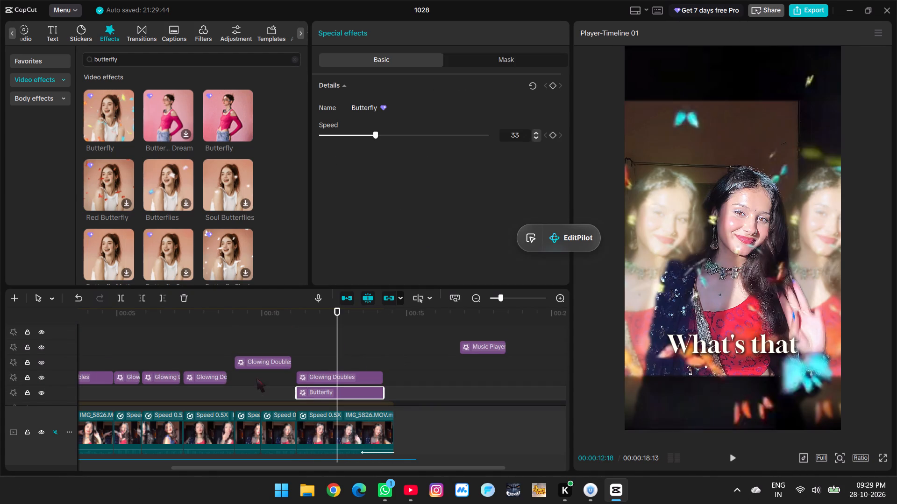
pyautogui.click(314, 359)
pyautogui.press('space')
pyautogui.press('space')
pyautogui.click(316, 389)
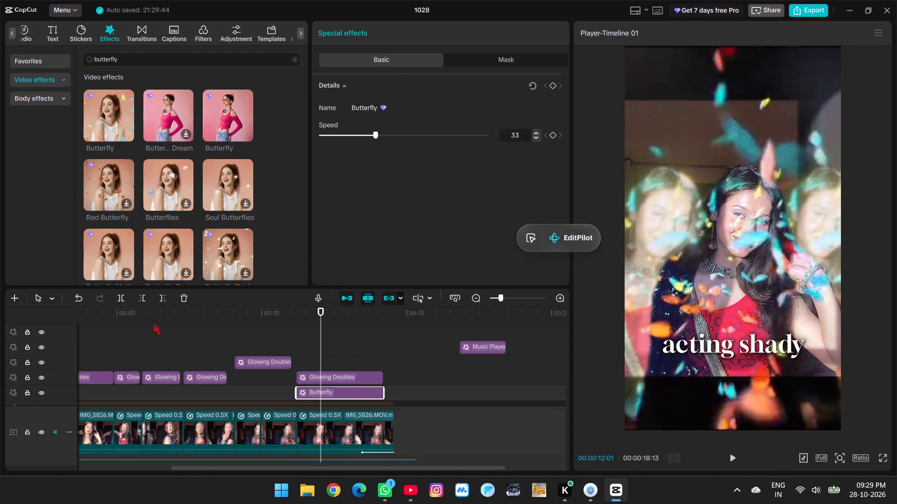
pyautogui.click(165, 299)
# Replay the trimmed Butterfly effect several times from its start to about 00:00:11:26, checking where it ends.
pyautogui.click(306, 352)
pyautogui.press('space')
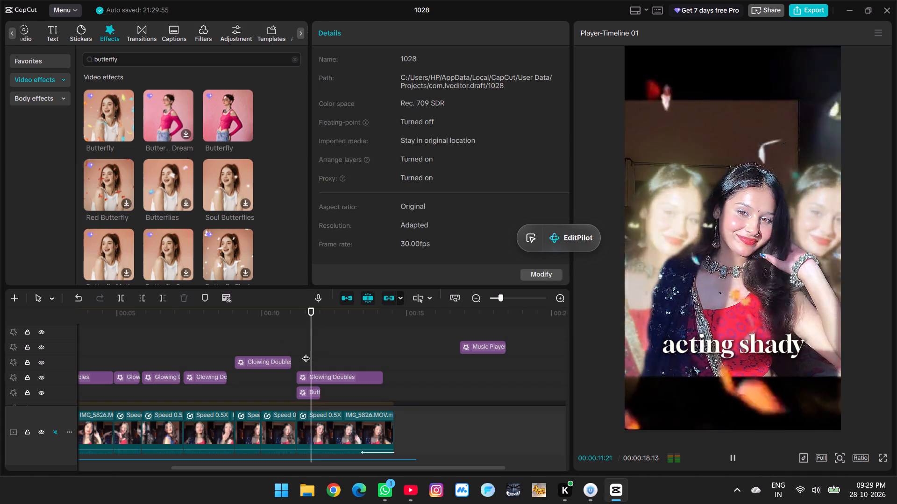
pyautogui.click(299, 355)
pyautogui.press('space')
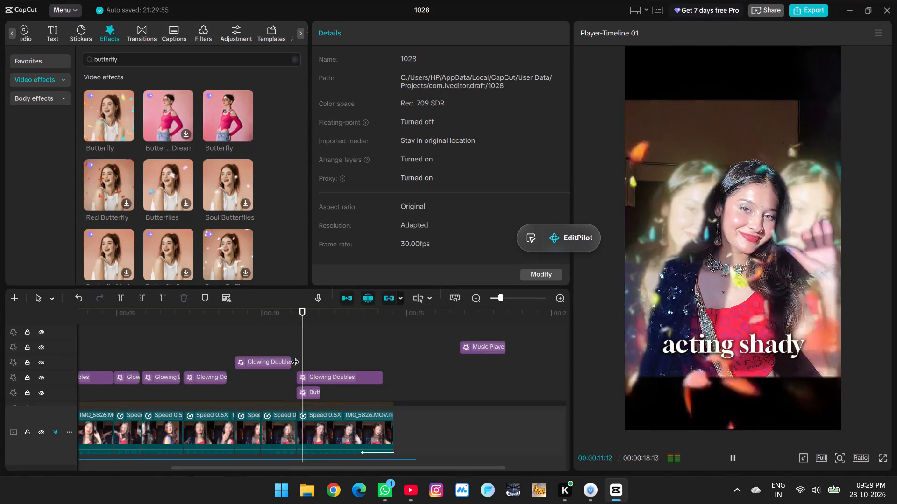
pyautogui.press('space')
pyautogui.click(307, 362)
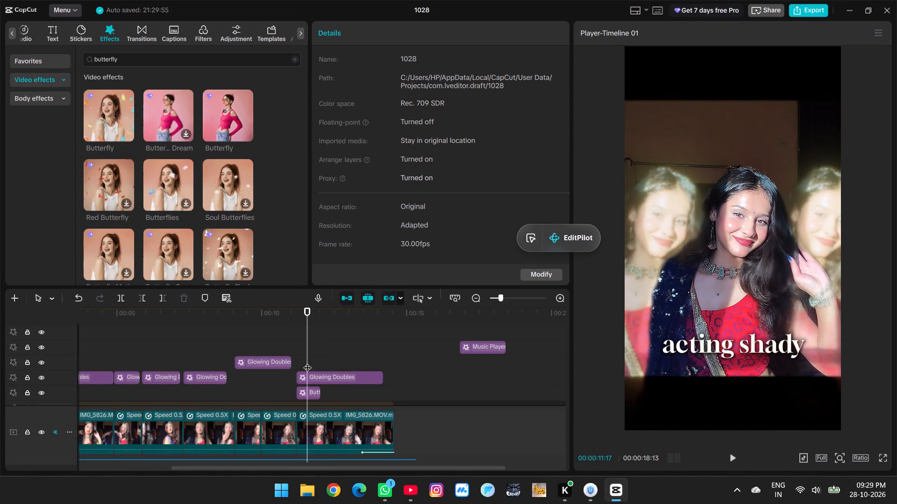
pyautogui.click(294, 355)
pyautogui.press('space')
pyautogui.press('space')
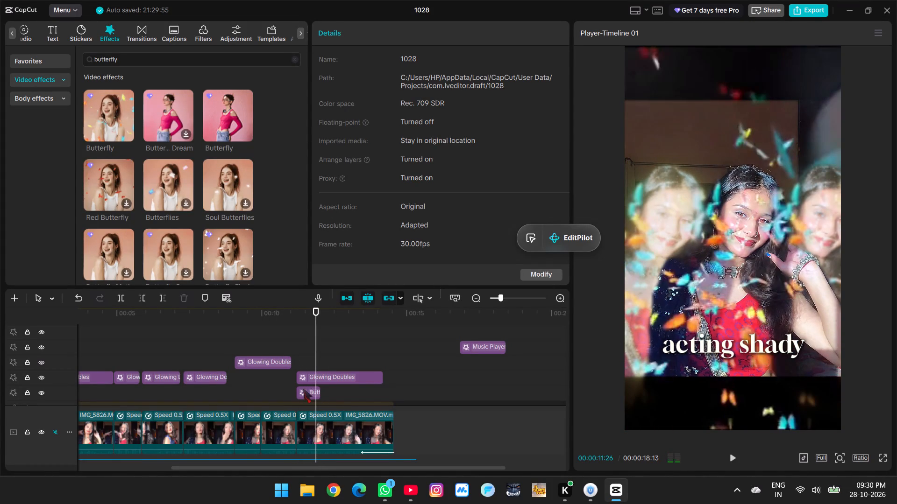
# Set the end of the Butterfly effect at about 00:00:12:18 and play past it to 00:00:13:04.
pyautogui.click(310, 392)
pyautogui.moveTo(321, 393); pyautogui.dragTo(335, 396)
pyautogui.press('space')
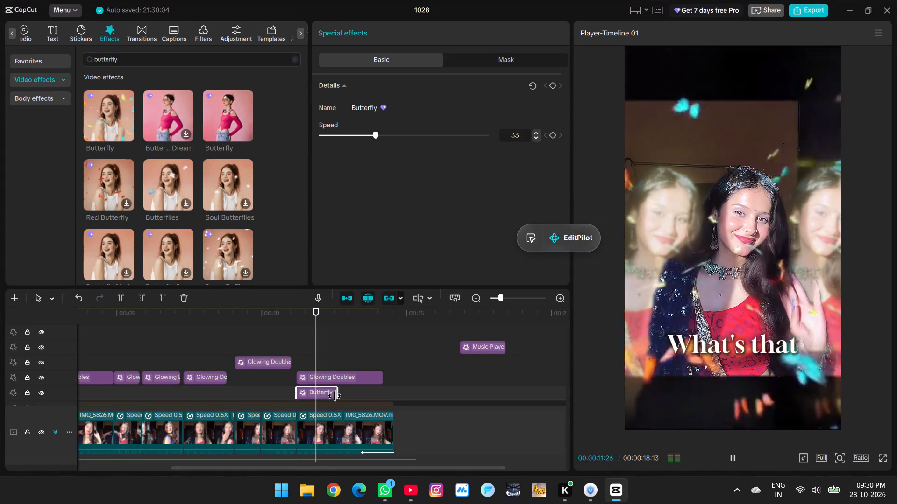
pyautogui.press('space')
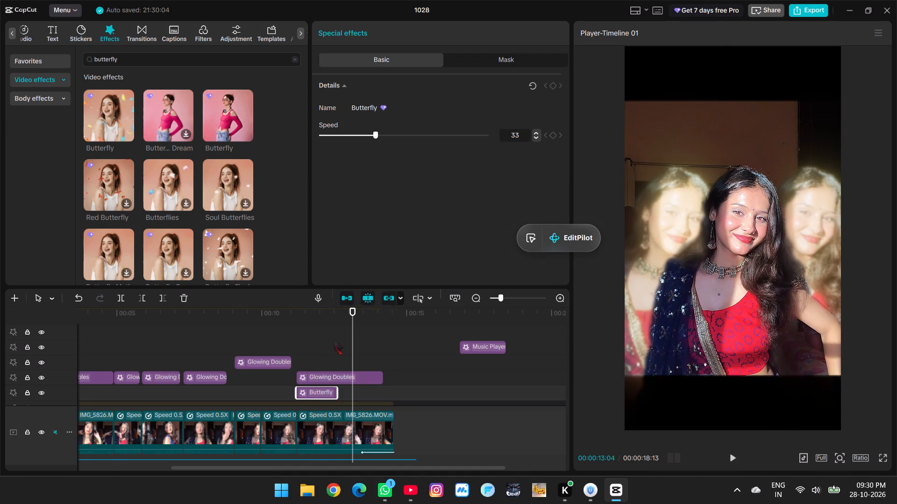
# Add a keyframe for the Butterfly effect's settings at 00:00:12:01, with speed at 33.
pyautogui.click(321, 352)
pyautogui.click(323, 387)
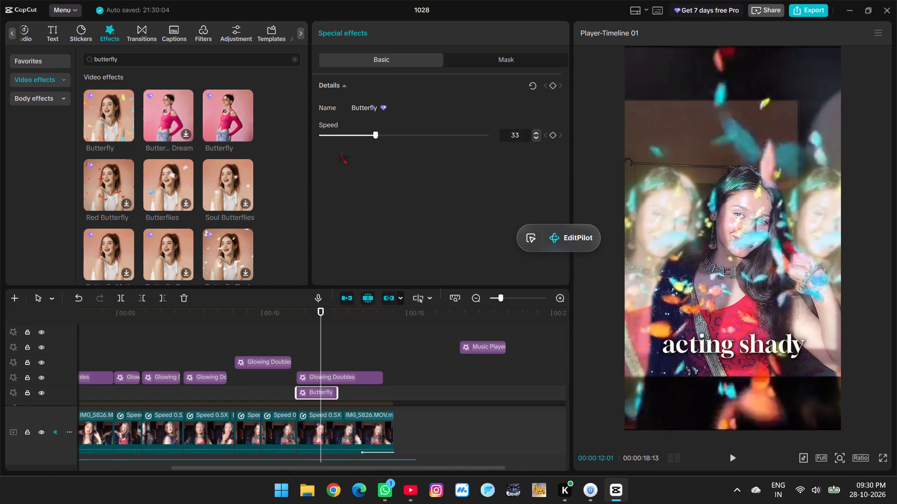
pyautogui.click(555, 88)
# Add a keyframe for the Butterfly effect's settings at 00:00:12:18 and raise the speed there.
pyautogui.moveTo(322, 352); pyautogui.dragTo(335, 357)
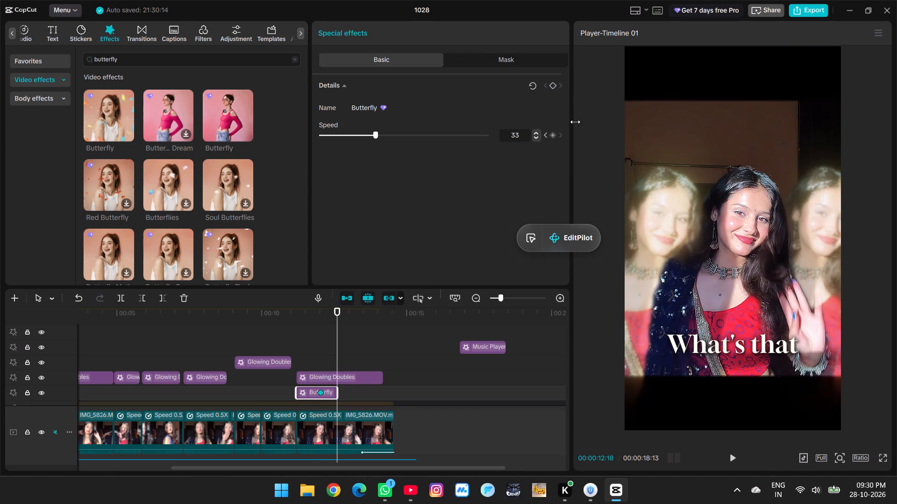
pyautogui.click(550, 85)
pyautogui.moveTo(466, 131); pyautogui.dragTo(587, 142)
# Replay the keyframed Butterfly effect from before its start to 00:00:13:07.
pyautogui.click(317, 357)
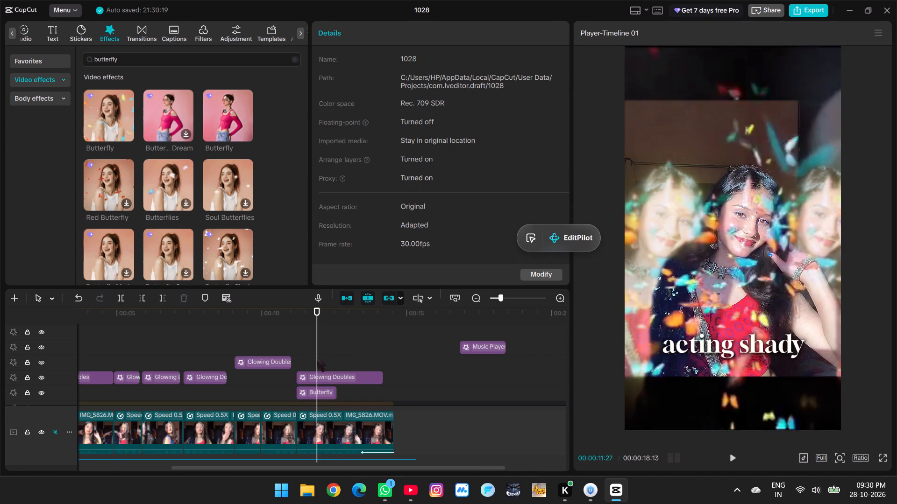
pyautogui.press('space')
pyautogui.click(307, 355)
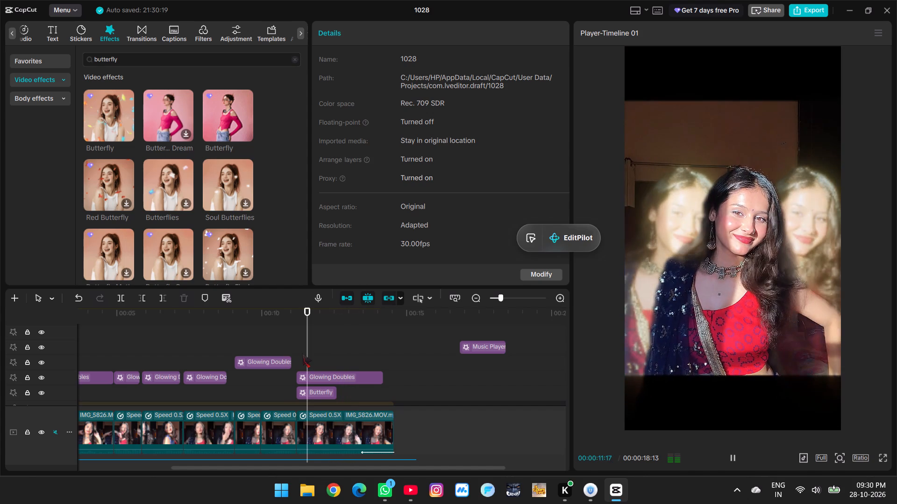
pyautogui.click(297, 351)
pyautogui.press('space')
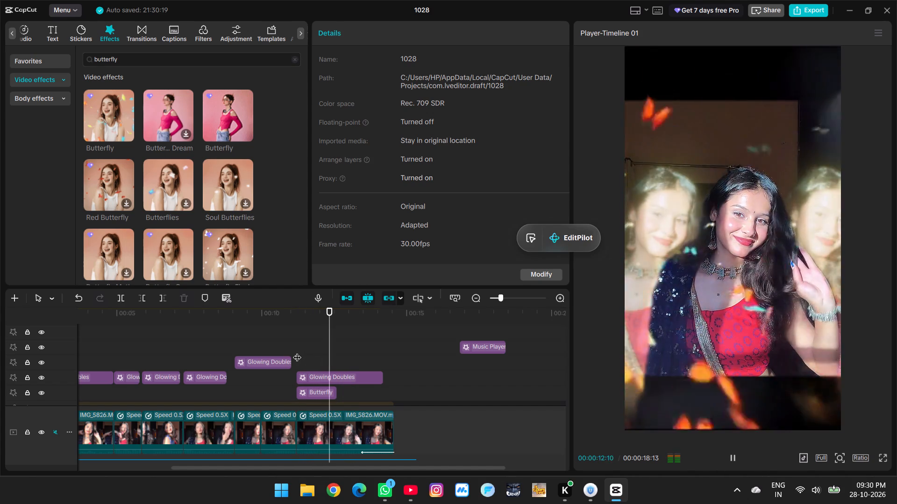
pyautogui.press('space')
pyautogui.scroll(-3, 297, 351)
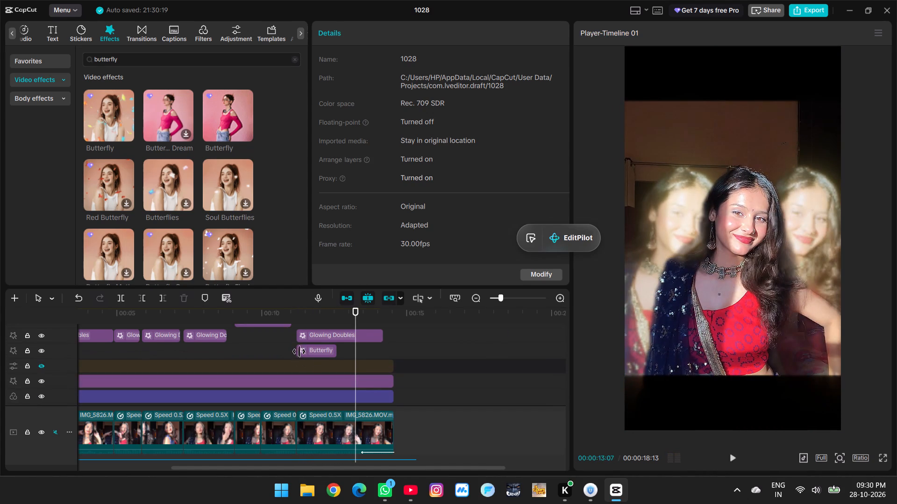
# Load the Butterfly Flock and Butterfly Dream video effects from the butterfly results for preview.
pyautogui.click(242, 255)
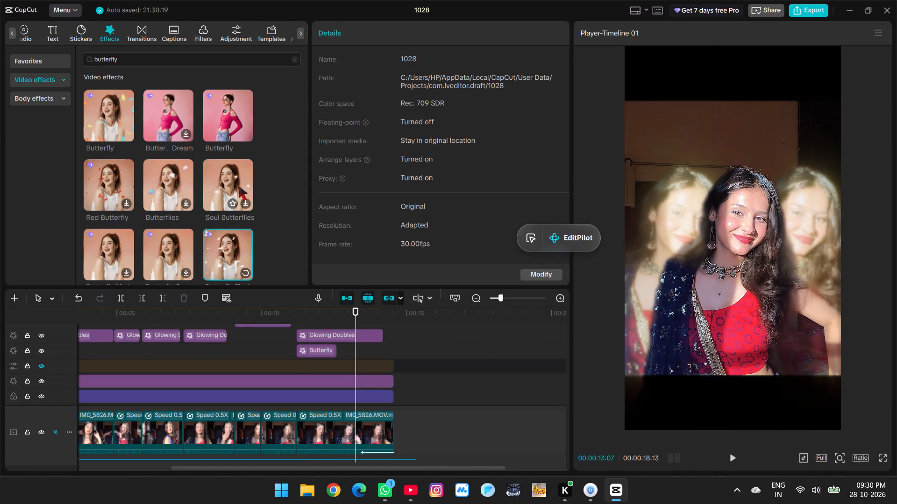
pyautogui.click(165, 111)
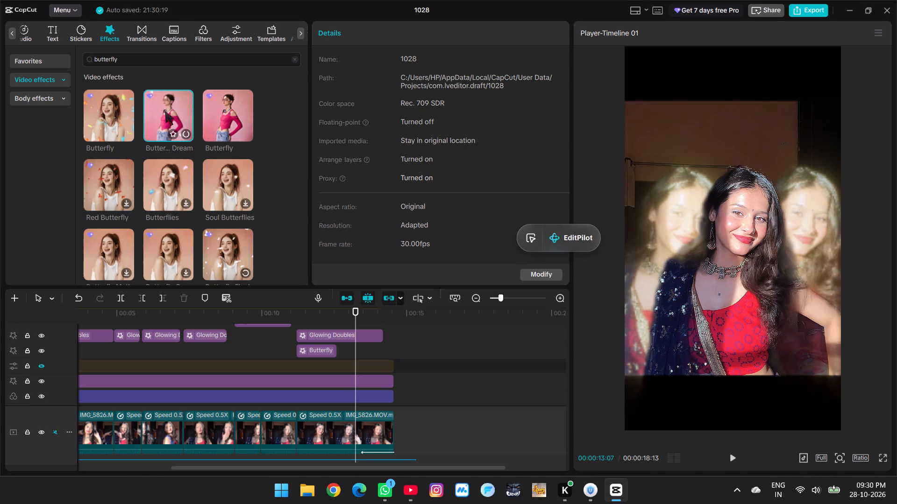
# Go back to 00:00:02:06 and browse the butterfly video effects for other suitable options.
pyautogui.click(197, 364)
pyautogui.click(194, 345)
pyautogui.moveTo(194, 346); pyautogui.dragTo(180, 347)
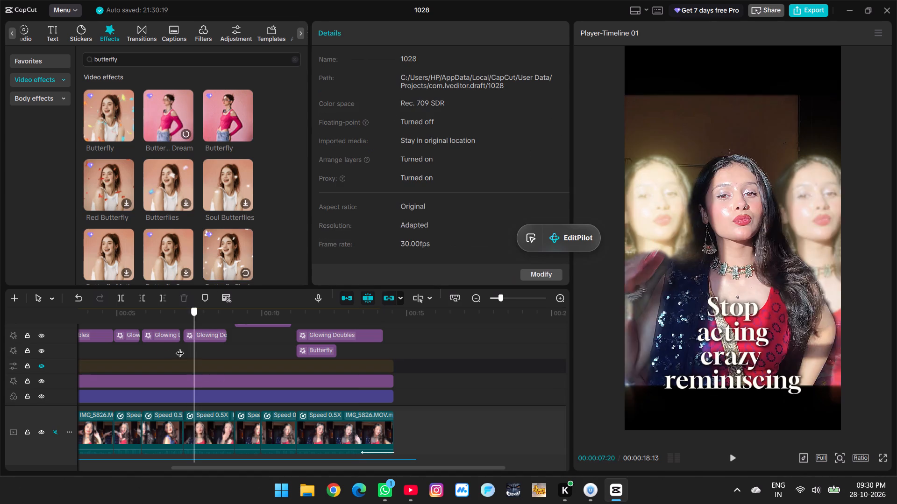
pyautogui.moveTo(180, 347); pyautogui.dragTo(171, 361)
pyautogui.scroll(3, 173, 361)
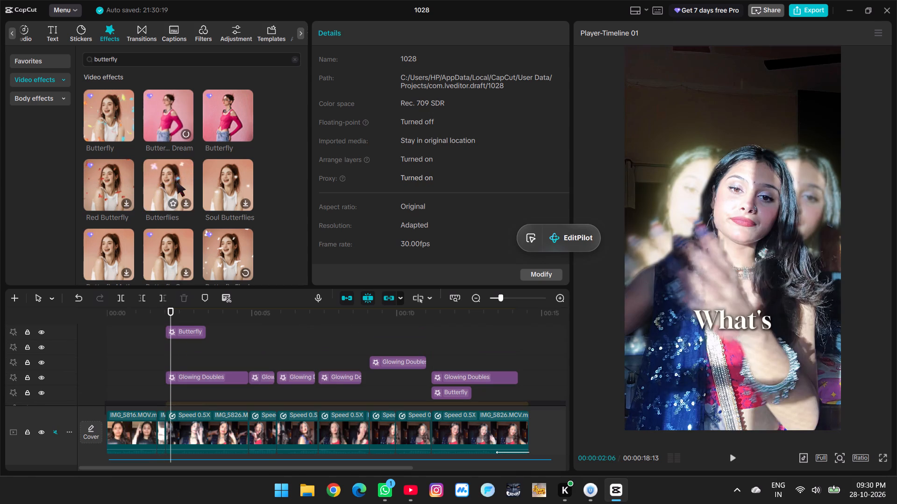
pyautogui.scroll(-2, 177, 184)
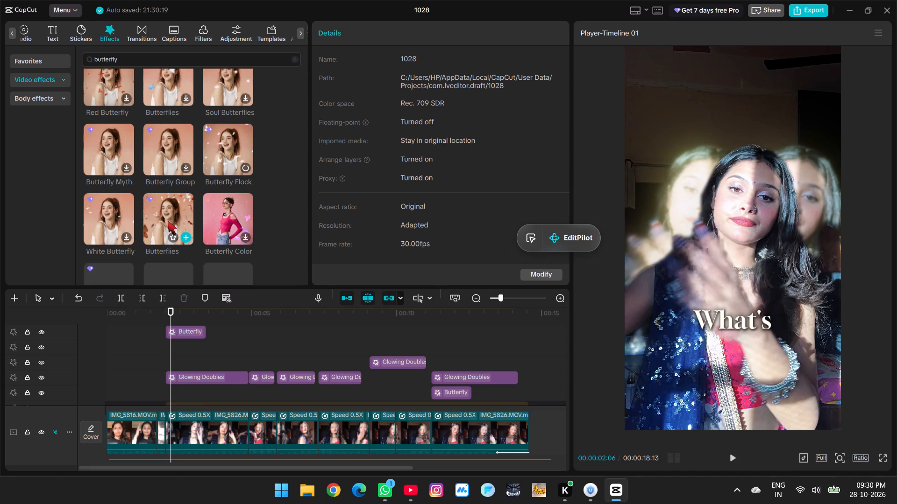
pyautogui.scroll(-10, 227, 221)
pyautogui.scroll(-11, 223, 231)
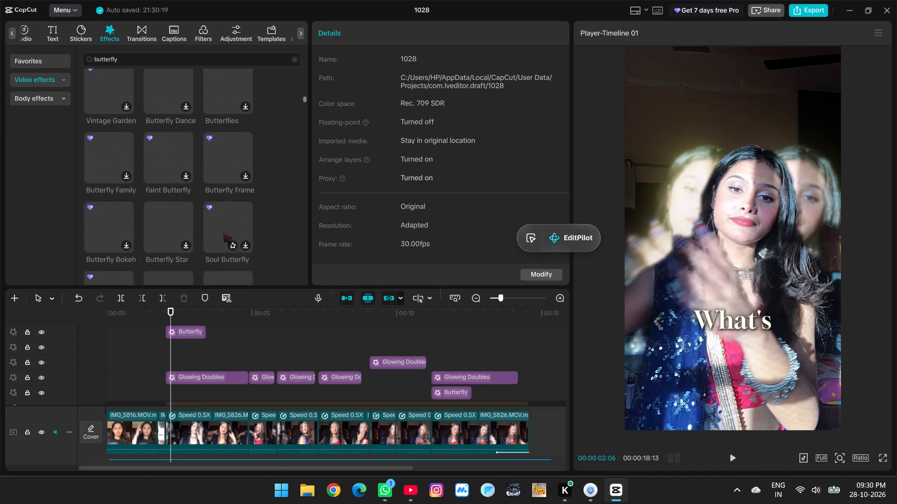
pyautogui.scroll(20, 223, 230)
pyautogui.scroll(9, 223, 230)
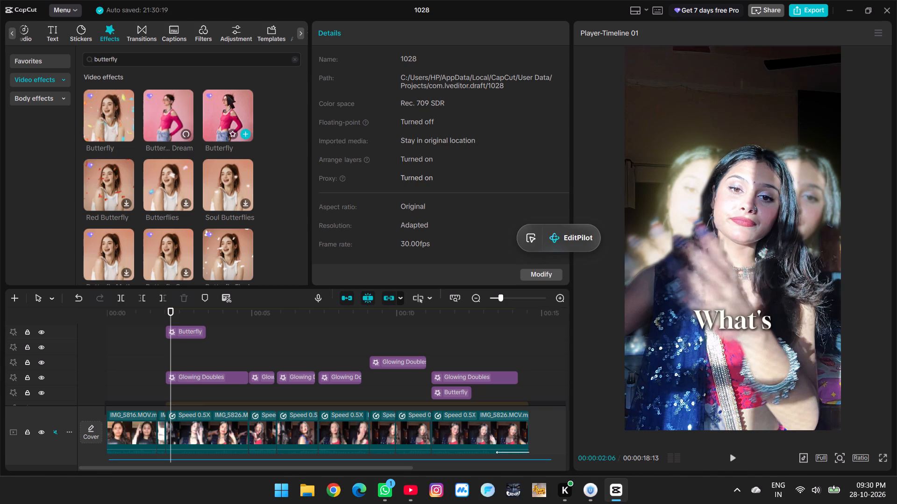
# Preview the pink-background Butterfly effect at 00:00:02:06 and view its preview information.
pyautogui.click(228, 106)
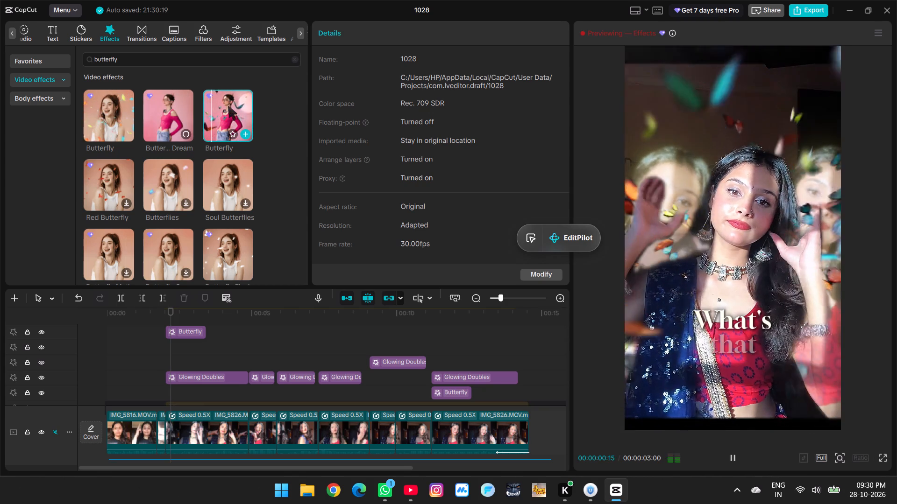
pyautogui.click(669, 35)
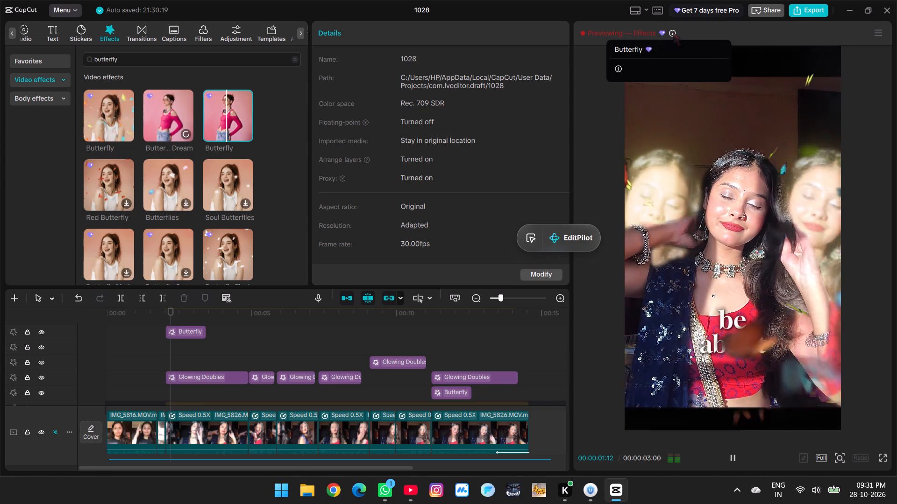
pyautogui.click(673, 32)
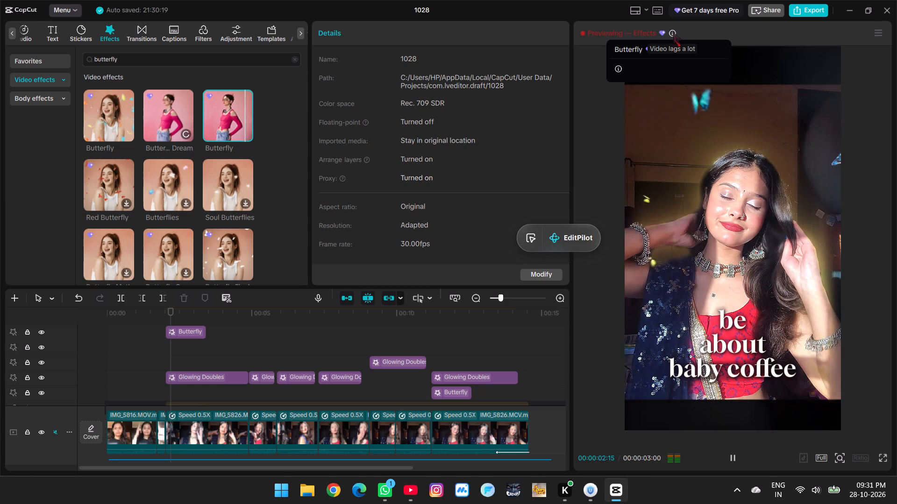
pyautogui.click(673, 32)
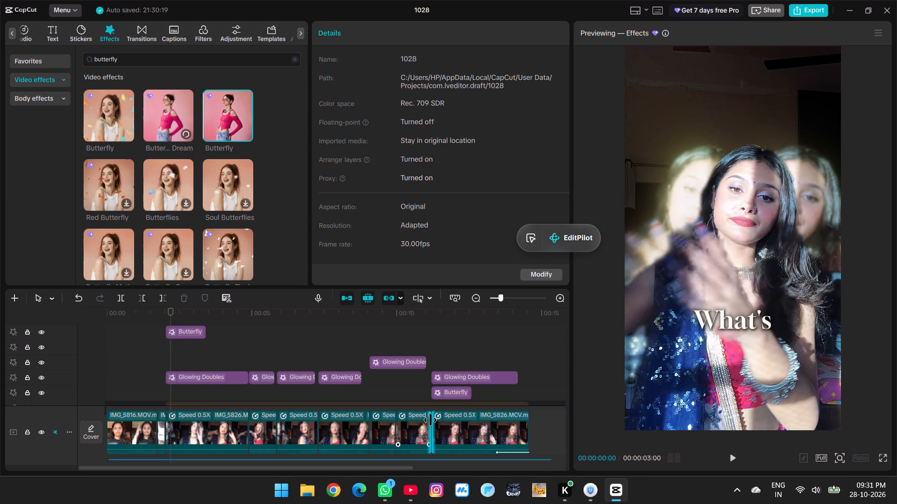
# Move the Music Player effect earlier on its track, near the end of the video clips, so that it ends at 00:00:15:24.
pyautogui.scroll(-8, 430, 420)
pyautogui.click(483, 357)
pyautogui.moveTo(483, 357); pyautogui.dragTo(582, 358)
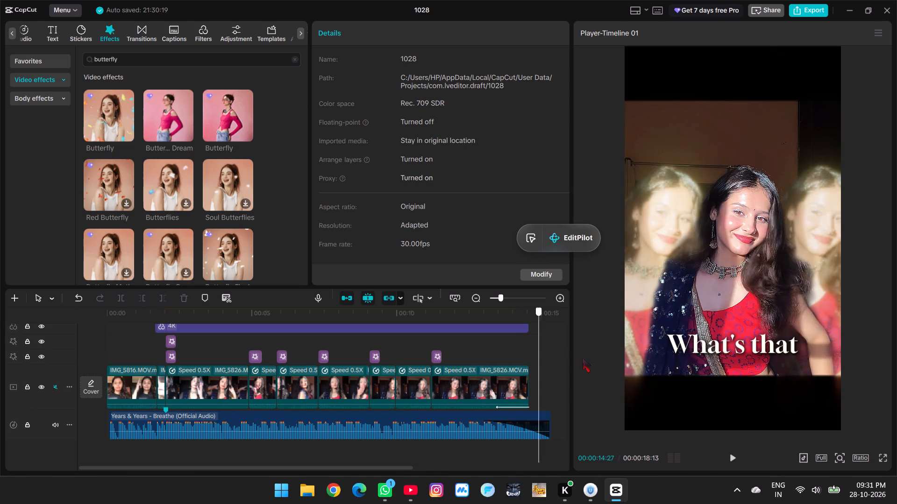
pyautogui.moveTo(582, 358); pyautogui.dragTo(365, 388)
pyautogui.scroll(5, 356, 399)
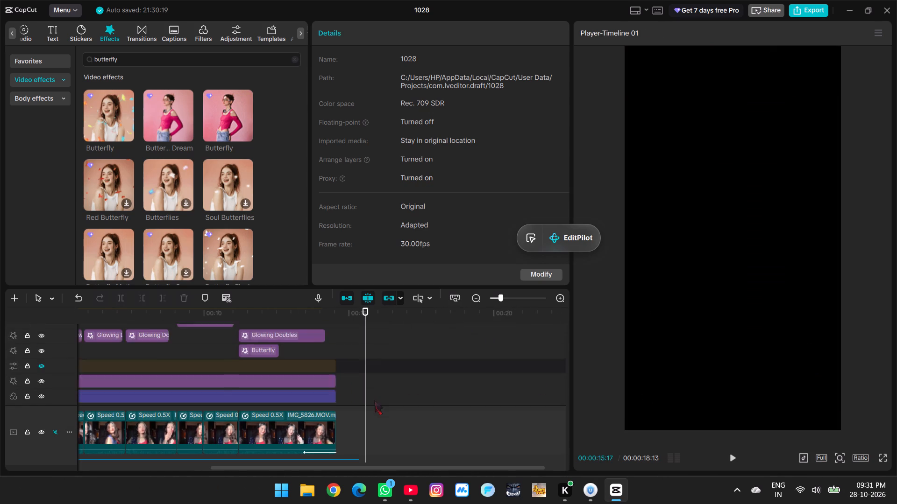
pyautogui.scroll(5, 374, 400)
pyautogui.moveTo(366, 384); pyautogui.dragTo(428, 389)
pyautogui.moveTo(437, 378); pyautogui.dragTo(366, 378)
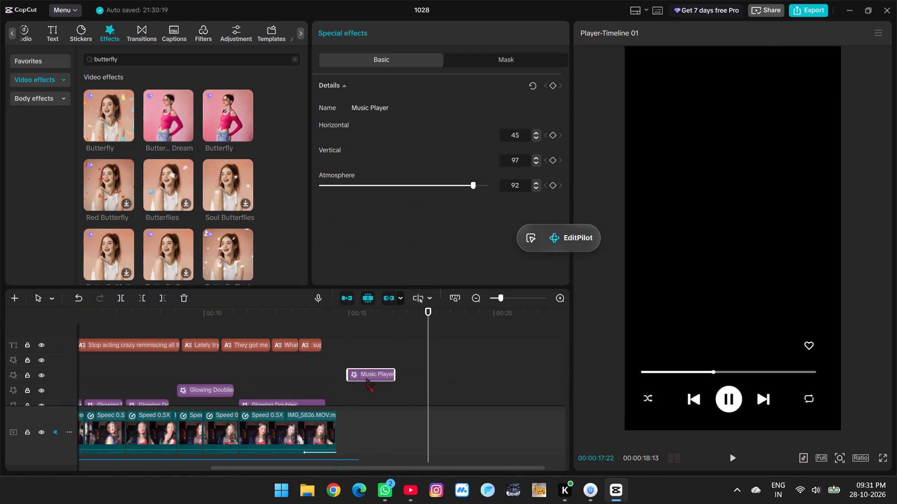
pyautogui.moveTo(366, 378); pyautogui.dragTo(362, 378)
pyautogui.click(349, 385)
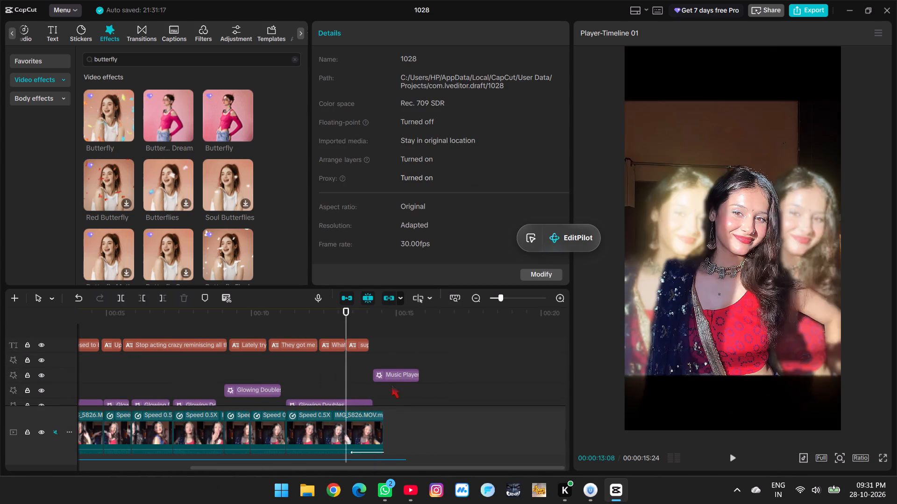
# Set the Music Player effect's Horizontal to 43, Vertical to 98 and Atmosphere to 42.
pyautogui.click(390, 384)
pyautogui.click(399, 373)
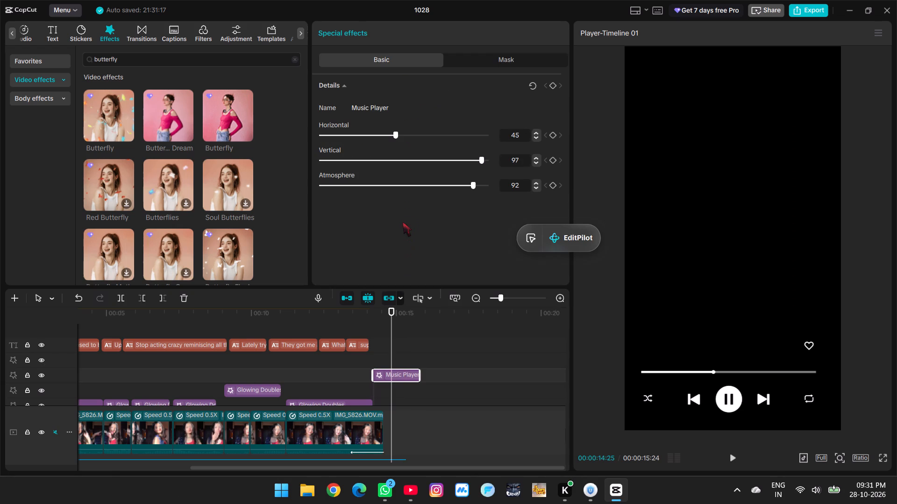
pyautogui.moveTo(395, 132); pyautogui.dragTo(306, 136)
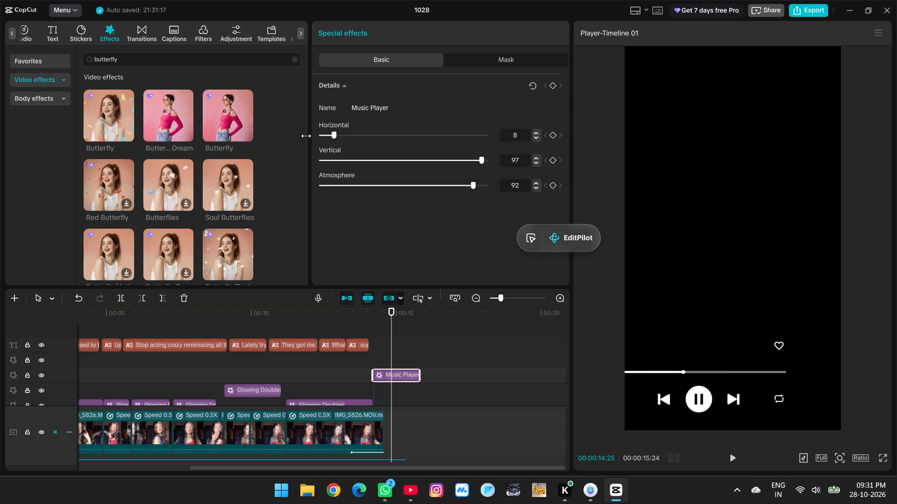
pyautogui.moveTo(306, 136); pyautogui.dragTo(392, 144)
pyautogui.moveTo(480, 160); pyautogui.dragTo(378, 162)
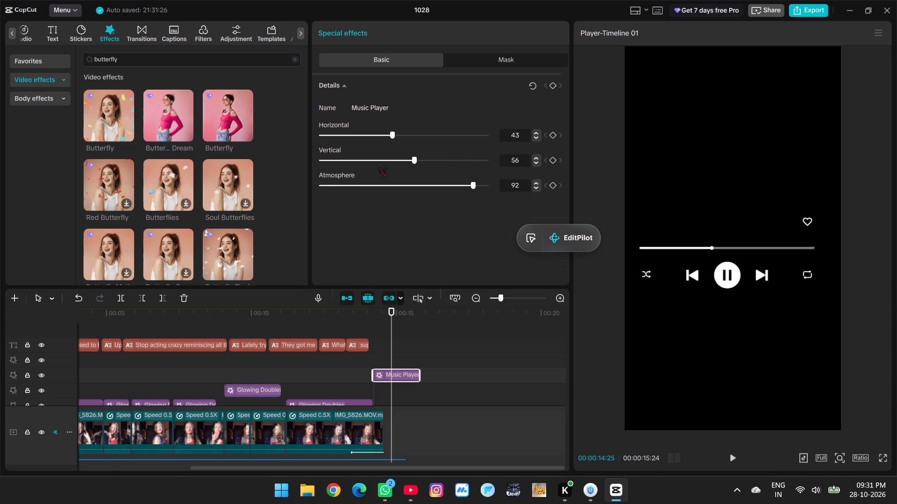
pyautogui.moveTo(378, 162); pyautogui.dragTo(481, 177)
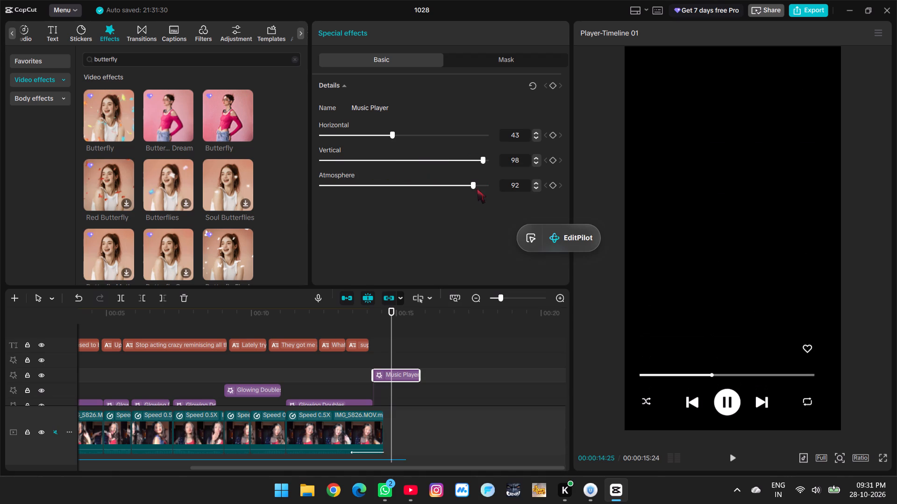
pyautogui.moveTo(472, 189); pyautogui.dragTo(391, 189)
# Browse further through the butterfly video effects, including Butterfly Wings, Orange Nature and Fairy Butterfly.
pyautogui.scroll(-3, 209, 217)
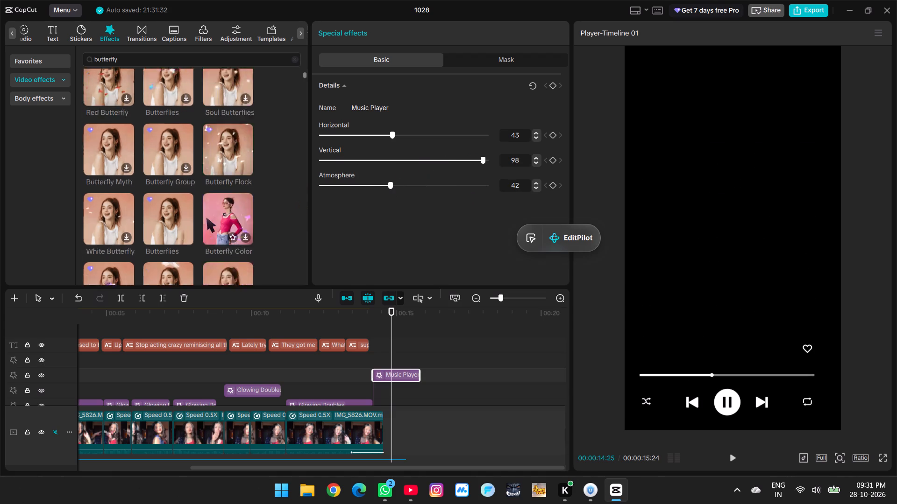
pyautogui.scroll(-5, 206, 218)
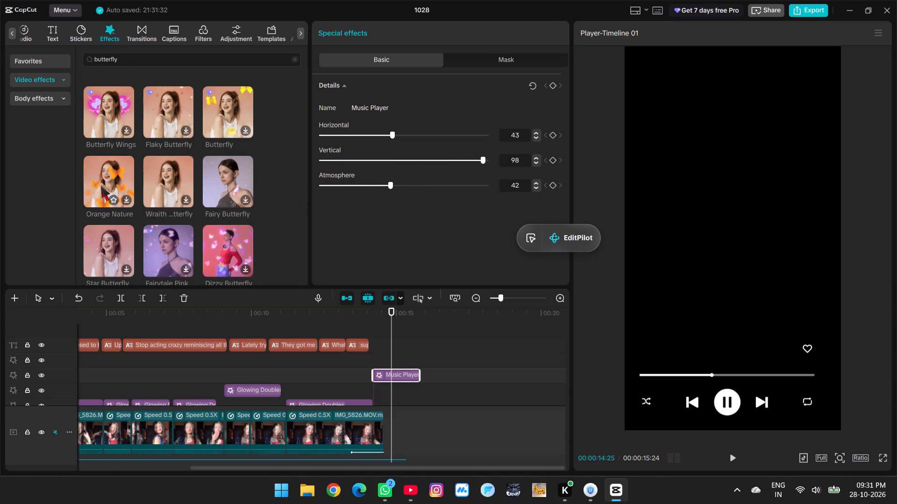
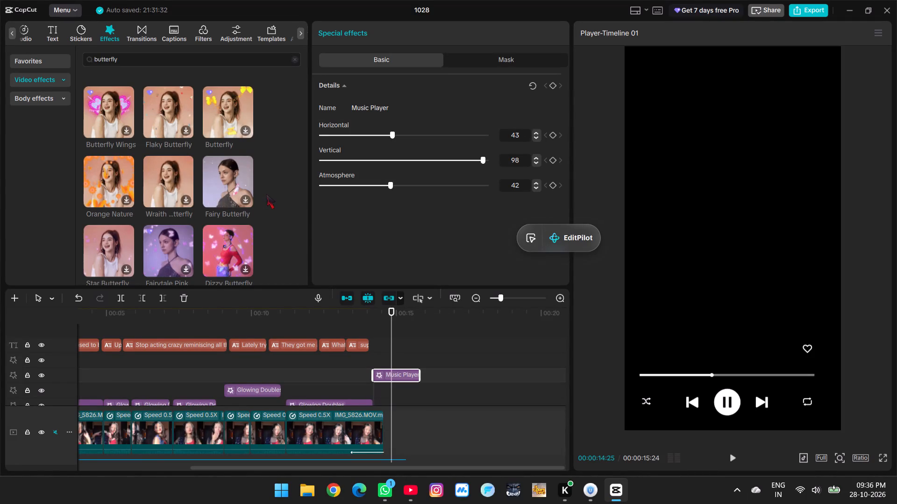
# Deselect the Music Player effect and preview the frame at 00:00:08:10 in the timeline.
pyautogui.click(203, 359)
pyautogui.scroll(-6, 204, 358)
pyautogui.keyDown('ctrl'); pyautogui.scroll(-3, 204, 358); pyautogui.keyUp('ctrl')
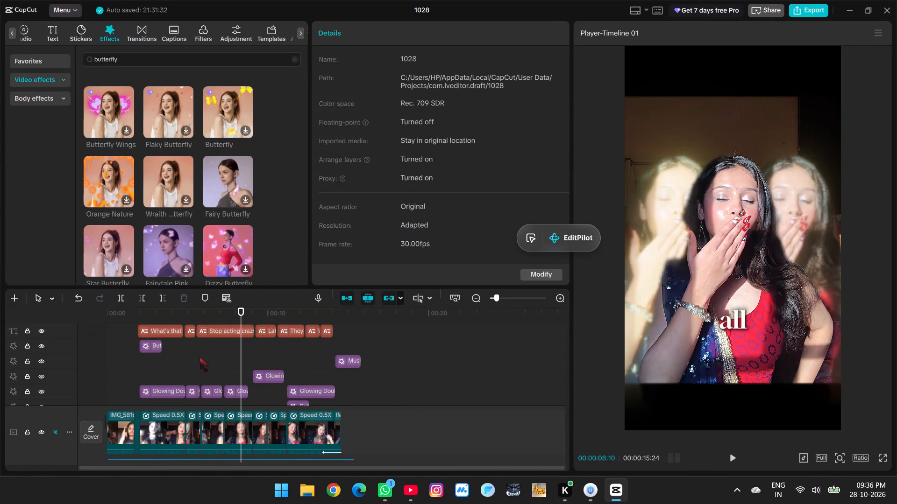
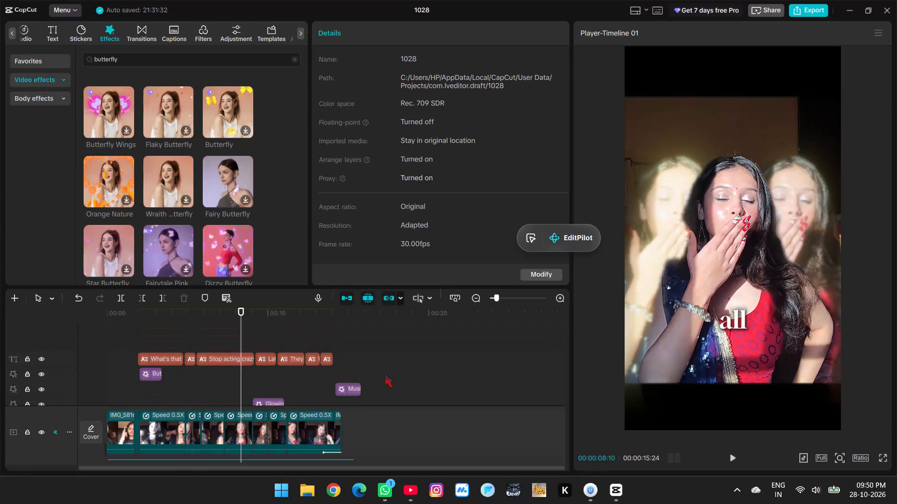
# Scrub through the timeline and preview the frames at 00:00:11:06 and 00:00:10:18.
pyautogui.moveTo(239, 336); pyautogui.dragTo(286, 342)
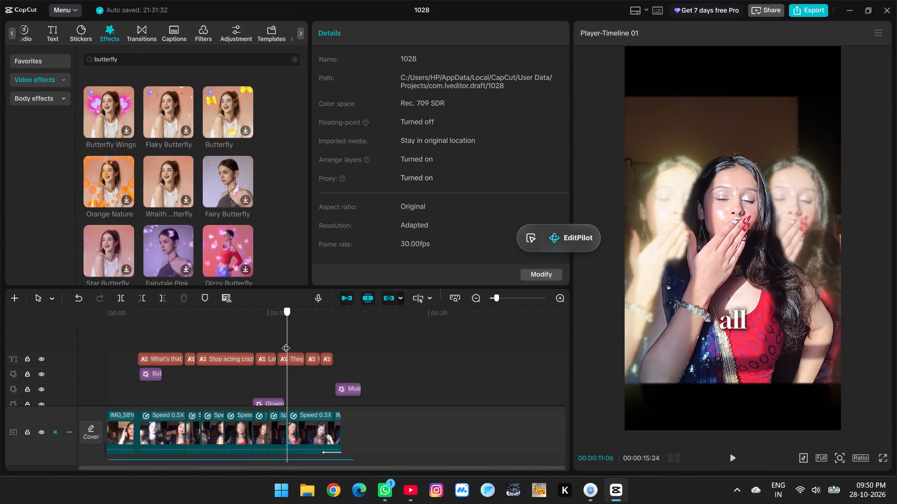
pyautogui.moveTo(286, 342); pyautogui.dragTo(276, 342)
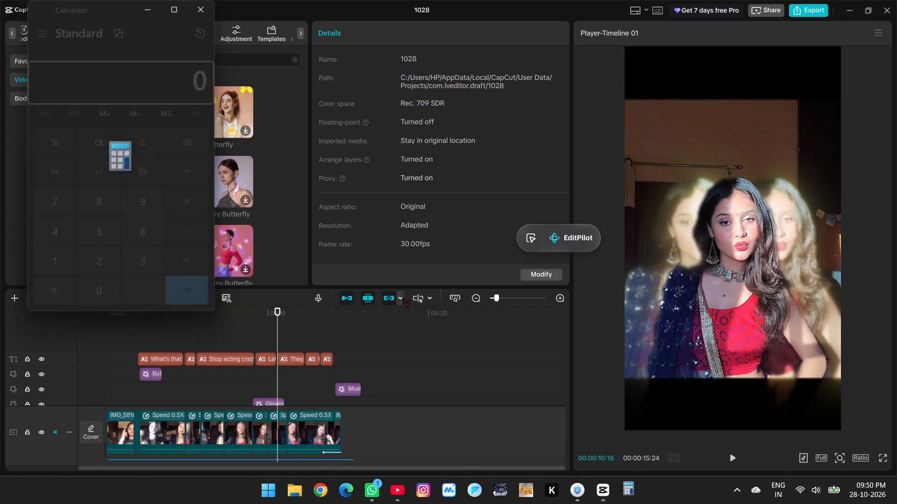
# In Calculator, divide 100 by 60, then close it and return to CapCut.
pyautogui.click(133, 237)
pyautogui.click(106, 287)
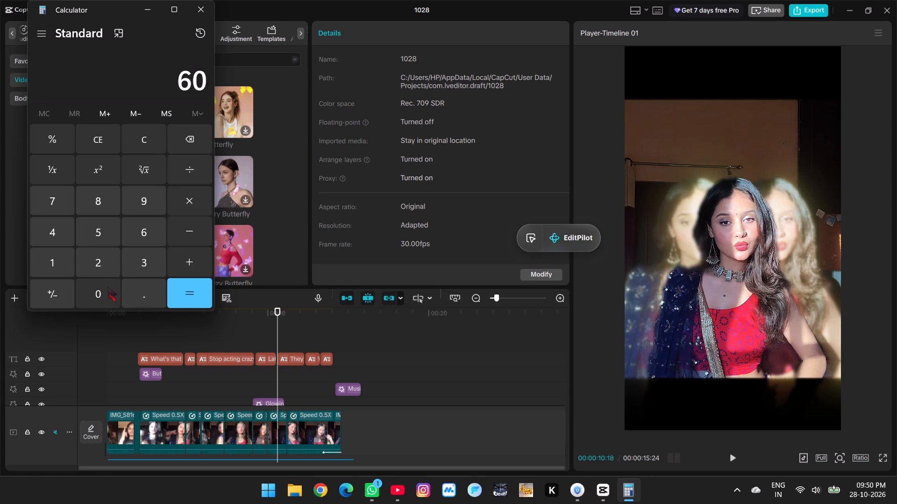
pyautogui.doubleClick(198, 143)
pyautogui.click(66, 264)
pyautogui.doubleClick(103, 301)
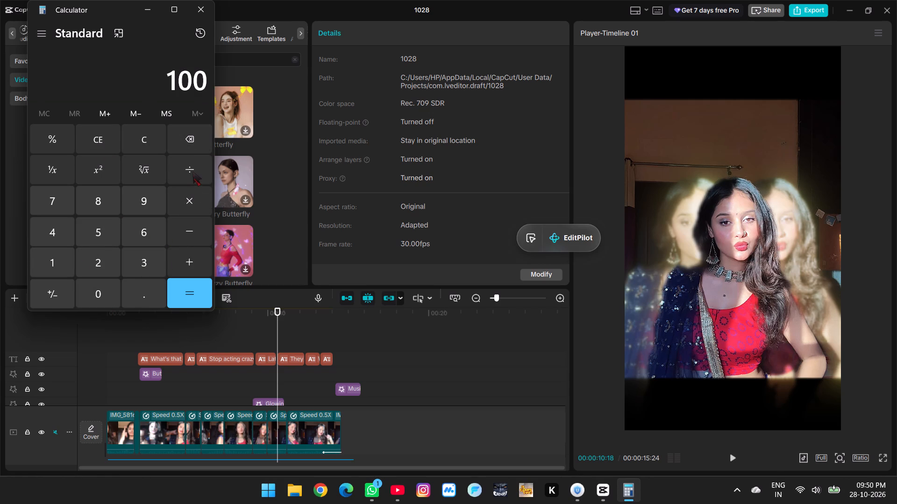
pyautogui.click(192, 171)
pyautogui.click(132, 232)
pyautogui.click(106, 294)
pyautogui.click(170, 287)
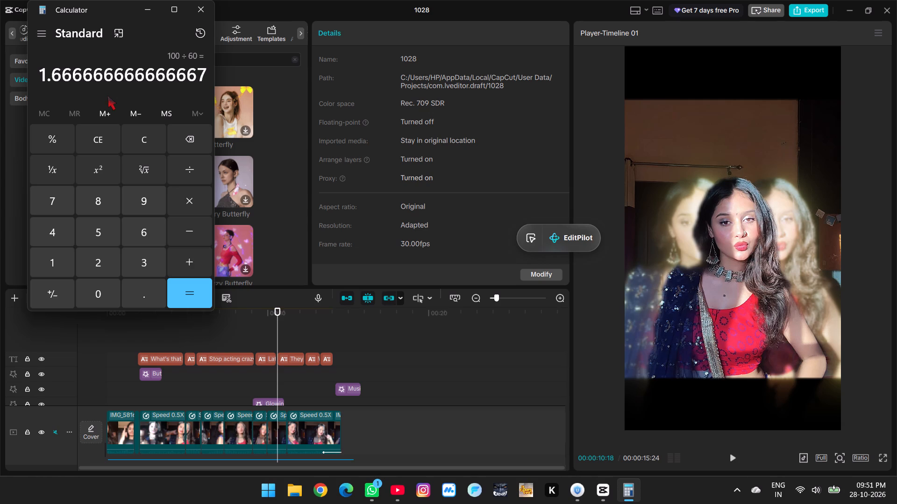
pyautogui.click(199, 13)
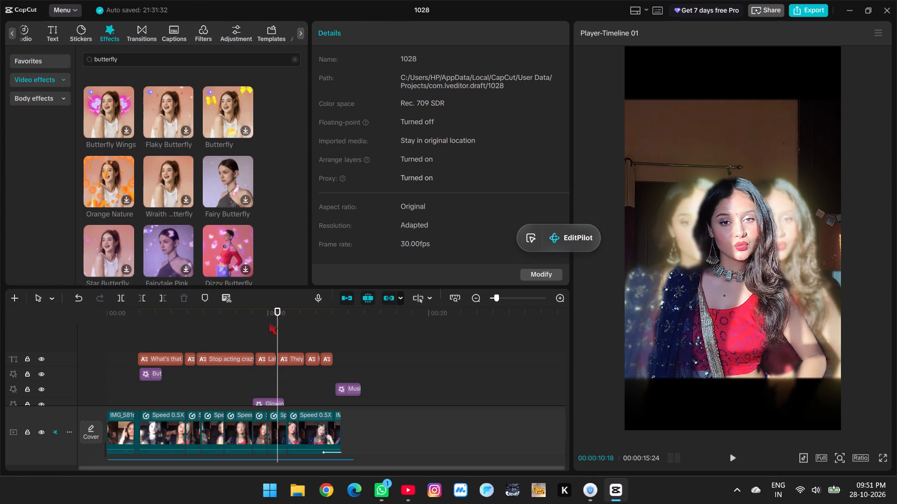
# Preview the frame at 00:00:08:03 in the timeline.
pyautogui.click(267, 370)
pyautogui.moveTo(267, 370); pyautogui.dragTo(237, 360)
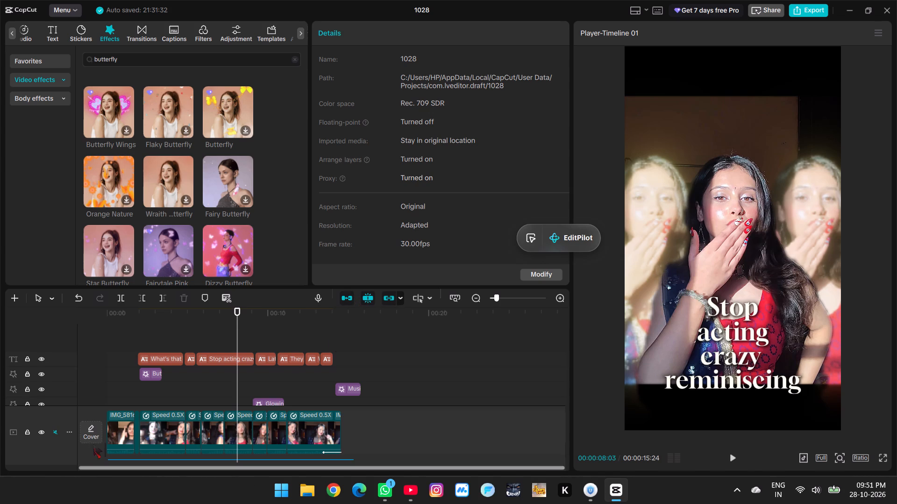
# Shift the caption "What's that supposed to be about baby coffee" slightly later to nearly meet Butterfly's start at 00:00:02:01, keeping it on the shared caption track.
pyautogui.click(142, 392)
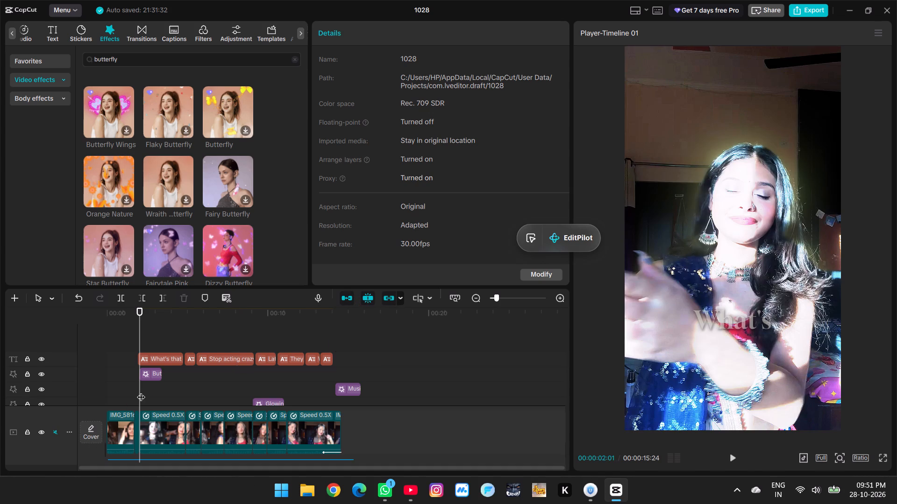
pyautogui.scroll(15, 141, 391)
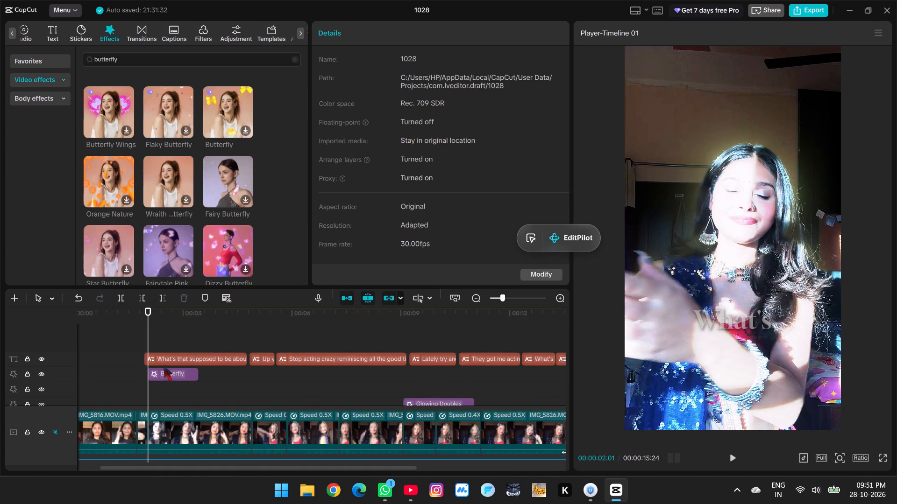
pyautogui.click(165, 362)
pyautogui.moveTo(172, 358); pyautogui.dragTo(177, 358)
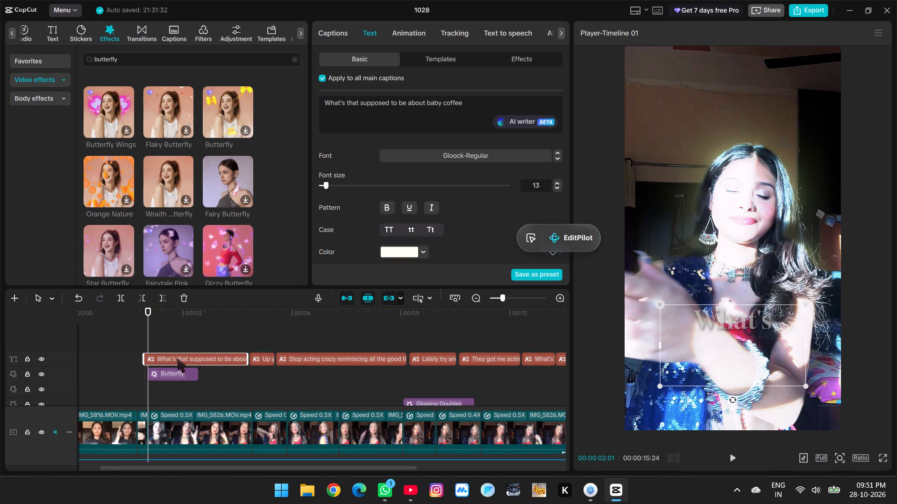
pyautogui.moveTo(177, 358); pyautogui.dragTo(178, 358)
pyautogui.click(134, 375)
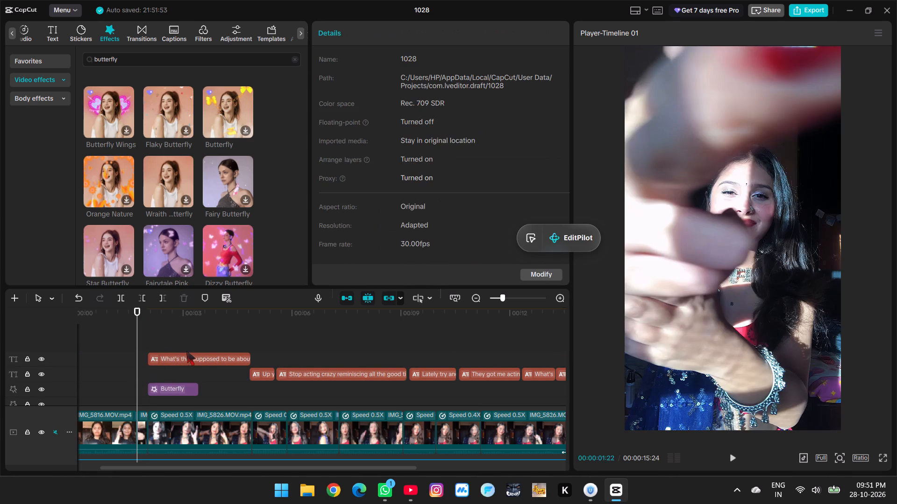
pyautogui.moveTo(188, 358); pyautogui.dragTo(189, 370)
pyautogui.moveTo(198, 357); pyautogui.dragTo(197, 363)
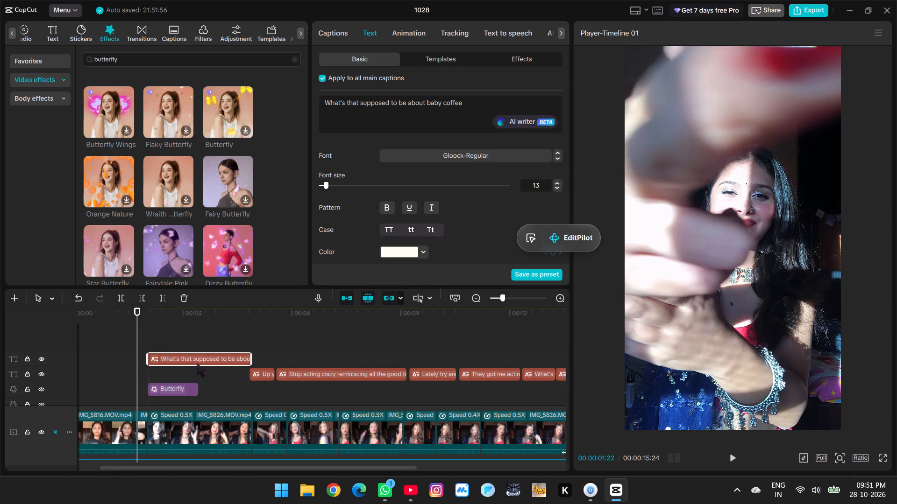
pyautogui.moveTo(197, 363); pyautogui.dragTo(197, 374)
pyautogui.click(197, 374)
pyautogui.moveTo(209, 357); pyautogui.dragTo(206, 361)
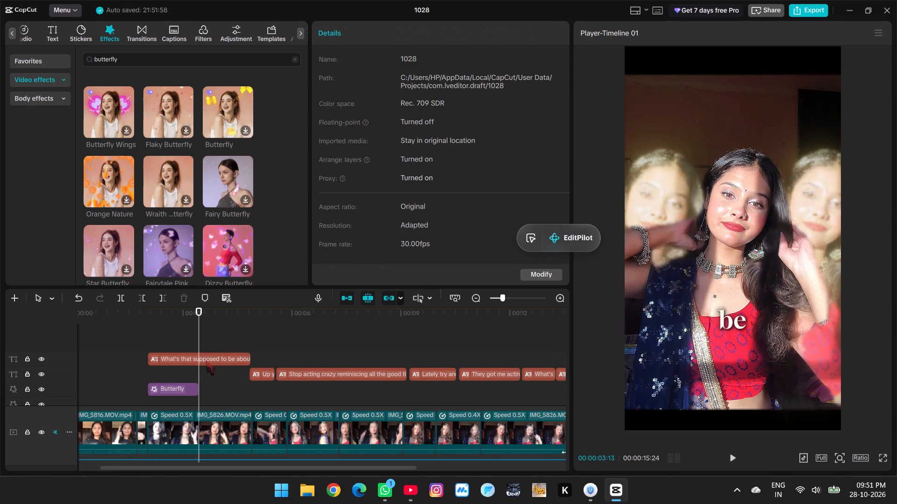
pyautogui.moveTo(206, 361); pyautogui.dragTo(205, 367)
pyautogui.moveTo(216, 362); pyautogui.dragTo(211, 380)
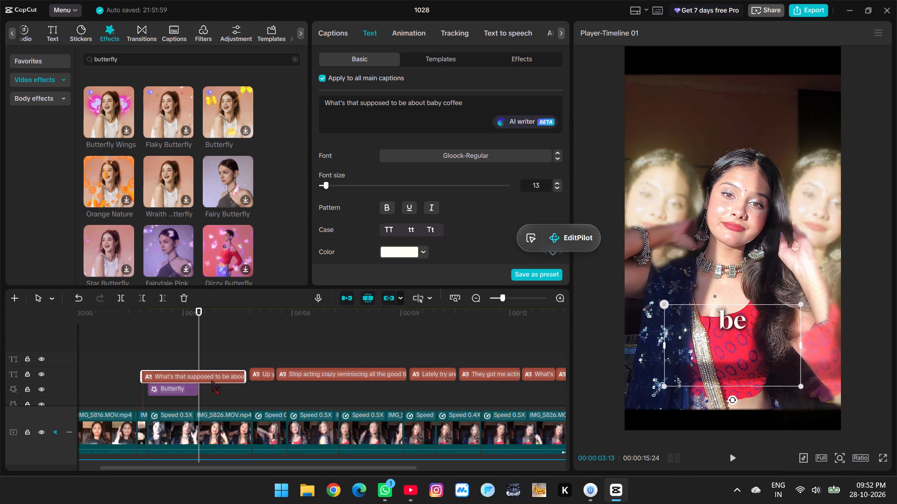
pyautogui.moveTo(211, 380); pyautogui.dragTo(218, 378)
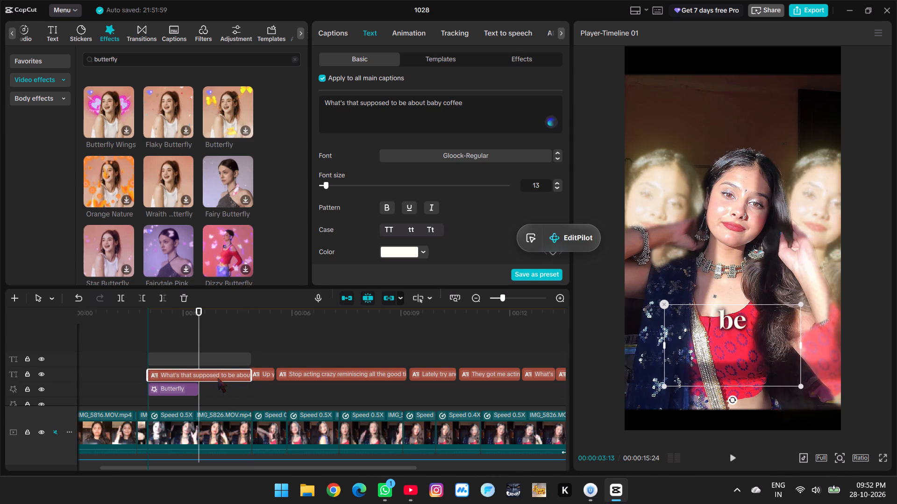
pyautogui.moveTo(218, 378); pyautogui.dragTo(214, 378)
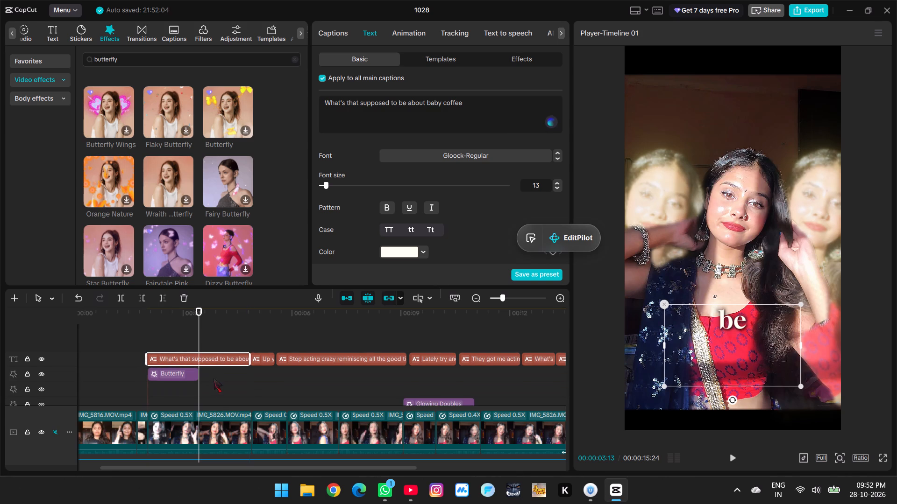
# Check the first caption's start against the Butterfly effect at 00:00:02:01, and play the edit from just before it to 00:00:05:17.
pyautogui.click(149, 385)
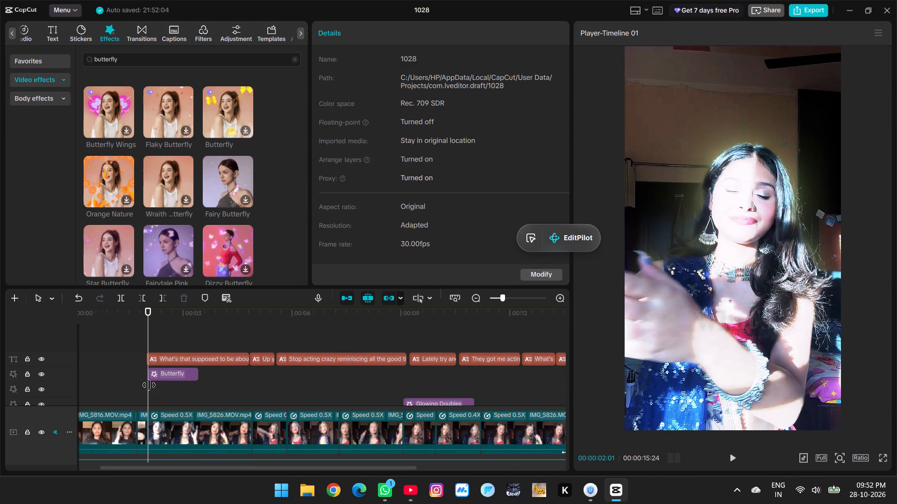
pyautogui.keyDown('ctrl'); pyautogui.scroll(20, 149, 385); pyautogui.keyUp('ctrl')
pyautogui.keyDown('ctrl'); pyautogui.scroll(4, 149, 385); pyautogui.keyUp('ctrl')
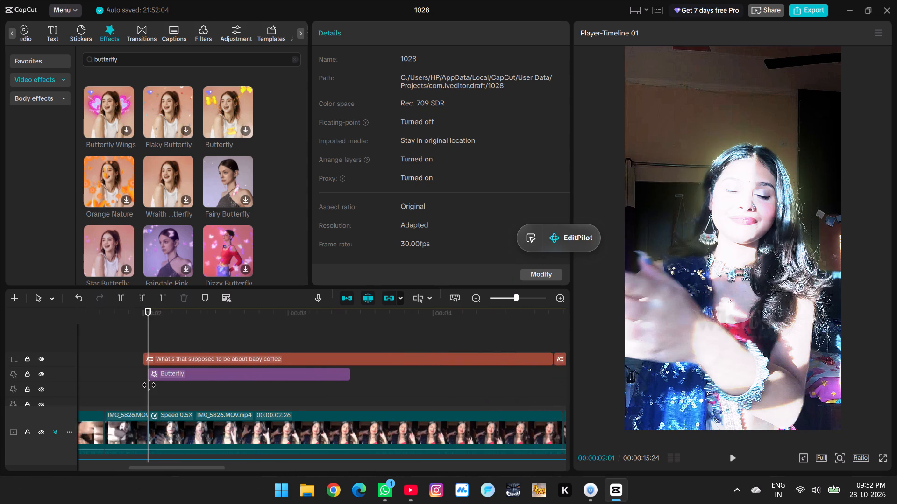
pyautogui.keyDown('ctrl'); pyautogui.scroll(20, 149, 385); pyautogui.keyUp('ctrl')
pyautogui.keyDown('ctrl'); pyautogui.scroll(-5, 149, 385); pyautogui.keyUp('ctrl')
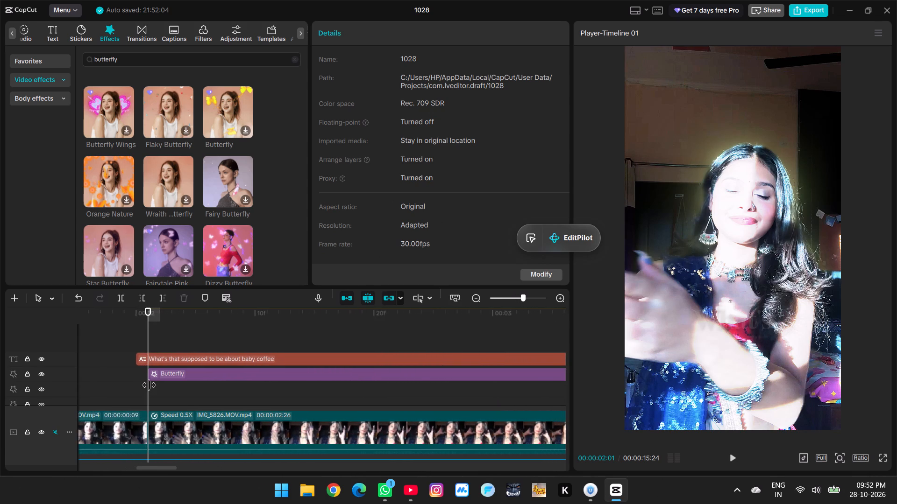
pyautogui.keyDown('ctrl'); pyautogui.scroll(-20, 149, 385); pyautogui.keyUp('ctrl')
pyautogui.keyDown('ctrl'); pyautogui.scroll(-2, 149, 385); pyautogui.keyUp('ctrl')
pyautogui.click(123, 383)
pyautogui.press('space')
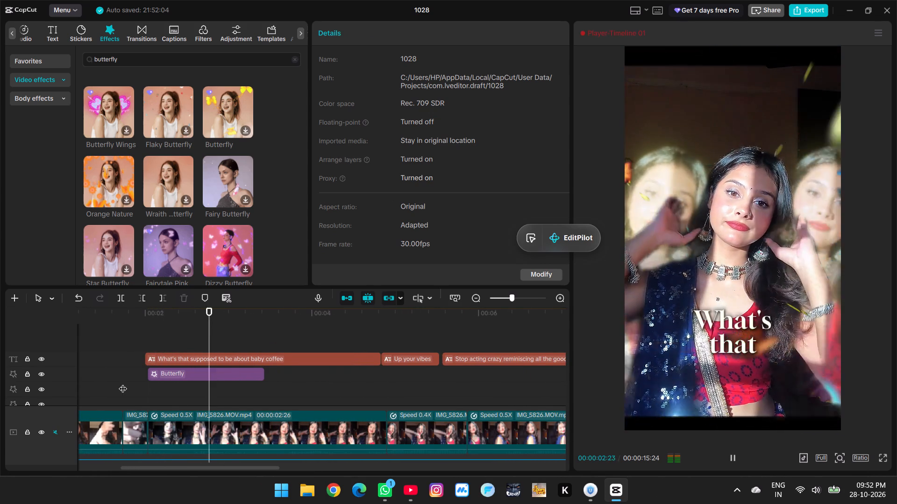
pyautogui.scroll(-8, 123, 383)
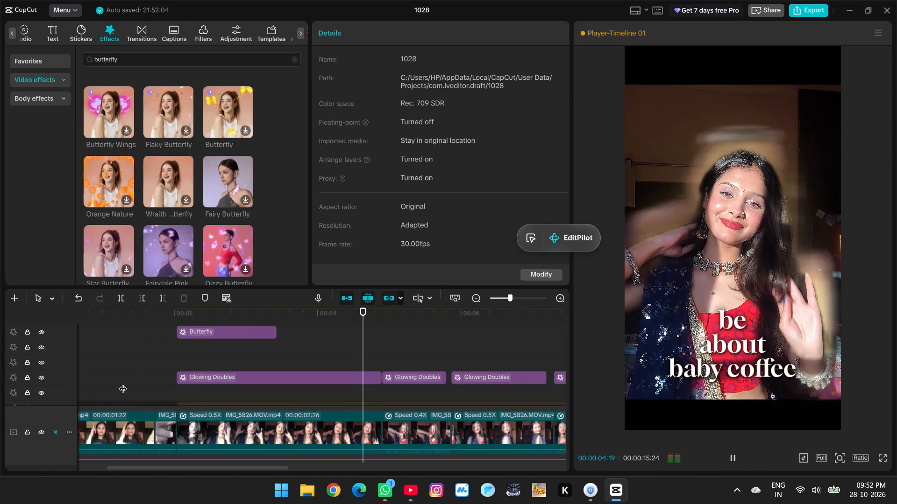
pyautogui.scroll(-4, 123, 383)
pyautogui.keyDown('ctrl'); pyautogui.scroll(1, 123, 383); pyautogui.keyUp('ctrl')
pyautogui.keyDown('ctrl'); pyautogui.scroll(-2, 123, 383); pyautogui.keyUp('ctrl')
pyautogui.press('space')
# Launch the K app.
pyautogui.click(571, 491)
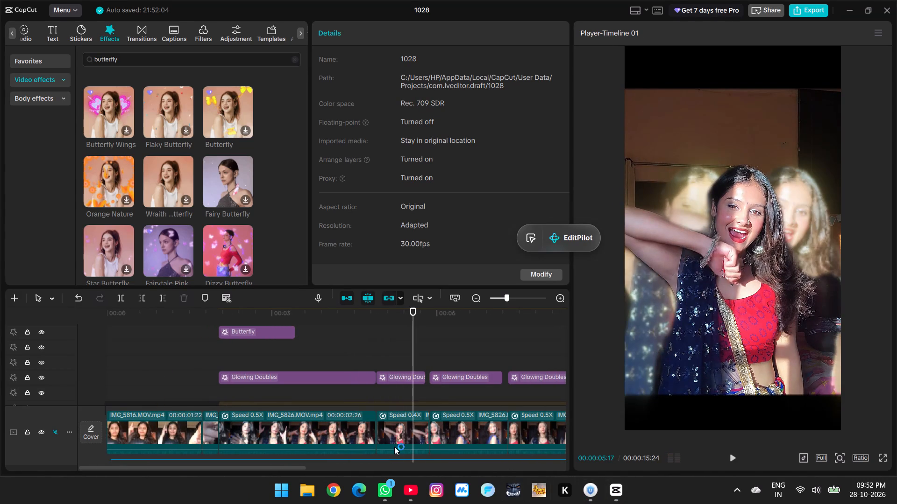
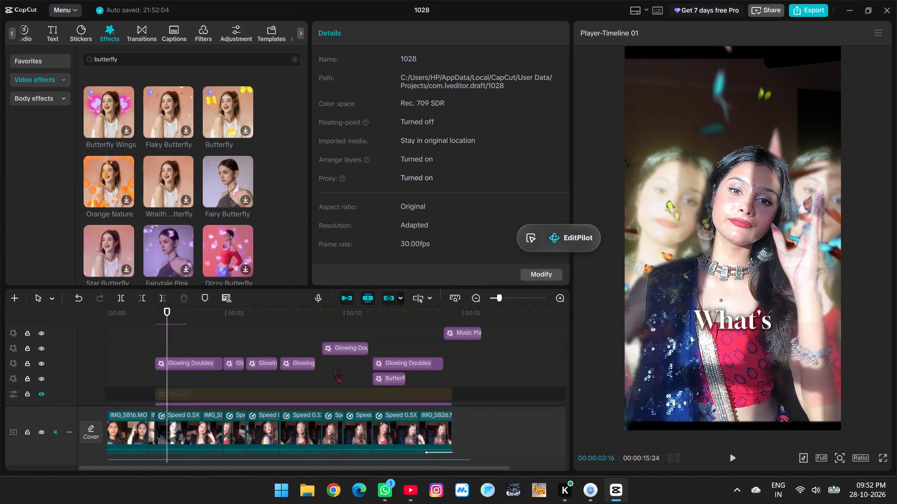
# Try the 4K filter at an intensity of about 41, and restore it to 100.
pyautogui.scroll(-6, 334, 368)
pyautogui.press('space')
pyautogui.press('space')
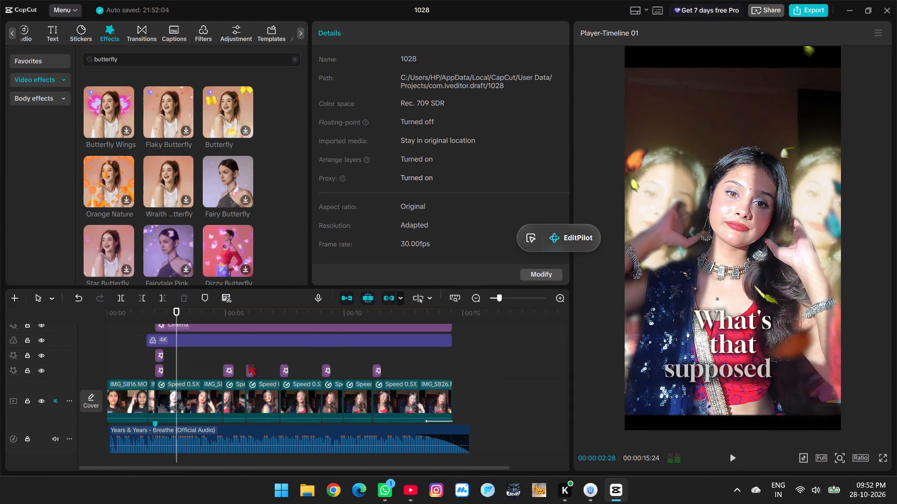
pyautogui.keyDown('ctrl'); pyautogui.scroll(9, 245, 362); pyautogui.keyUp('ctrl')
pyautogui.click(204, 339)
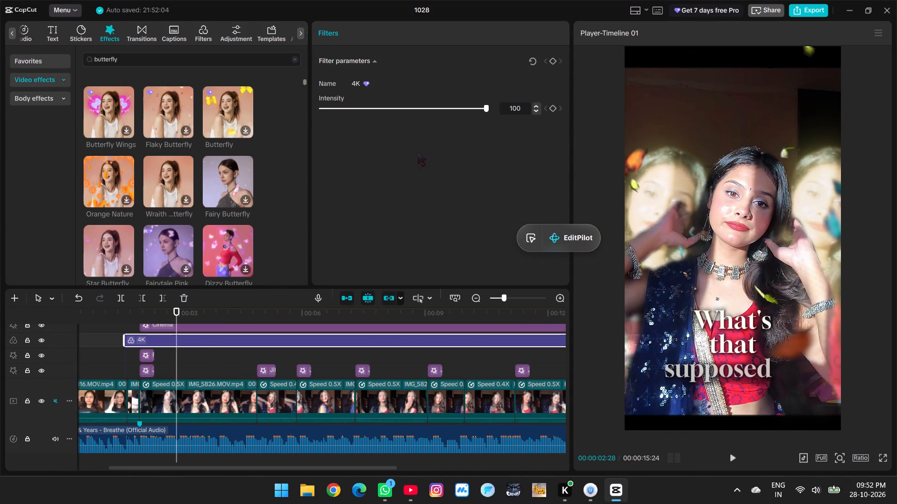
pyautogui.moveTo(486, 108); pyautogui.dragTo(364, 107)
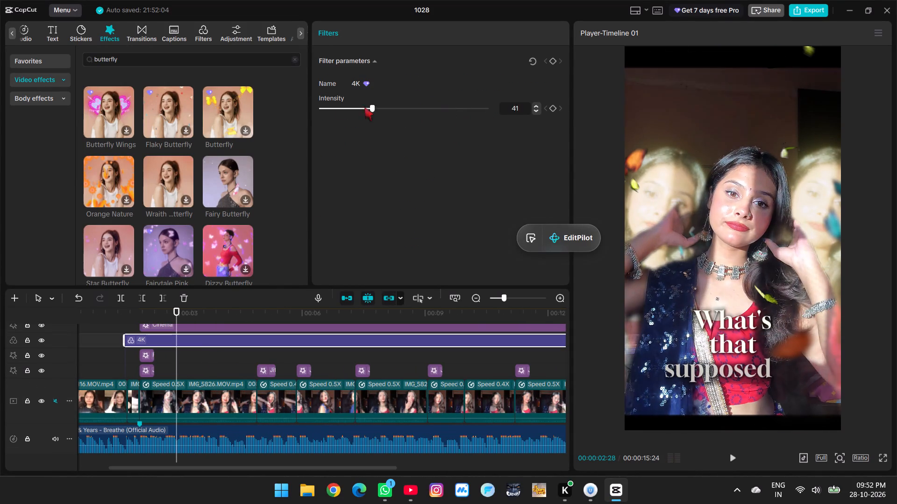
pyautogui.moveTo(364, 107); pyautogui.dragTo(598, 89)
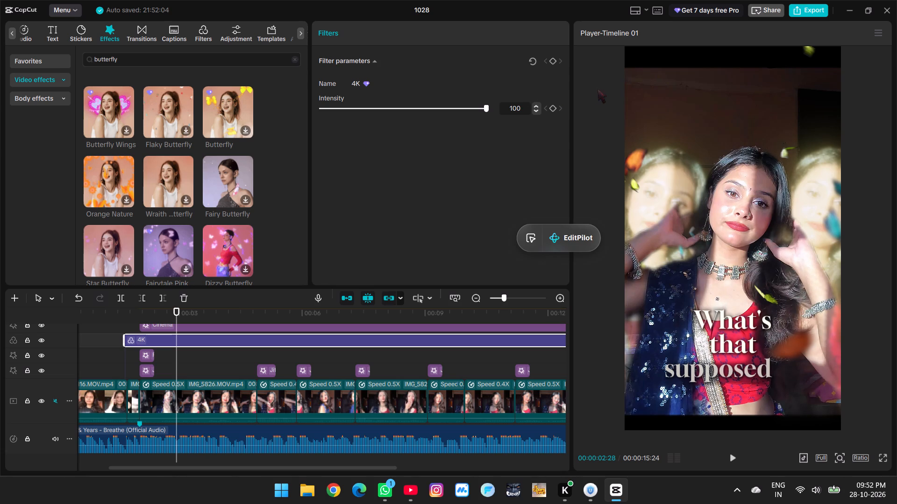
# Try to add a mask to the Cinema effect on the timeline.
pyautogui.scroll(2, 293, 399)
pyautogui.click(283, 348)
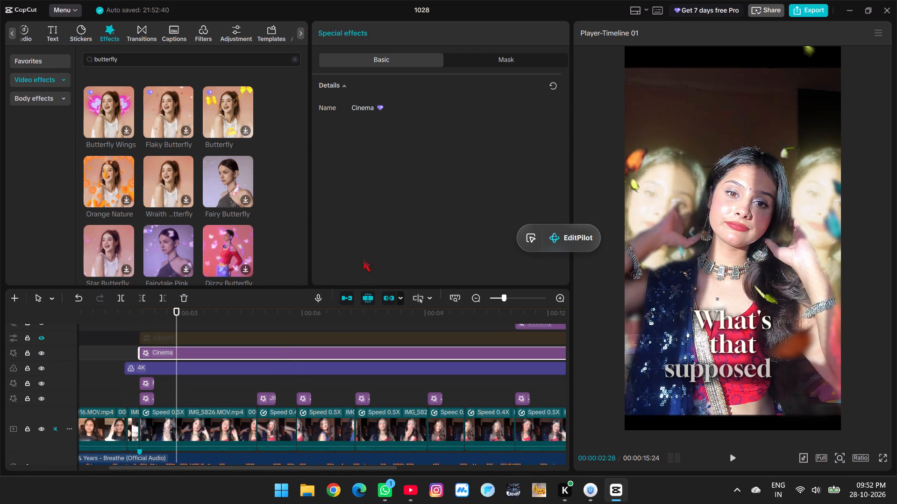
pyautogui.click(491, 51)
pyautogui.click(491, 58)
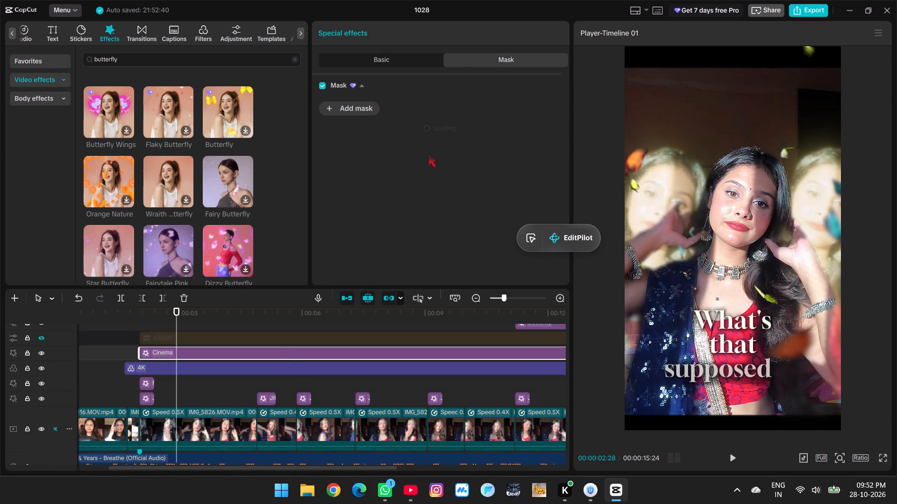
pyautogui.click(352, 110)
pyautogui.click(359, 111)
# Clear the butterfly search, preview the trending Motion Blur video effect and add it to the timeline at 00:00:02:28.
pyautogui.scroll(-2, 76, 240)
pyautogui.scroll(-2, 131, 224)
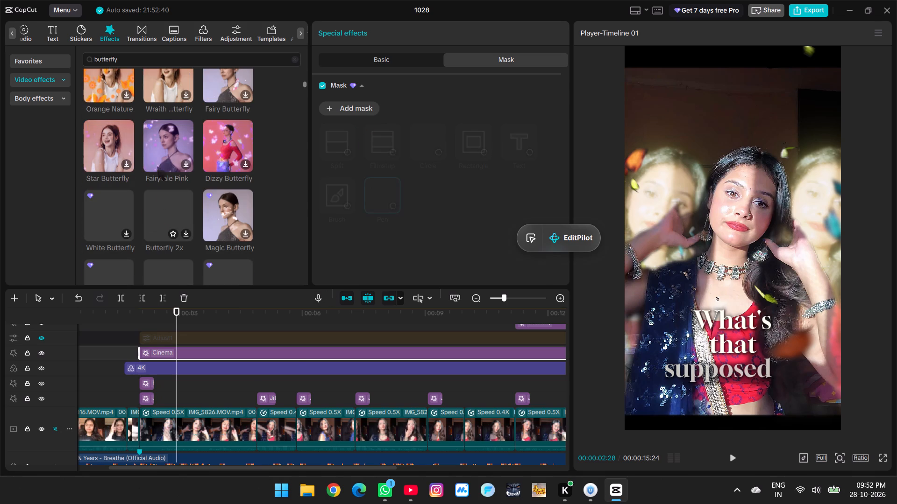
pyautogui.click(295, 59)
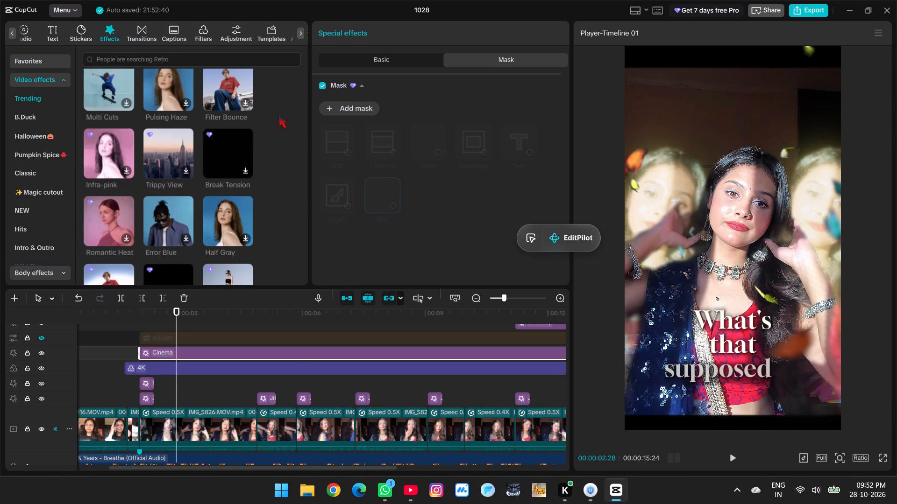
pyautogui.scroll(-6, 211, 187)
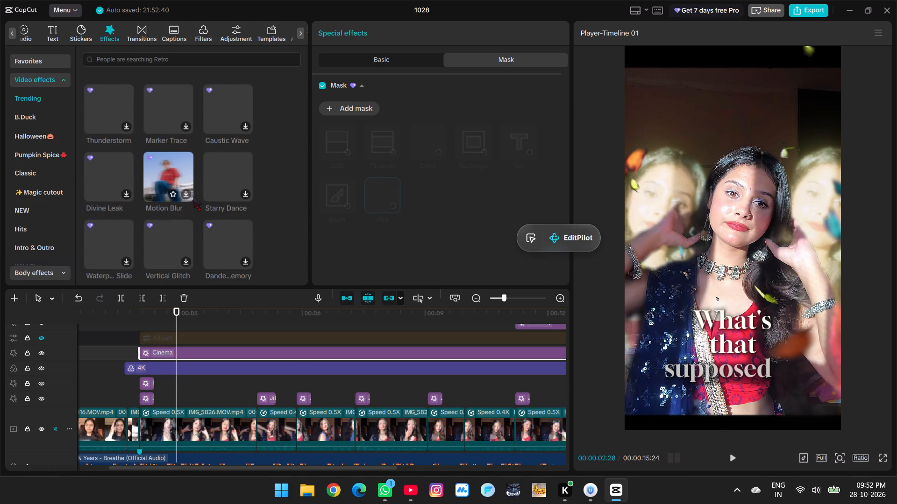
pyautogui.scroll(-1, 193, 196)
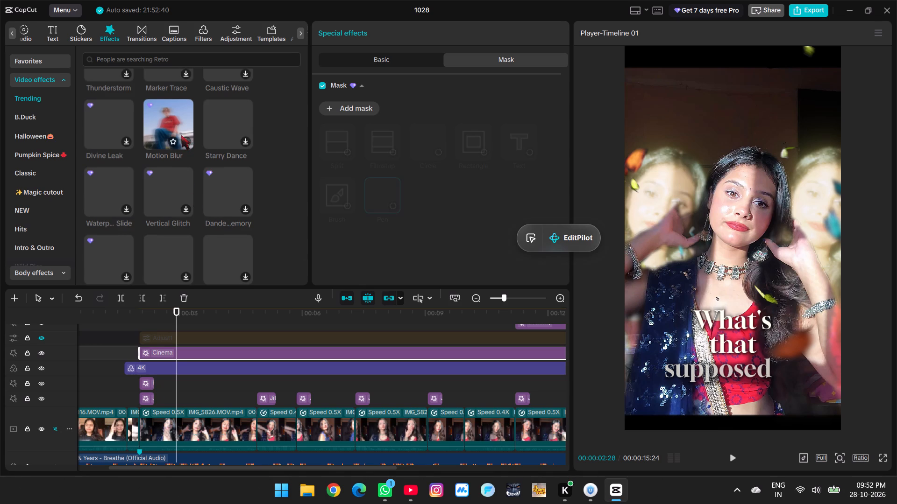
pyautogui.scroll(-3, 218, 138)
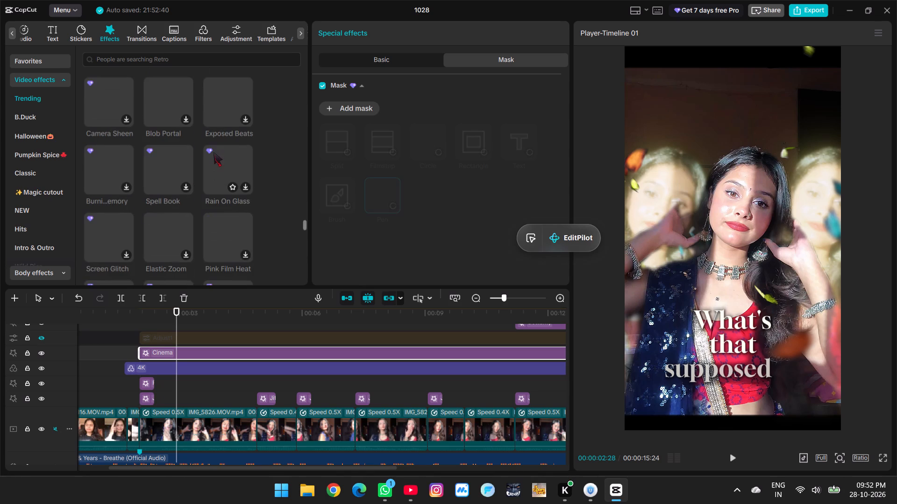
pyautogui.scroll(-3, 213, 154)
pyautogui.scroll(5, 213, 154)
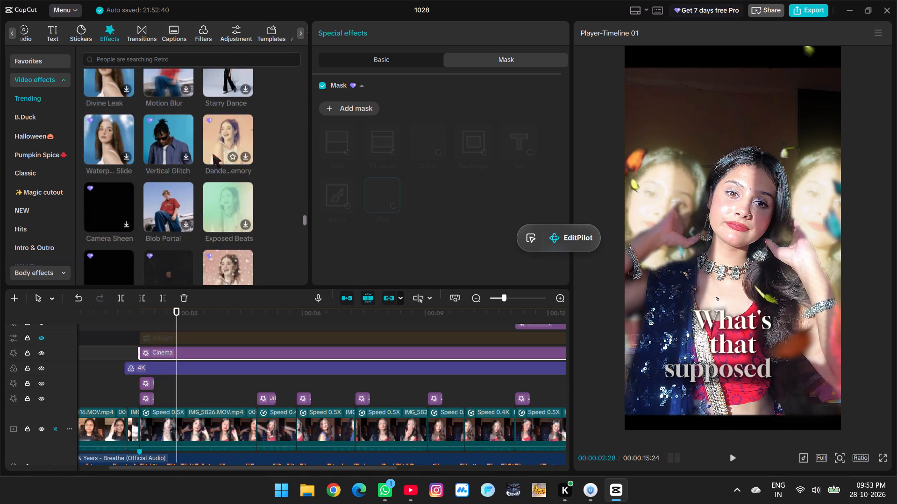
pyautogui.scroll(1, 204, 152)
pyautogui.click(177, 117)
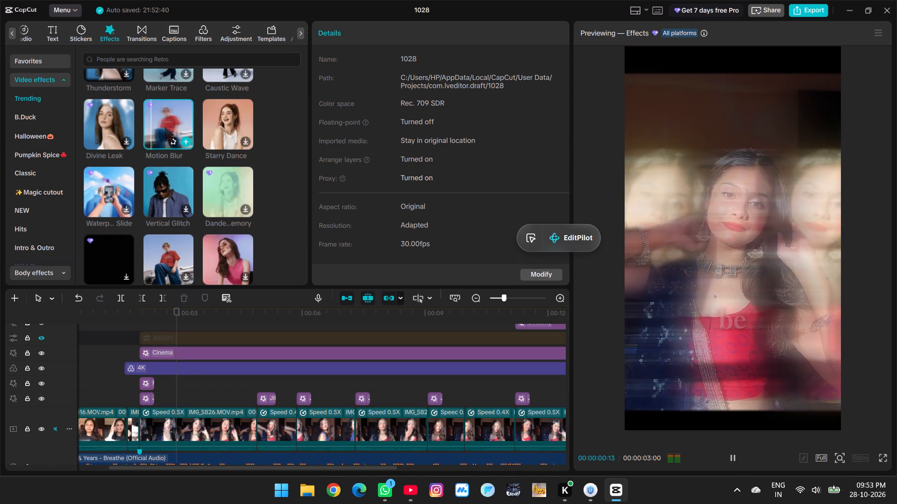
pyautogui.press('space')
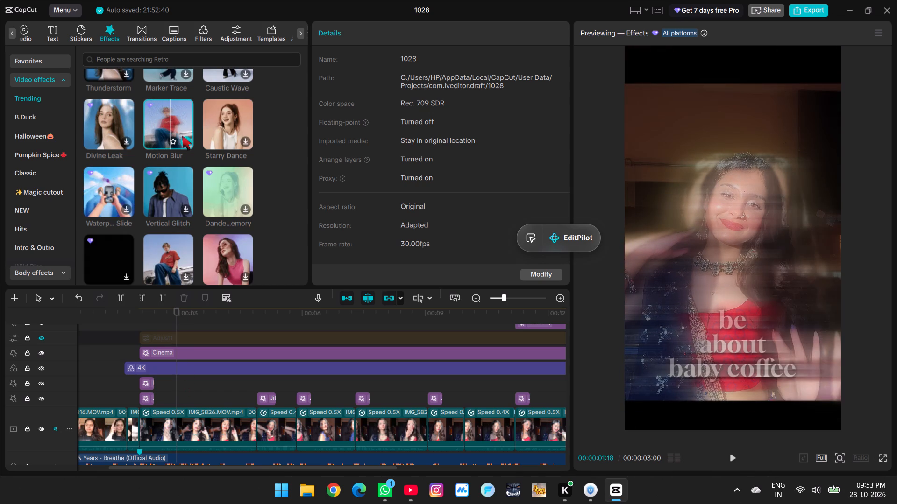
pyautogui.click(183, 139)
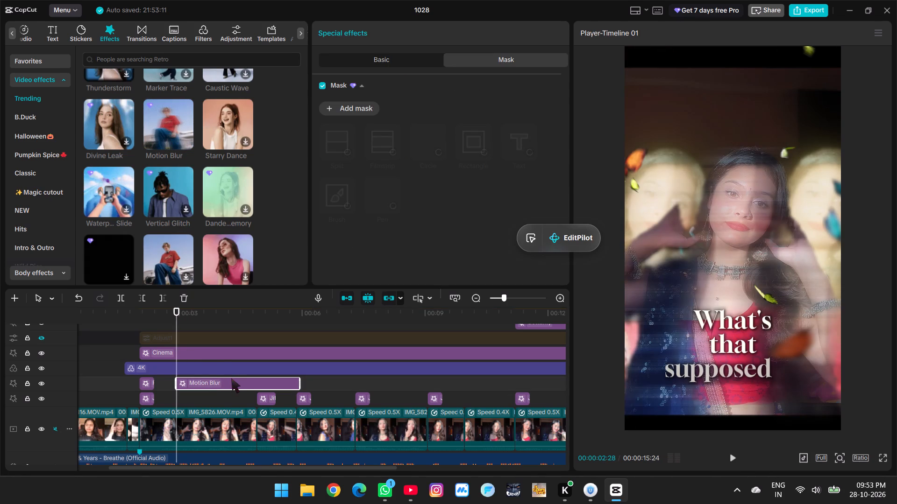
# Move the Motion Blur clip to start with the first caption, on a track directly below the Butterfly effect, and preview it.
pyautogui.click(231, 378)
pyautogui.moveTo(231, 384); pyautogui.dragTo(227, 343)
pyautogui.scroll(4, 227, 351)
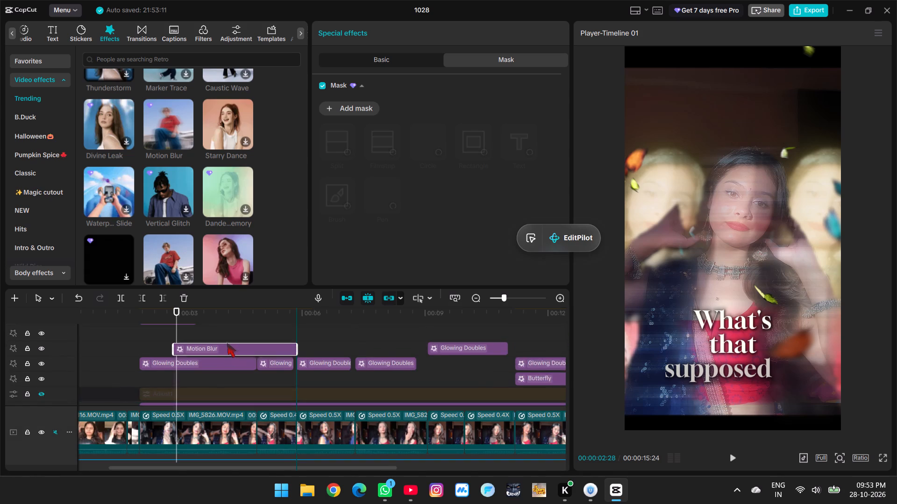
pyautogui.moveTo(227, 343); pyautogui.dragTo(198, 343)
pyautogui.scroll(6, 227, 340)
pyautogui.click(173, 340)
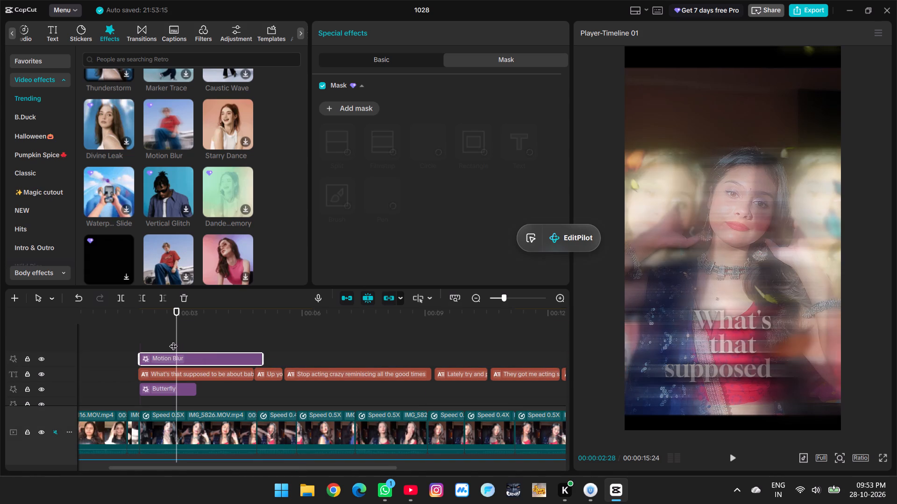
pyautogui.press('space')
pyautogui.press('space')
pyautogui.moveTo(184, 357); pyautogui.dragTo(185, 402)
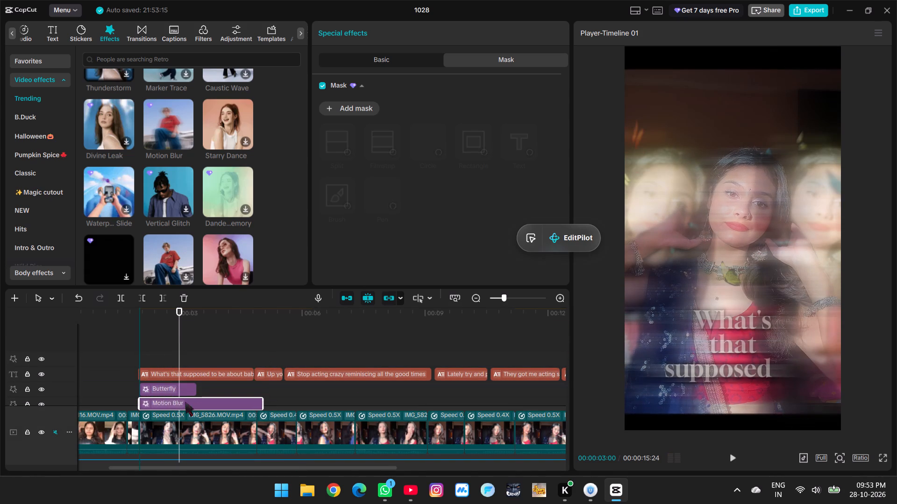
pyautogui.moveTo(185, 402); pyautogui.dragTo(184, 402)
pyautogui.press('space')
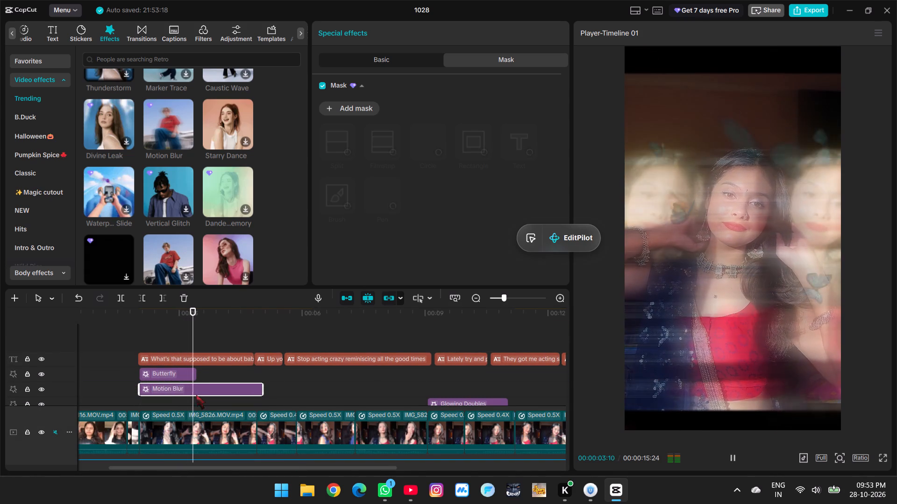
pyautogui.press('space')
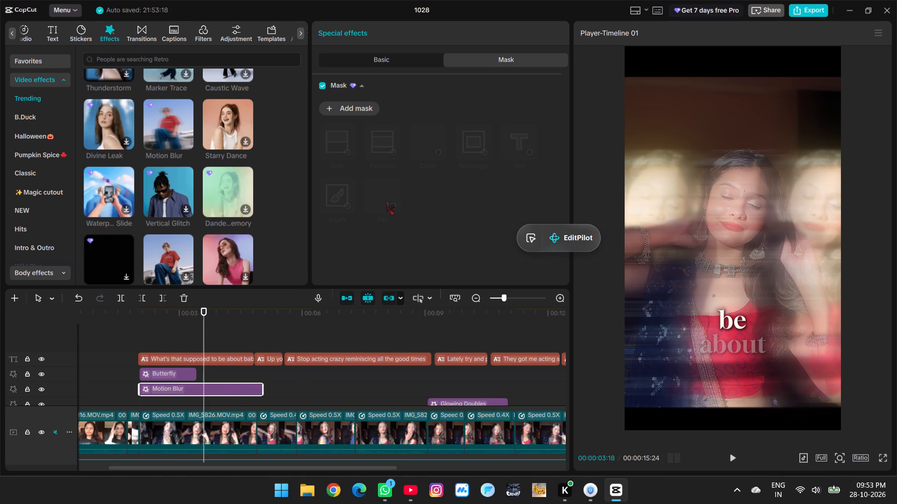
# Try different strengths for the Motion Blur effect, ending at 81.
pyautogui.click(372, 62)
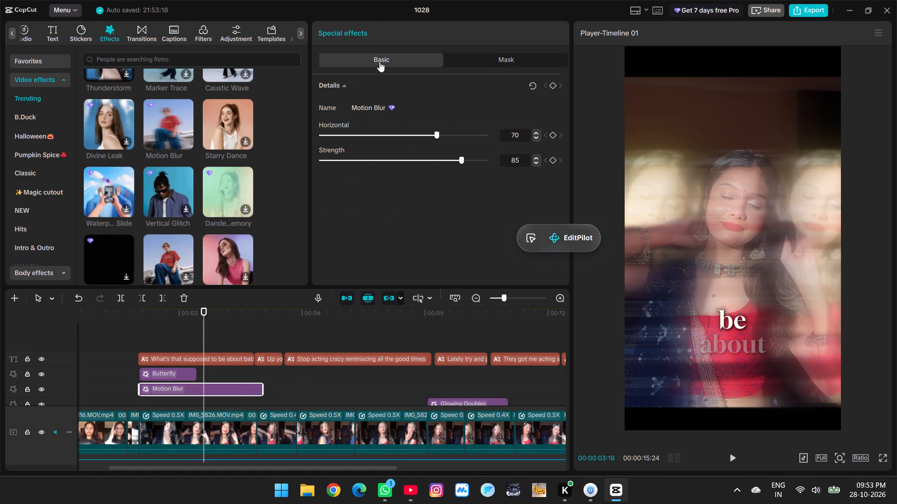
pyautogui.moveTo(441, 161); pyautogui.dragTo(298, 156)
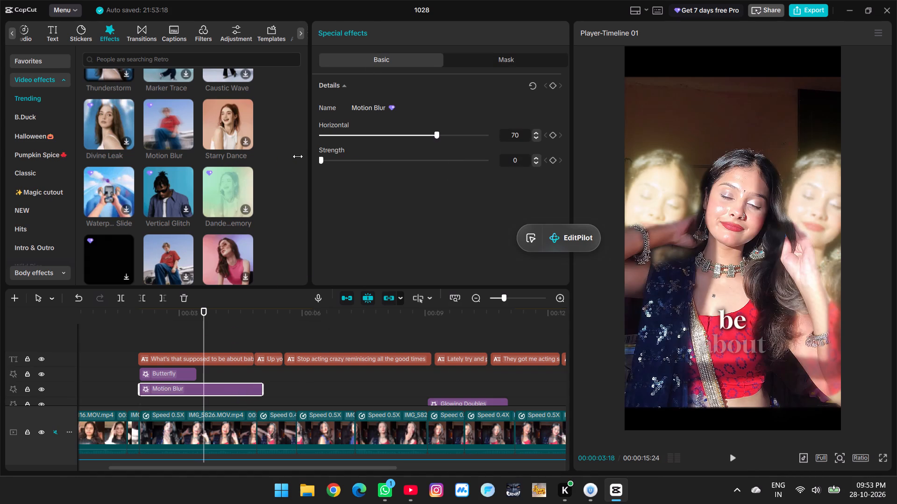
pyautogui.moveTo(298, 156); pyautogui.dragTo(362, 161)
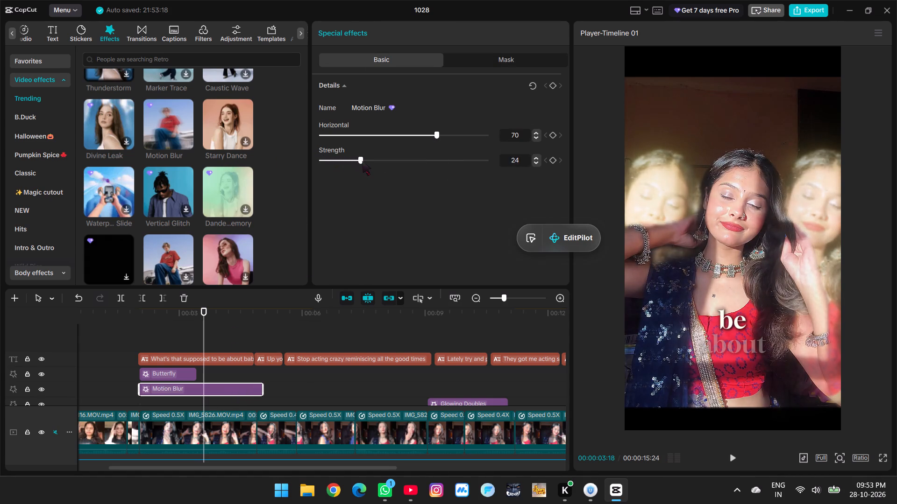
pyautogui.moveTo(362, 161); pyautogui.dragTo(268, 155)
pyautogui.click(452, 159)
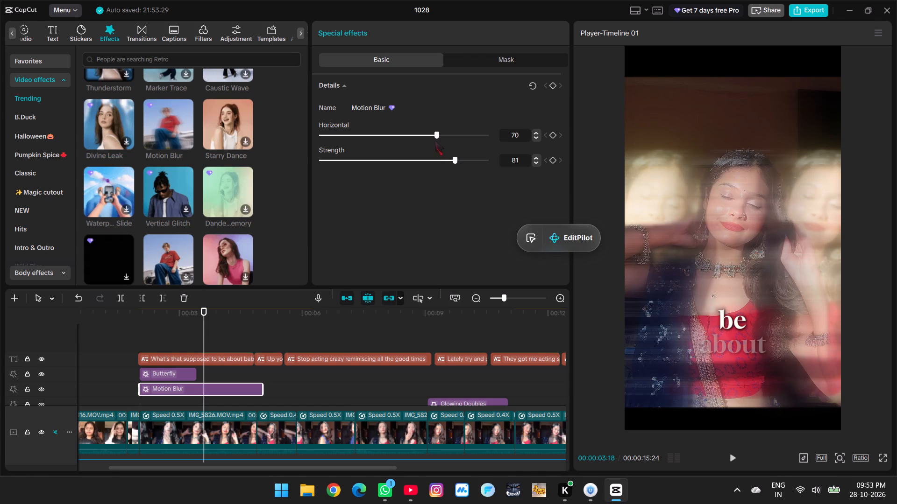
# Test different horizontal values for the Motion Blur effect and set it to 50.
pyautogui.moveTo(436, 135); pyautogui.dragTo(453, 138)
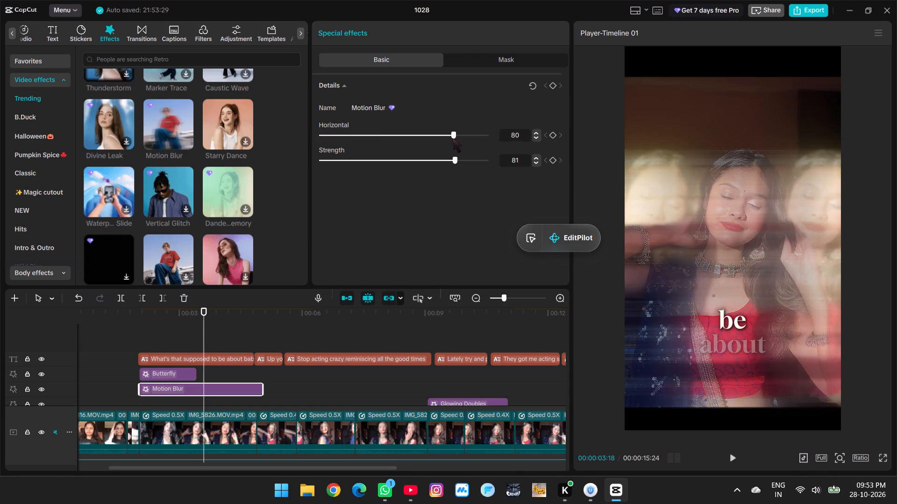
pyautogui.moveTo(453, 138); pyautogui.dragTo(407, 142)
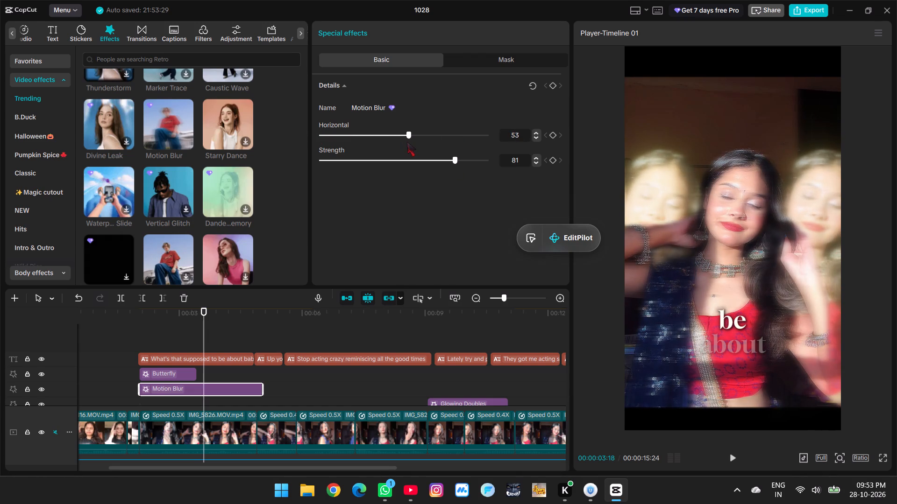
pyautogui.moveTo(407, 142); pyautogui.dragTo(403, 142)
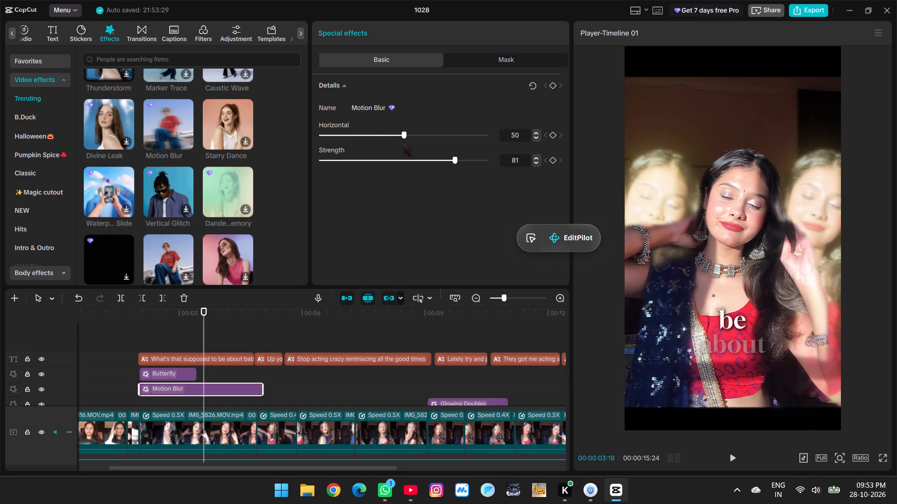
pyautogui.moveTo(403, 142); pyautogui.dragTo(423, 143)
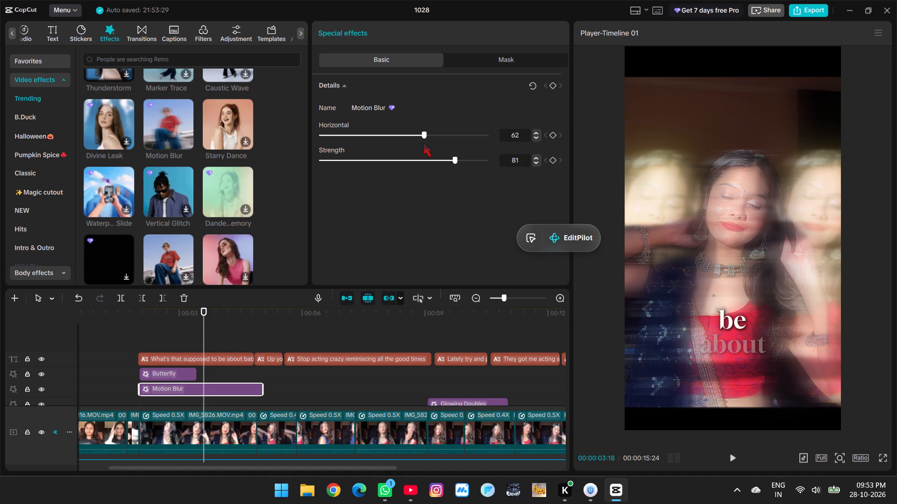
pyautogui.moveTo(423, 143); pyautogui.dragTo(403, 145)
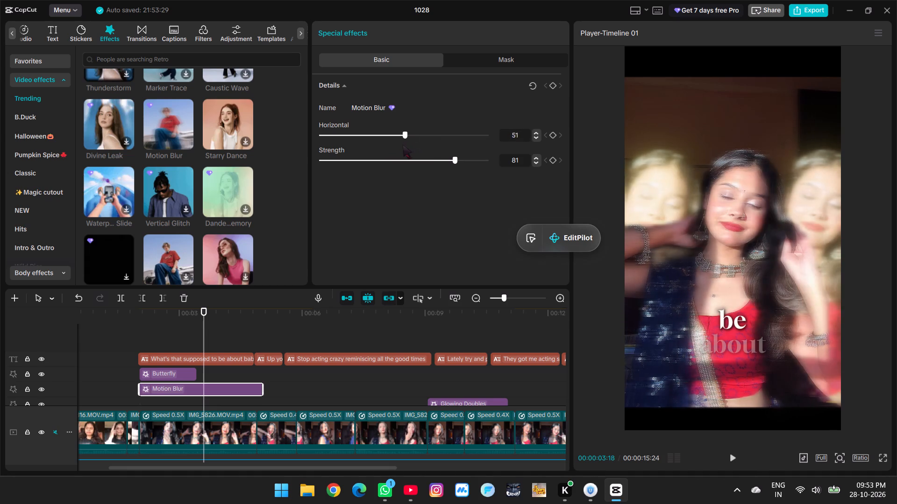
pyautogui.moveTo(403, 145); pyautogui.dragTo(330, 146)
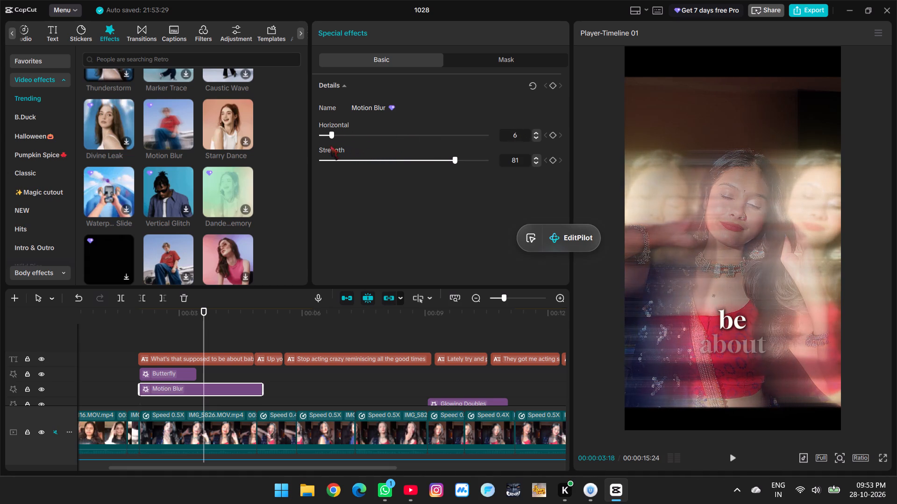
pyautogui.moveTo(330, 146); pyautogui.dragTo(448, 133)
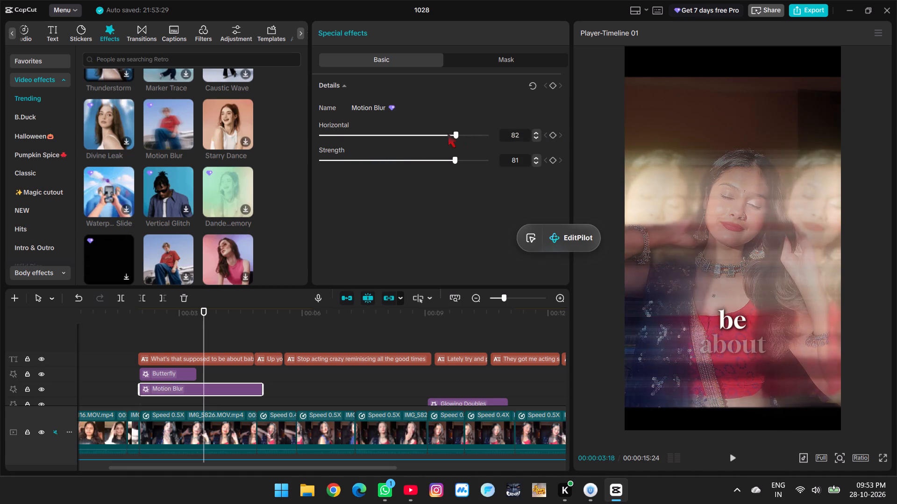
pyautogui.moveTo(448, 133); pyautogui.dragTo(404, 134)
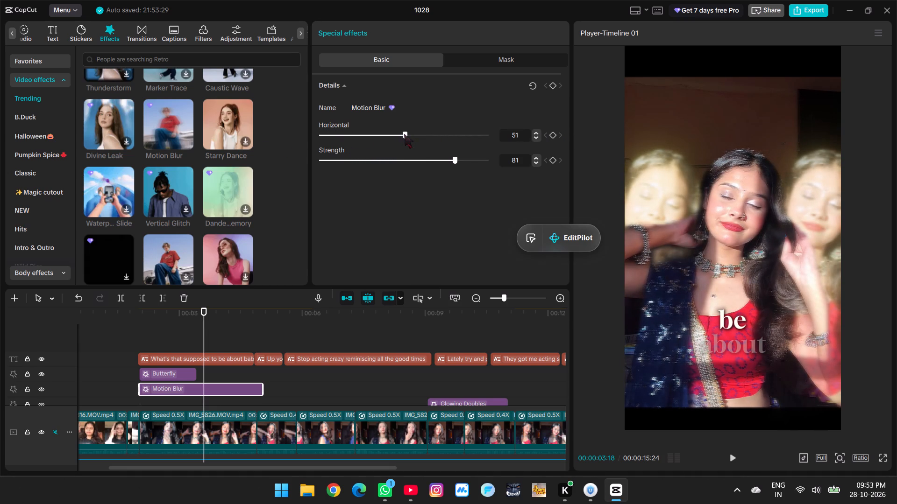
pyautogui.moveTo(404, 134); pyautogui.dragTo(403, 134)
# Set the Motion Blur effect's strength to 0.
pyautogui.moveTo(452, 163); pyautogui.dragTo(210, 165)
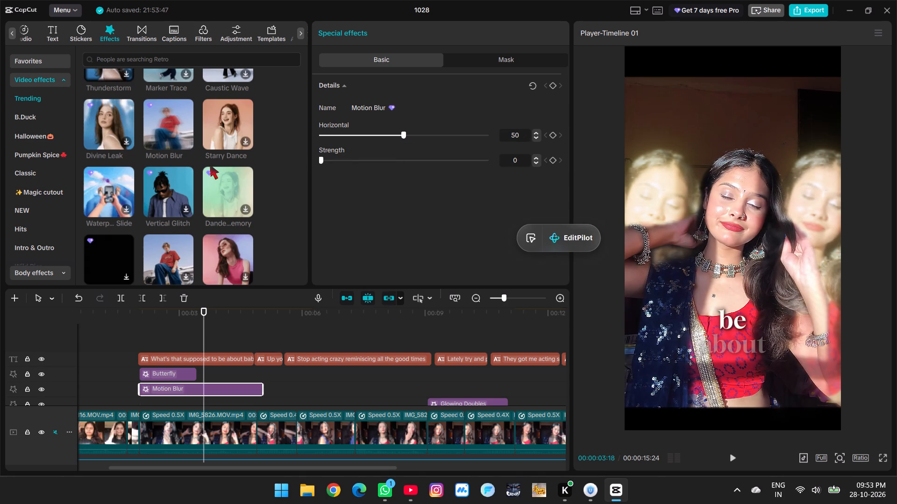
# Set the Motion Blur effect's strength to 100.
pyautogui.moveTo(210, 165); pyautogui.dragTo(577, 171)
pyautogui.press('space')
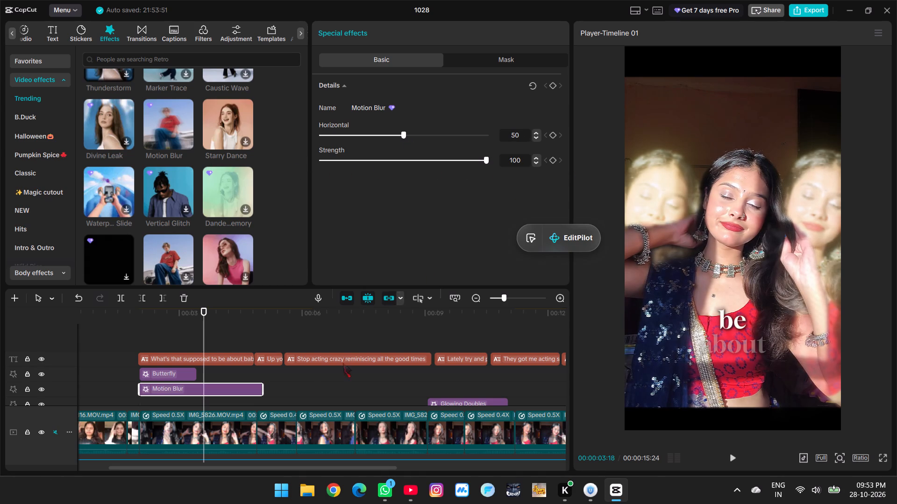
# Extend the Motion Blur clip to the end of the "Stop acting crazy" caption and preview it.
pyautogui.moveTo(265, 390); pyautogui.dragTo(437, 378)
pyautogui.press('space')
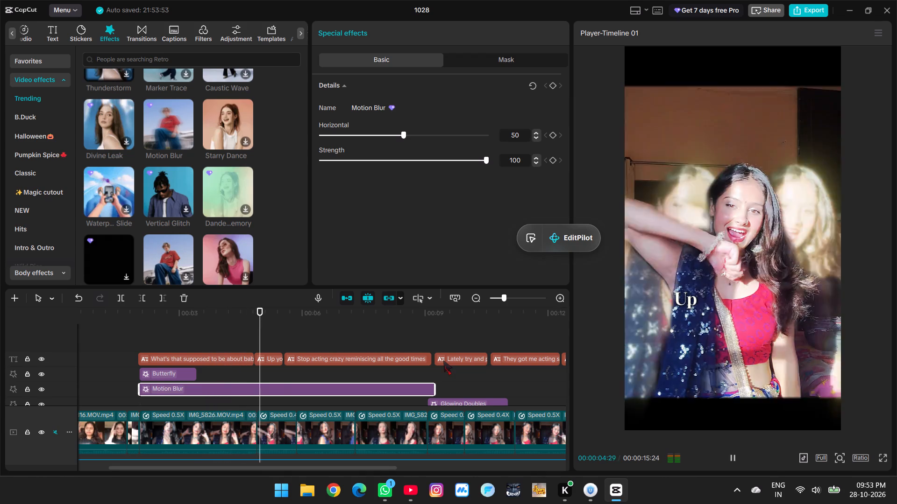
pyautogui.press('space')
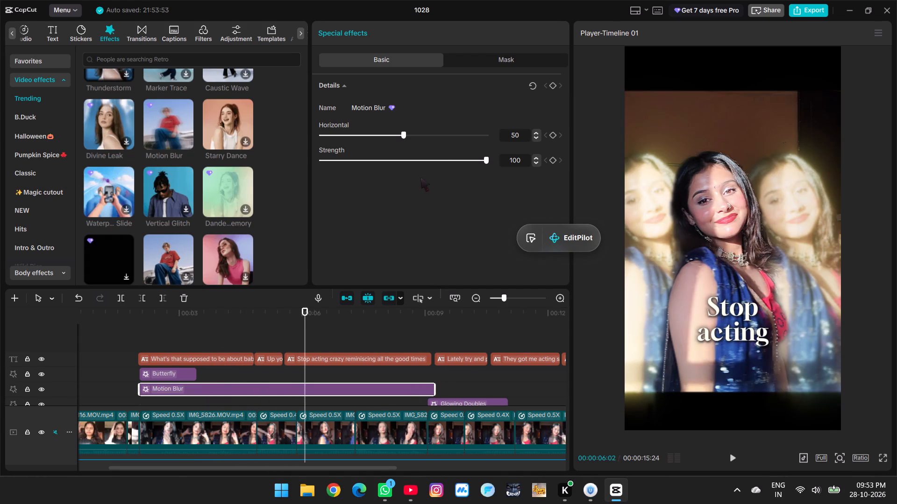
# Set the Motion Blur effect's horizontal value to 76 and play back the captioned sections beneath it.
pyautogui.click(446, 136)
pyautogui.press('space')
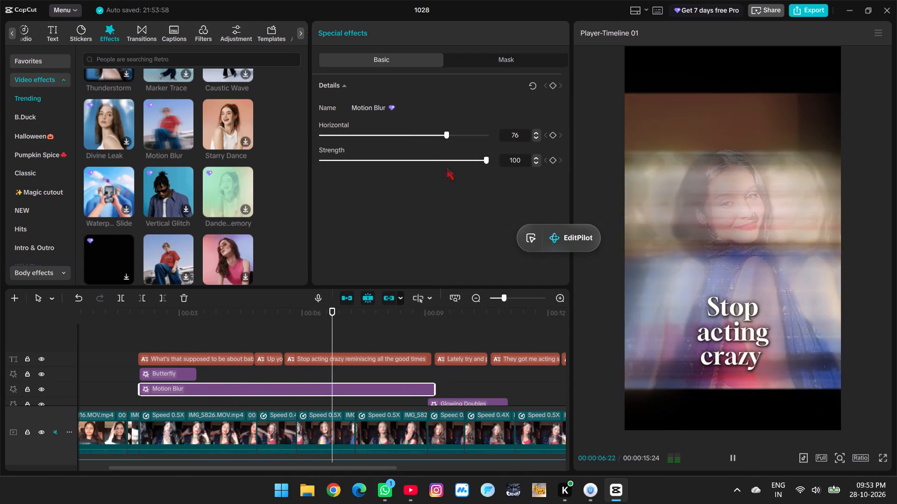
pyautogui.press('space')
pyautogui.press('space')
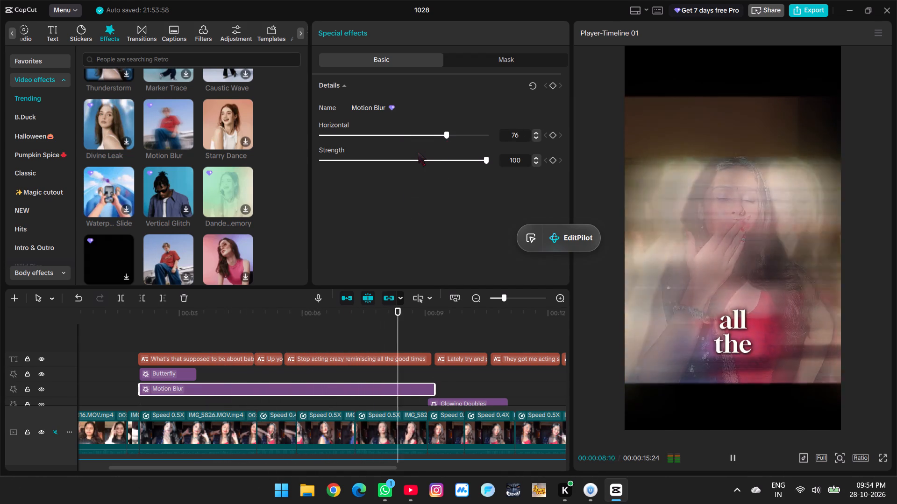
pyautogui.press('space')
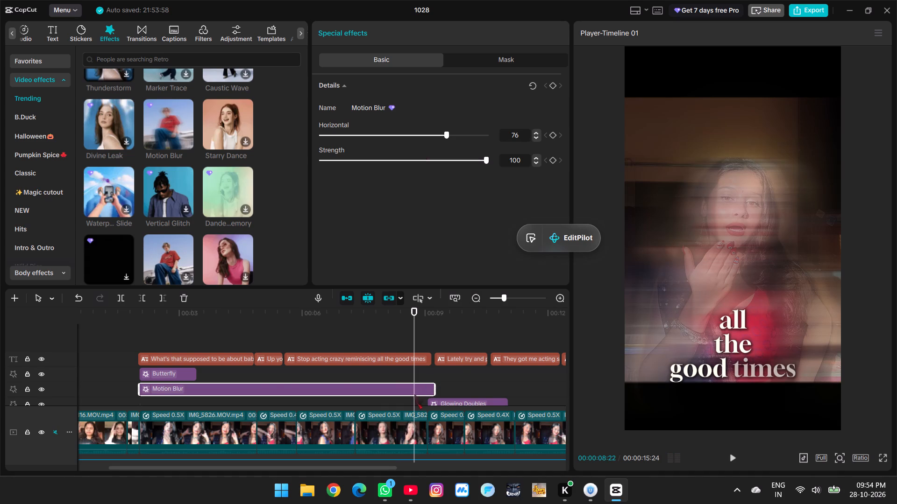
pyautogui.click(278, 377)
pyautogui.press('space')
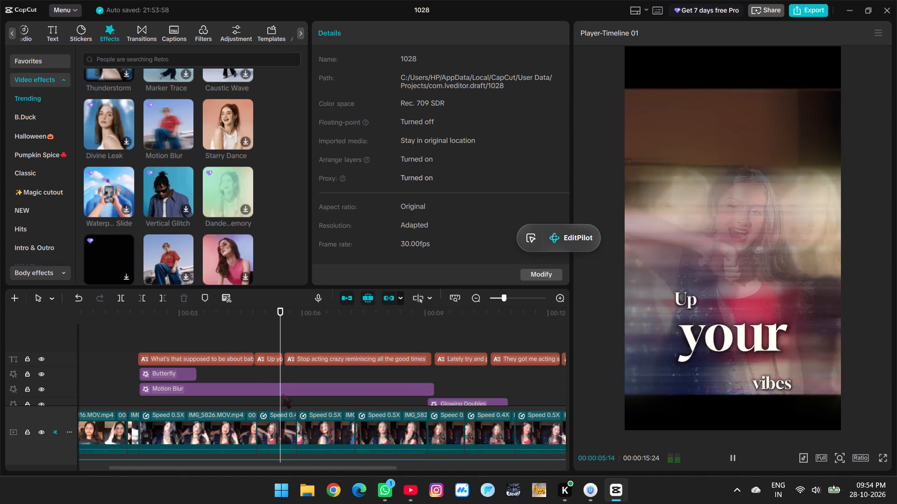
pyautogui.press('space')
# Add a mask to the Motion Blur effect, remove the duplicate mask, and set the remaining one's shape to Pen.
pyautogui.click(283, 394)
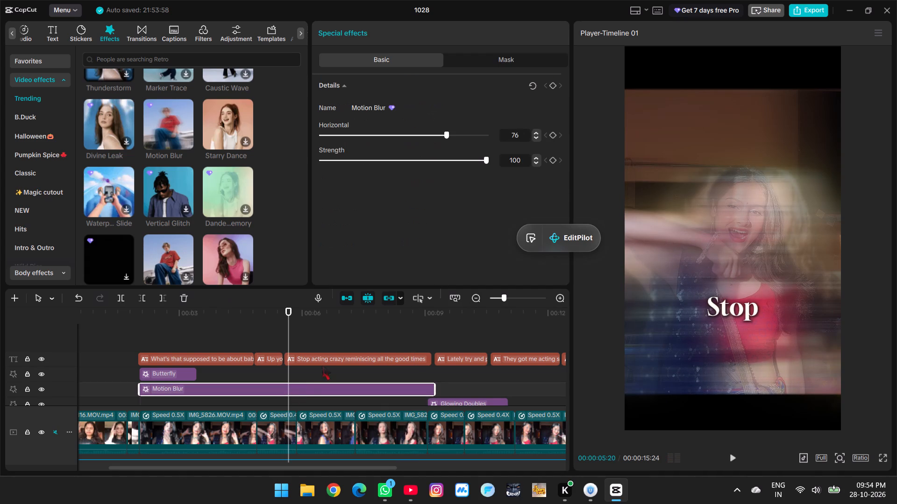
pyautogui.click(505, 63)
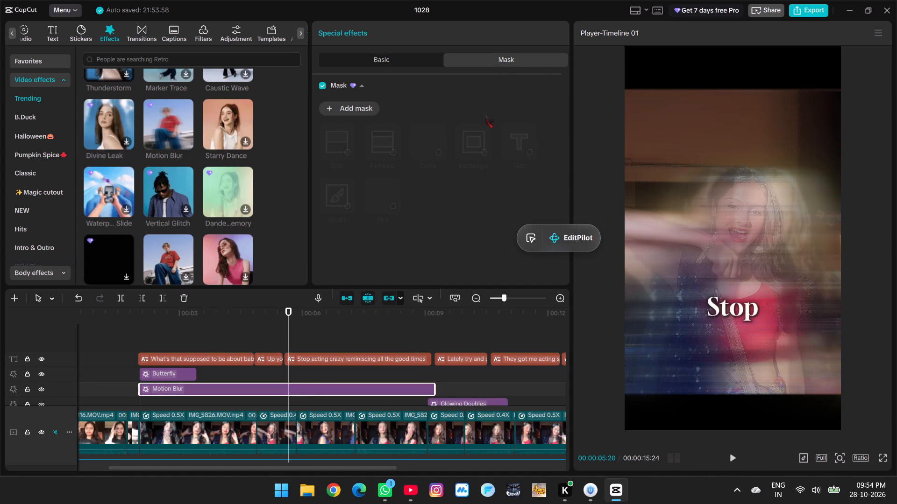
pyautogui.click(344, 111)
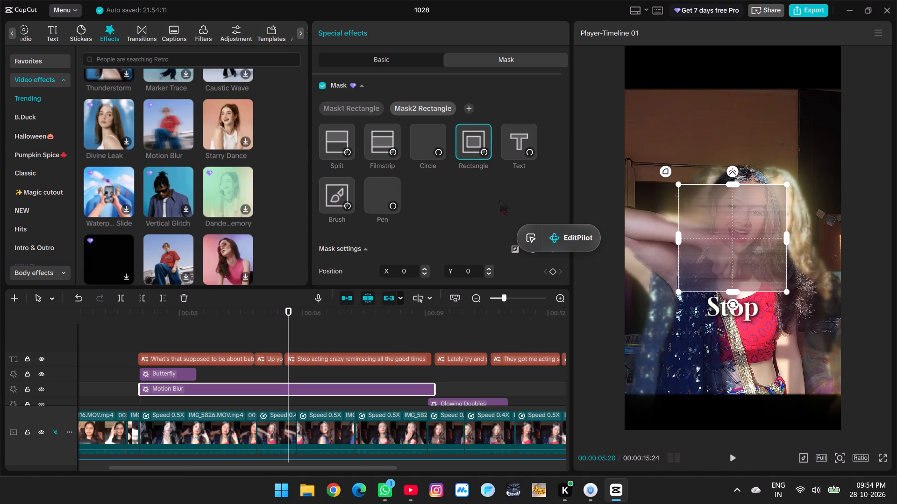
pyautogui.click(355, 113)
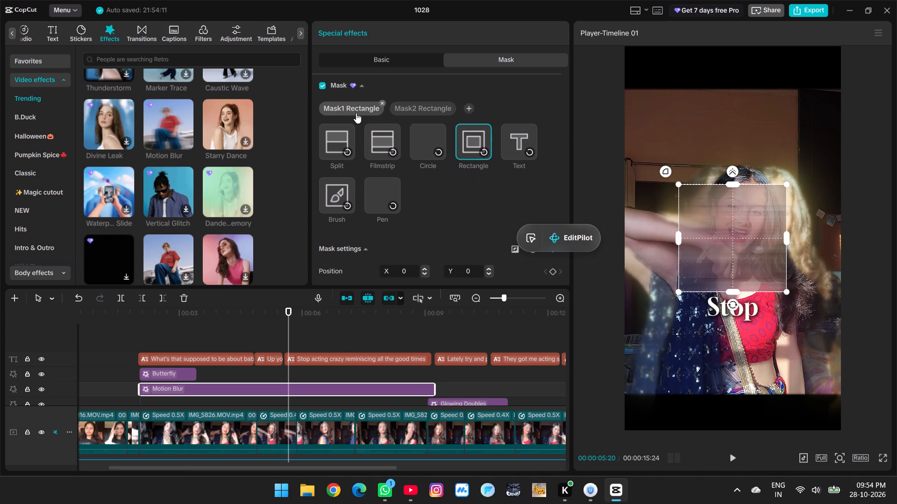
pyautogui.click(381, 104)
pyautogui.click(381, 103)
pyautogui.click(363, 112)
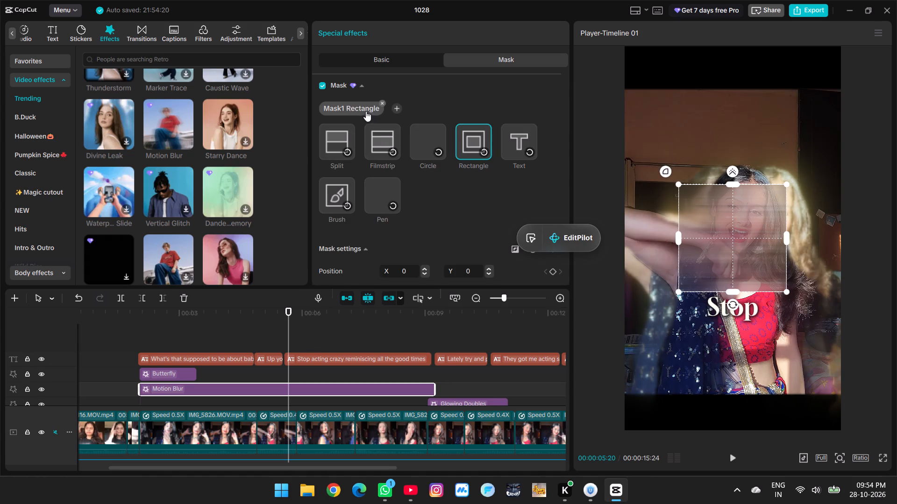
pyautogui.click(336, 194)
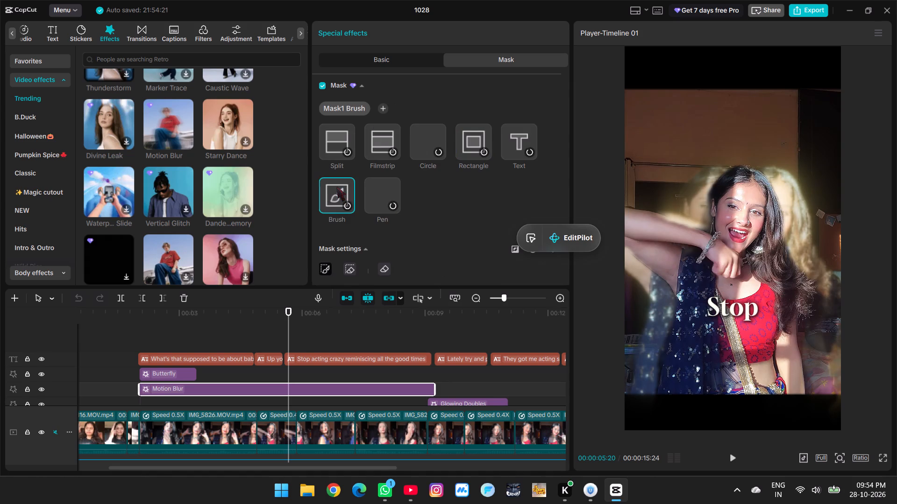
pyautogui.click(388, 191)
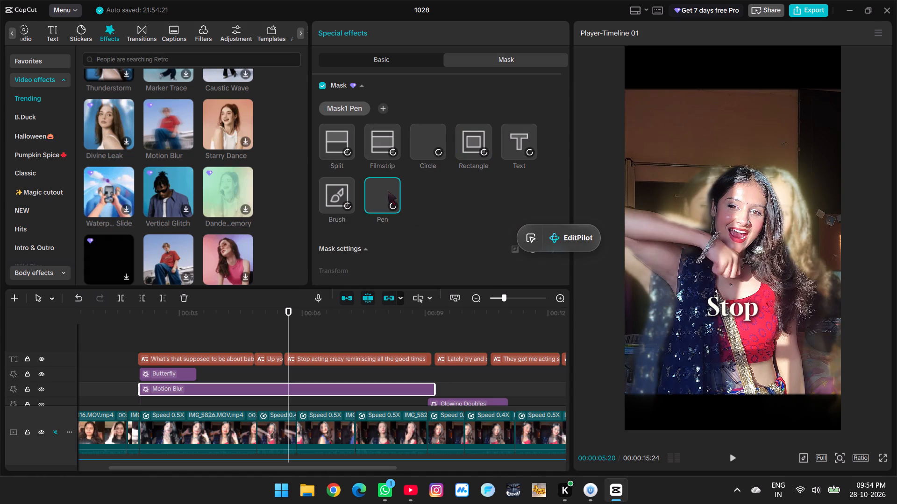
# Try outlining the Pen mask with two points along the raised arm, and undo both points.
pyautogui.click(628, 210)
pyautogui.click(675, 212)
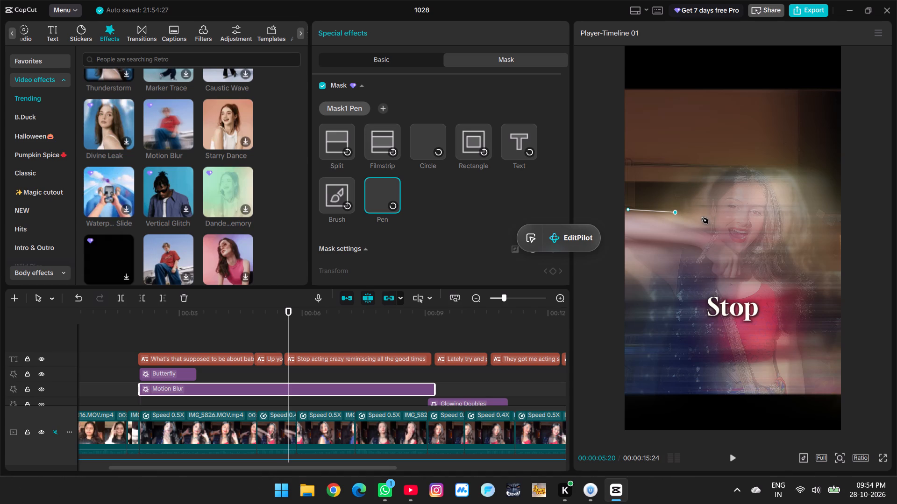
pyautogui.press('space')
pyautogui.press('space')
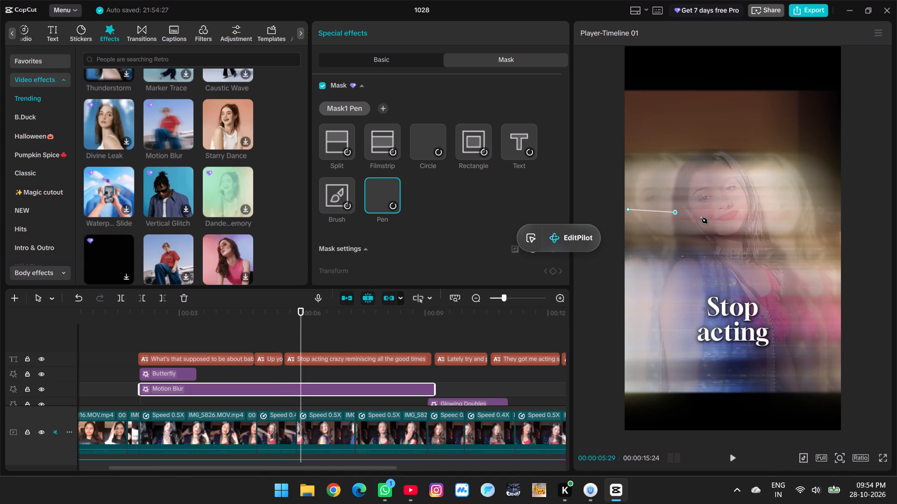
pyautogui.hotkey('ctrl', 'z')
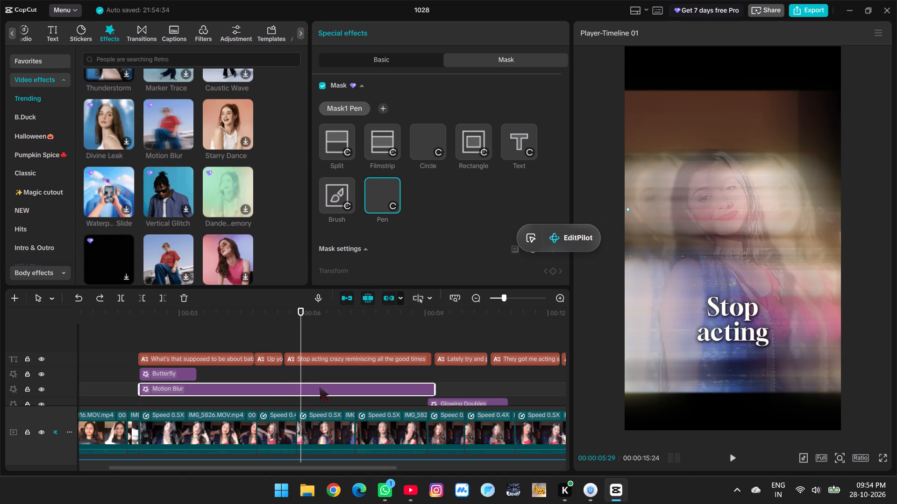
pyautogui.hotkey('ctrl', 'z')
# Split the Motion Blur clip where the first Glowing Doubles clip ends.
pyautogui.scroll(-3, 320, 387)
pyautogui.click(169, 366)
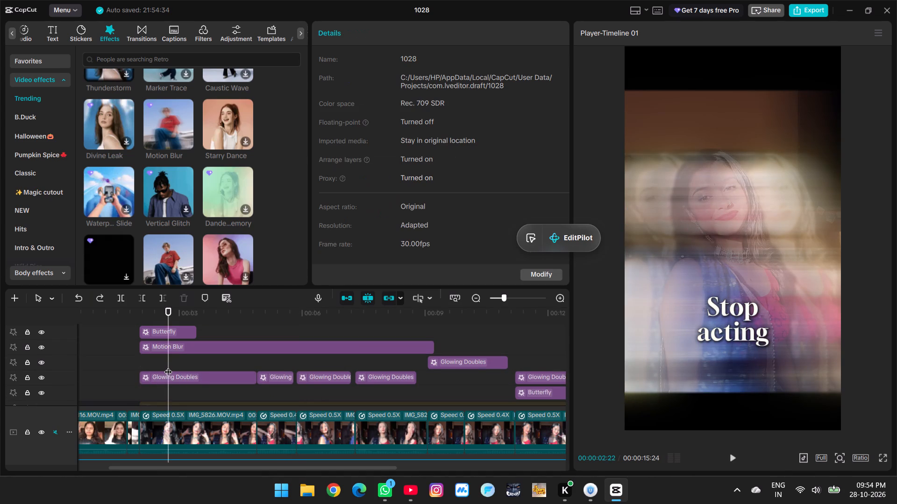
pyautogui.click(157, 361)
pyautogui.moveTo(157, 361); pyautogui.dragTo(156, 364)
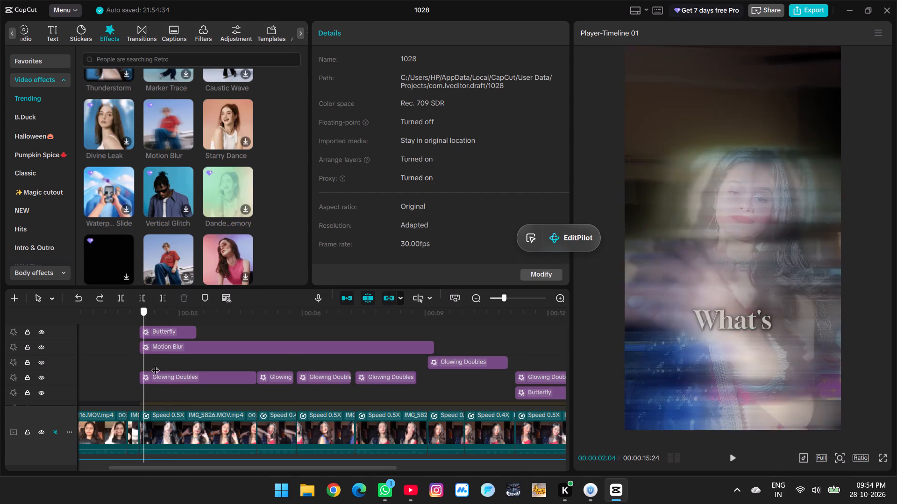
pyautogui.moveTo(156, 364); pyautogui.dragTo(254, 396)
pyautogui.click(216, 348)
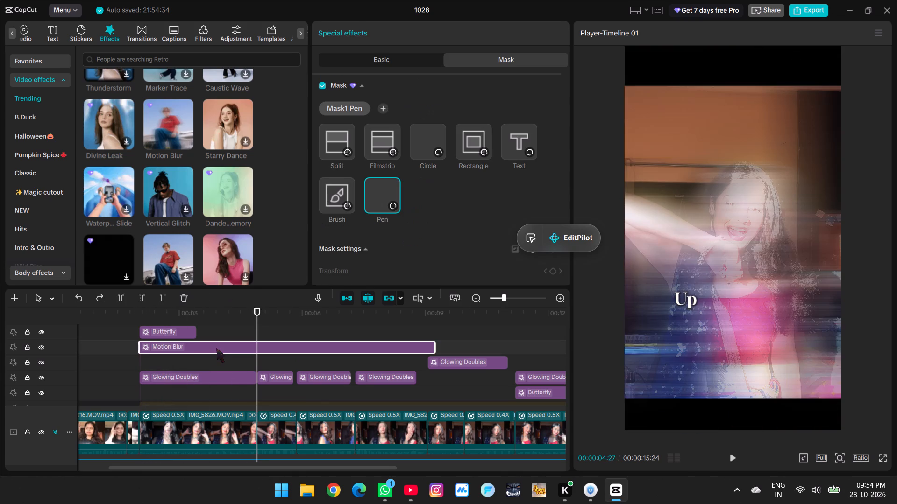
pyautogui.click(124, 300)
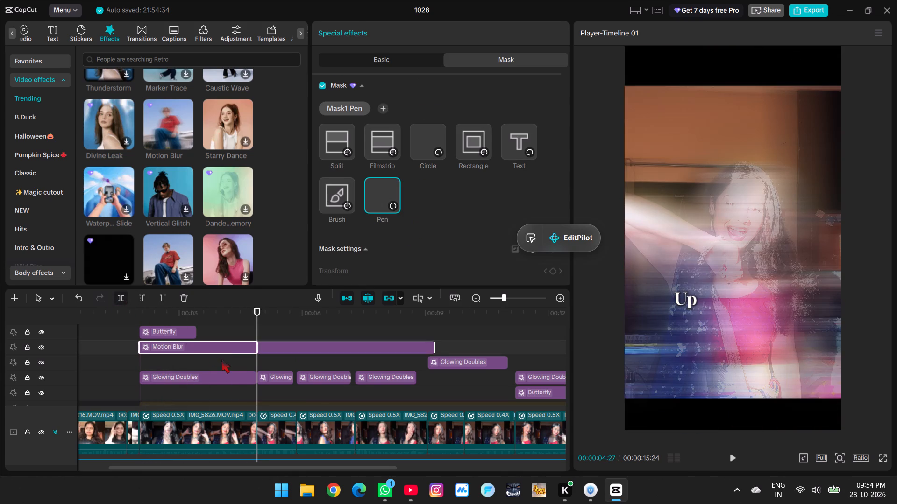
# Preview the first Motion Blur segment, change its mask to a Filmstrip of size 248, and reverse the mask.
pyautogui.click(222, 358)
pyautogui.click(202, 361)
pyautogui.click(201, 357)
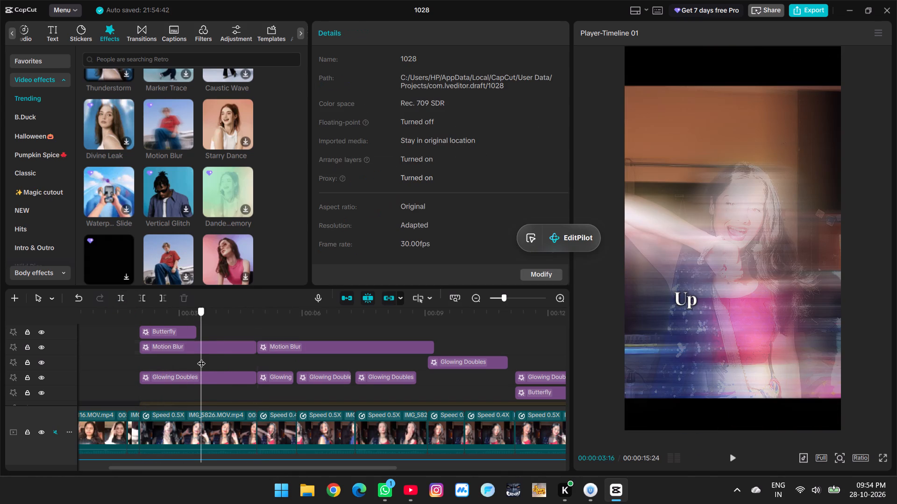
pyautogui.click(211, 345)
pyautogui.press('space')
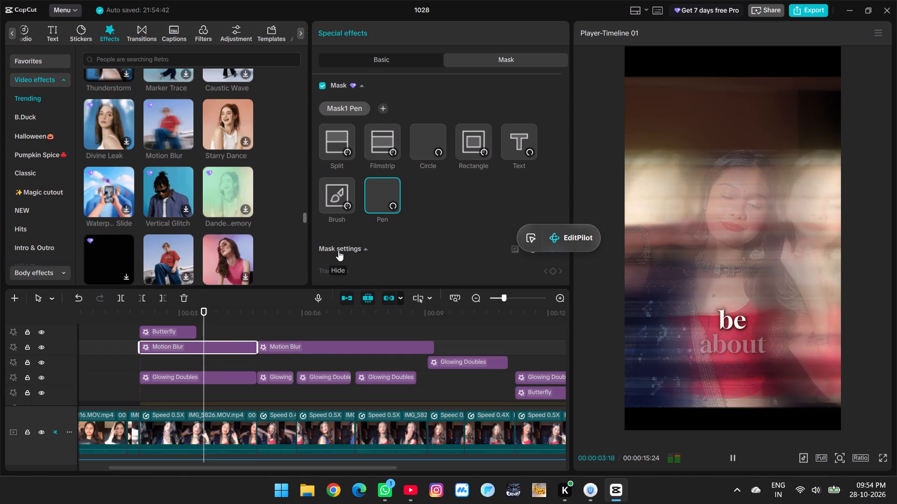
pyautogui.press('space')
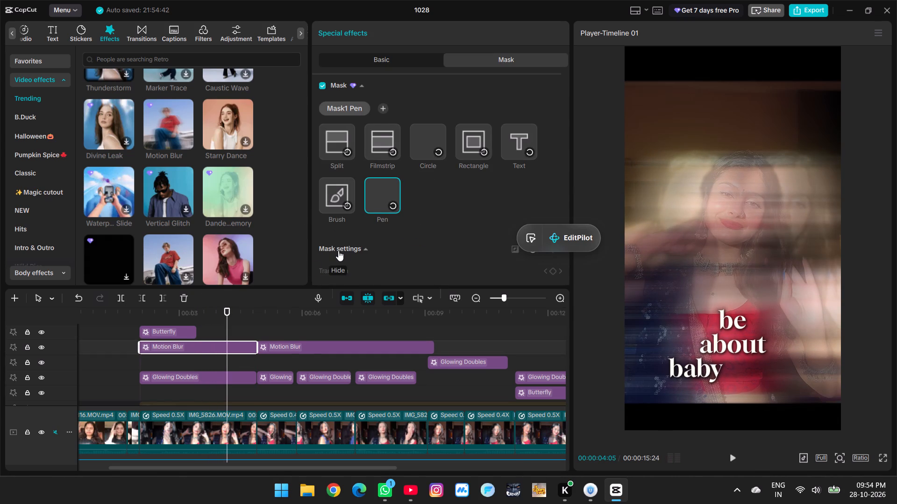
pyautogui.click(385, 133)
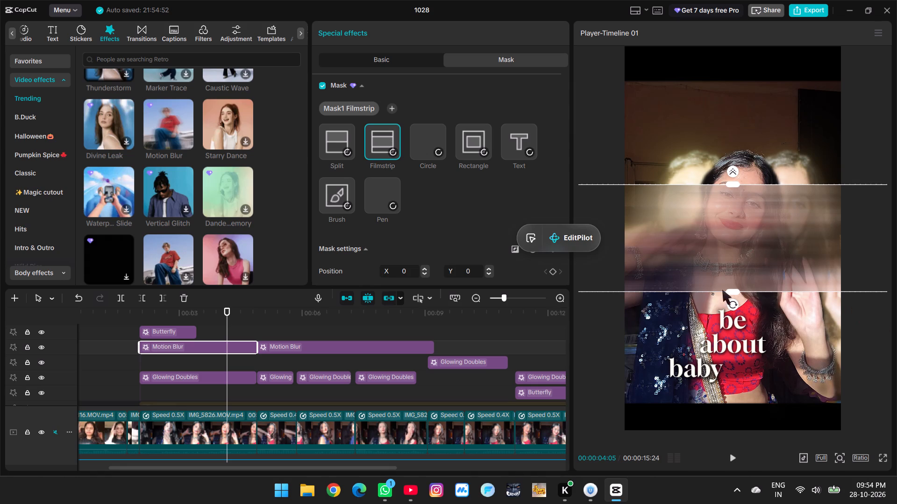
pyautogui.moveTo(736, 291); pyautogui.dragTo(674, 262)
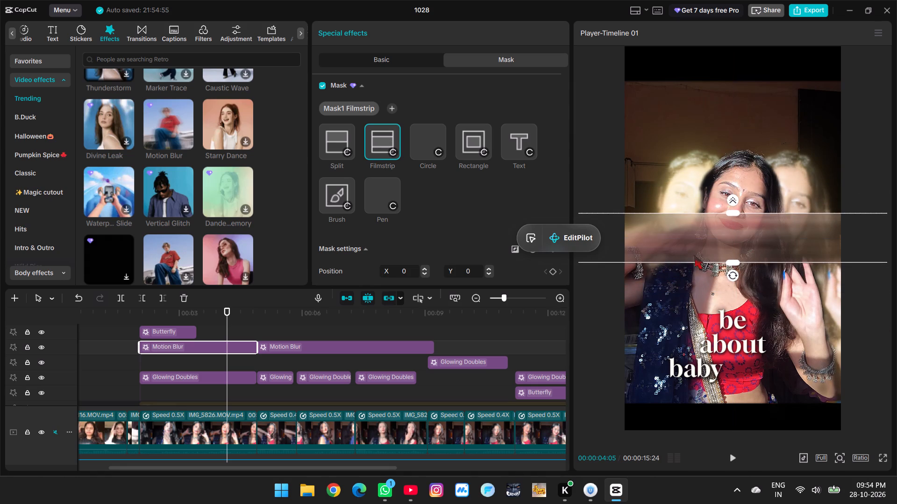
pyautogui.scroll(-1, 498, 207)
pyautogui.click(514, 207)
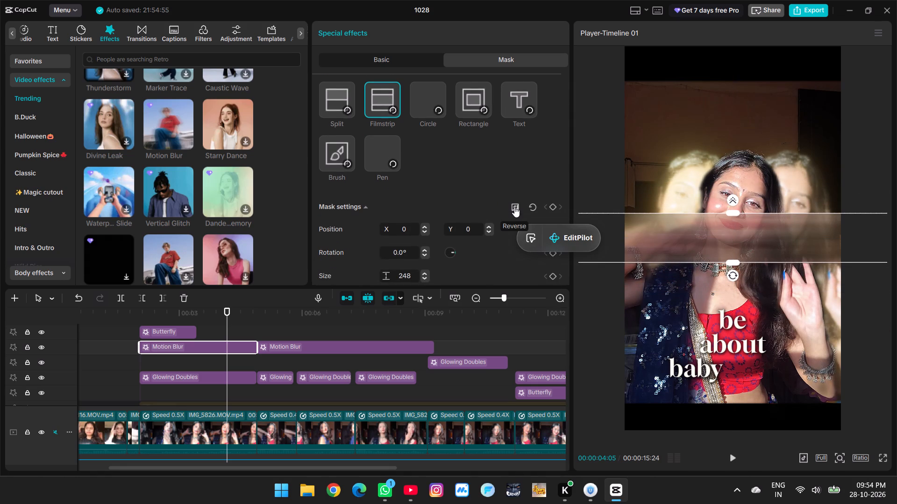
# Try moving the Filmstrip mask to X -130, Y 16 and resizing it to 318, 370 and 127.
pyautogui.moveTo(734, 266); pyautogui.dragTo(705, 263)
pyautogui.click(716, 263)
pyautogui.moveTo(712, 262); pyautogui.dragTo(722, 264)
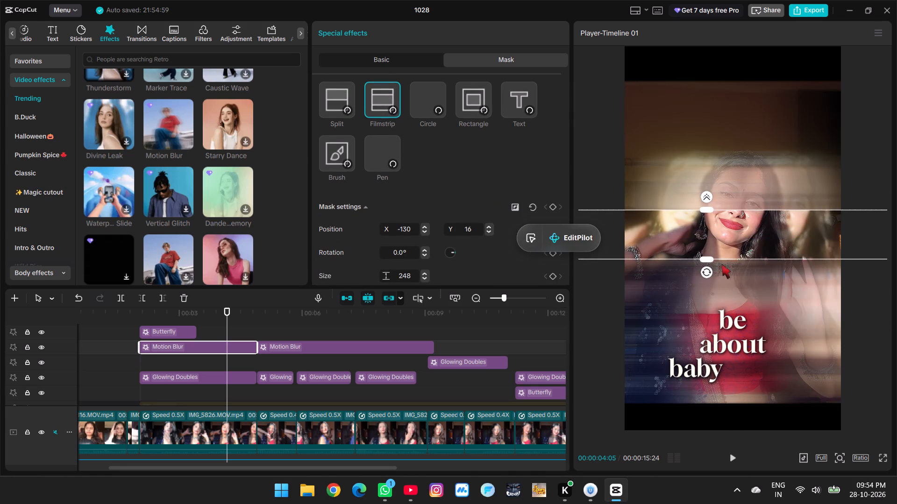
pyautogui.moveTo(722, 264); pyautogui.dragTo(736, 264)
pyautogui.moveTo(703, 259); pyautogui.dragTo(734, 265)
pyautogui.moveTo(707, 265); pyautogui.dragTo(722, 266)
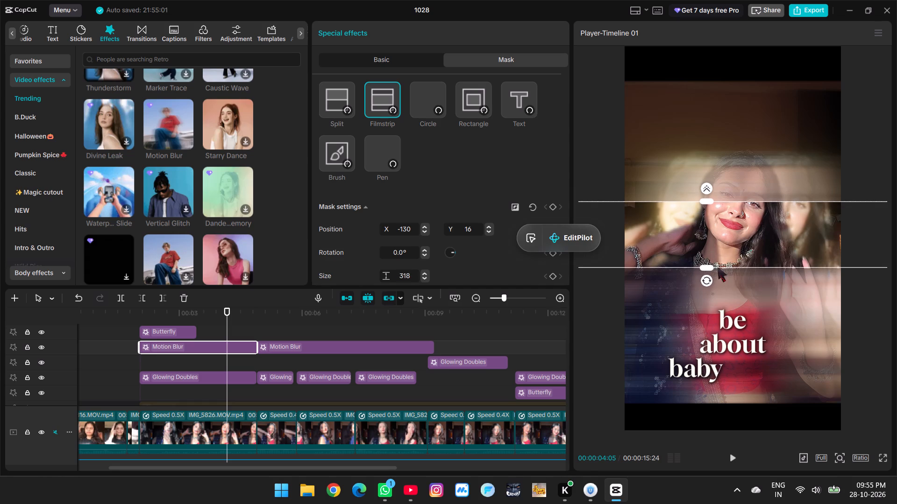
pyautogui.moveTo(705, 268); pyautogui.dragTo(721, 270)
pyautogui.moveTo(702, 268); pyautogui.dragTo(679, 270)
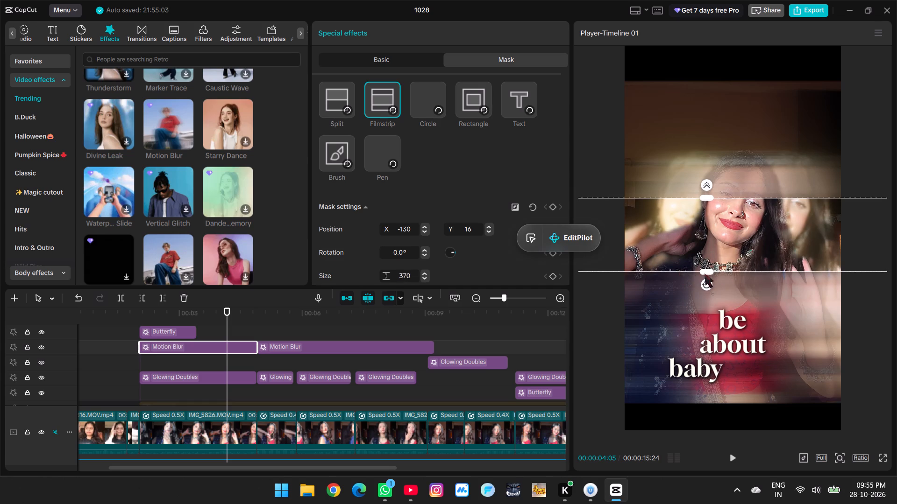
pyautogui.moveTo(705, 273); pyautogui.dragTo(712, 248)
# Rotate the first Motion Blur segment's Filmstrip mask to -90°, widen it to 500, move it to X -116, Y 67, and increase its feather.
pyautogui.moveTo(708, 261); pyautogui.dragTo(751, 258)
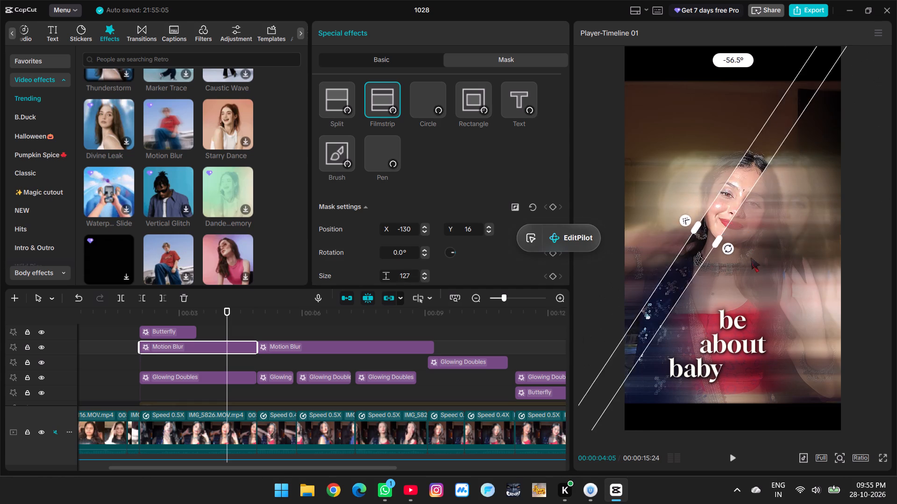
pyautogui.moveTo(751, 258); pyautogui.dragTo(777, 234)
pyautogui.moveTo(718, 258); pyautogui.dragTo(742, 255)
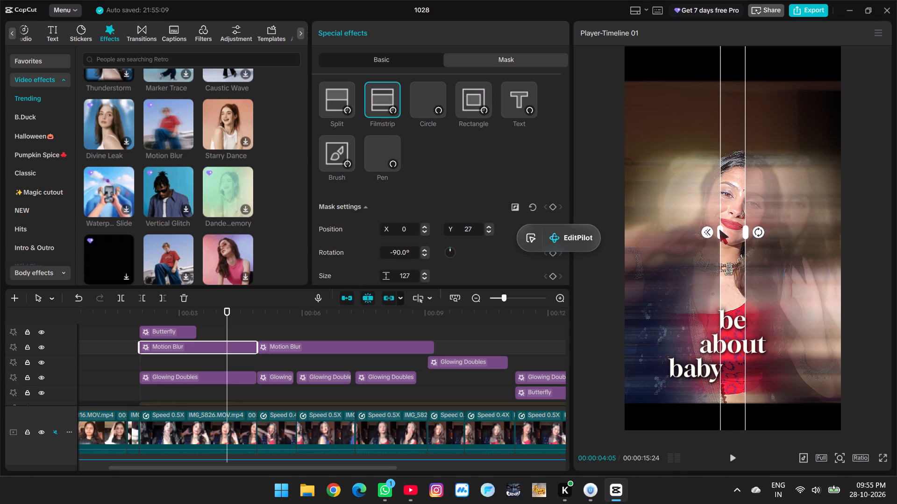
pyautogui.moveTo(718, 232); pyautogui.dragTo(680, 231)
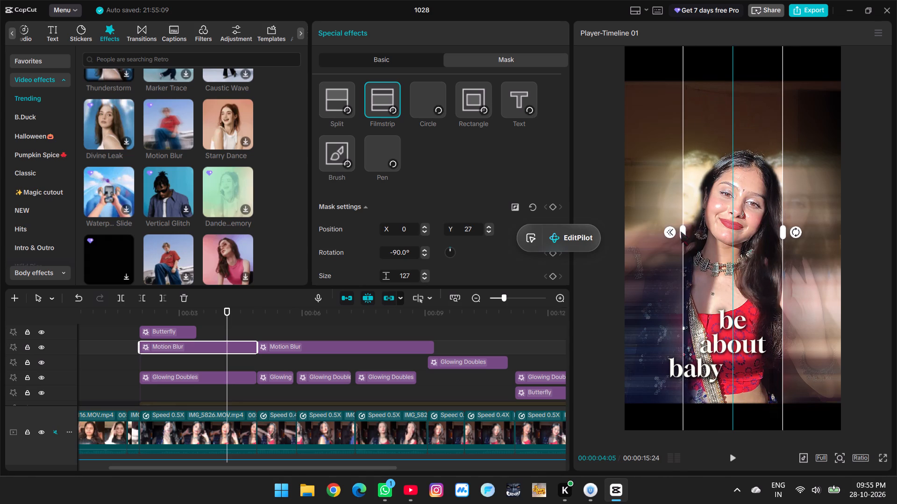
pyautogui.moveTo(760, 276); pyautogui.dragTo(737, 268)
pyautogui.moveTo(646, 224); pyautogui.dragTo(611, 223)
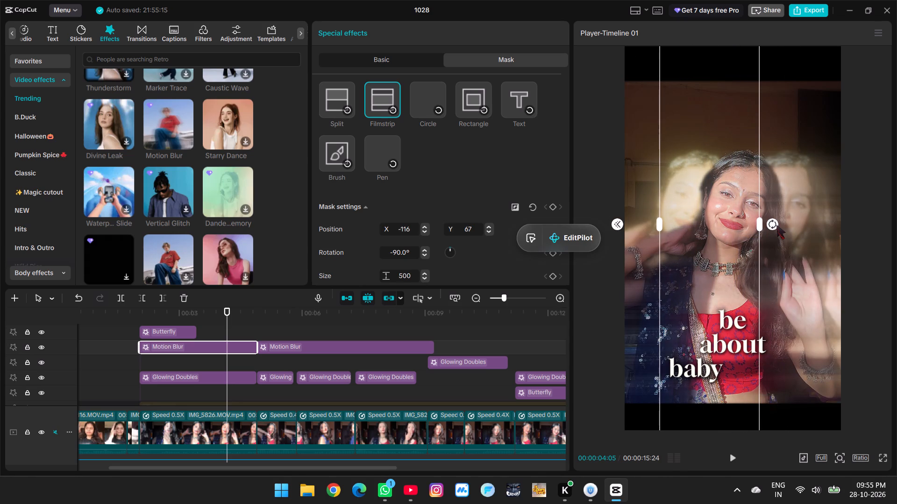
# Tilt the Filmstrip mask to -86°, resize it to 651, move it to X 0, Y 46, and preview the first segment.
pyautogui.moveTo(776, 225); pyautogui.dragTo(792, 231)
pyautogui.moveTo(760, 230); pyautogui.dragTo(773, 232)
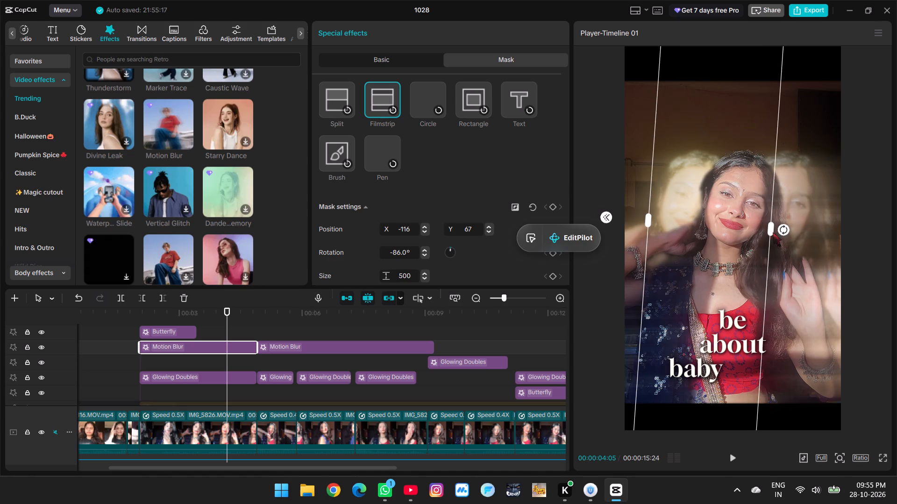
pyautogui.moveTo(773, 232); pyautogui.dragTo(775, 232)
pyautogui.moveTo(714, 238); pyautogui.dragTo(738, 242)
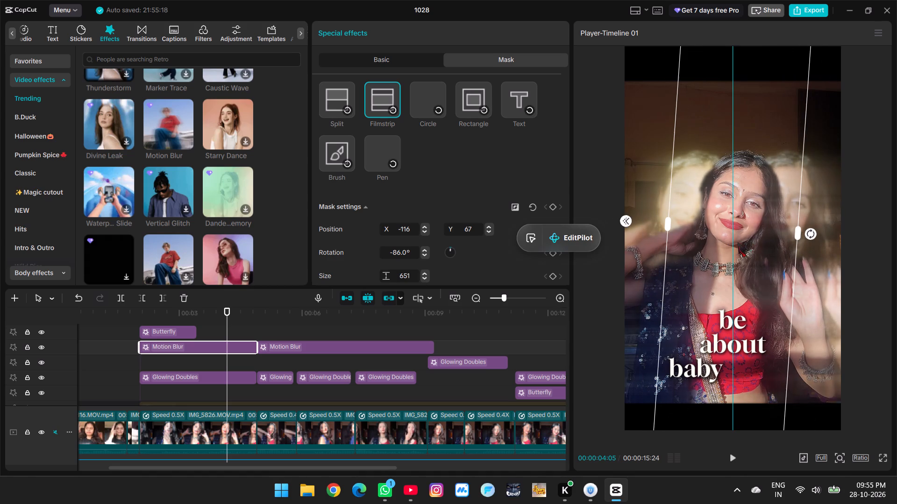
pyautogui.moveTo(738, 242); pyautogui.dragTo(738, 242)
pyautogui.press('space')
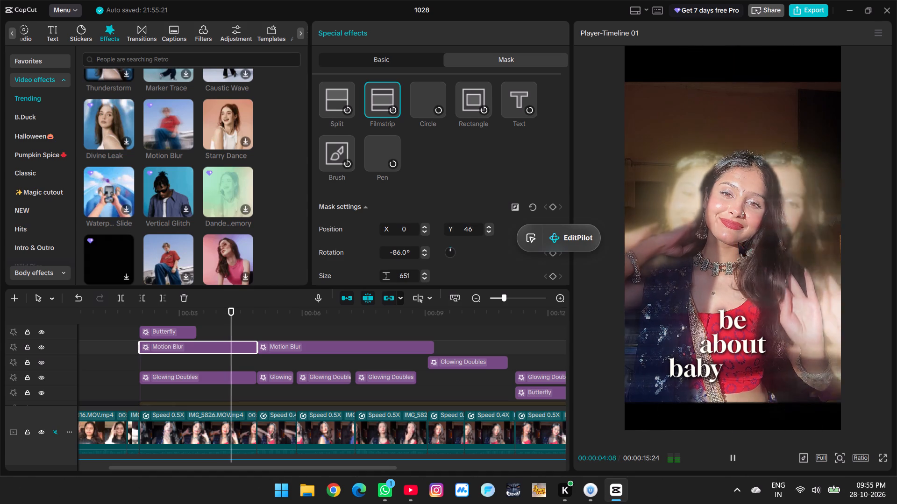
pyautogui.press('space')
pyautogui.click(164, 362)
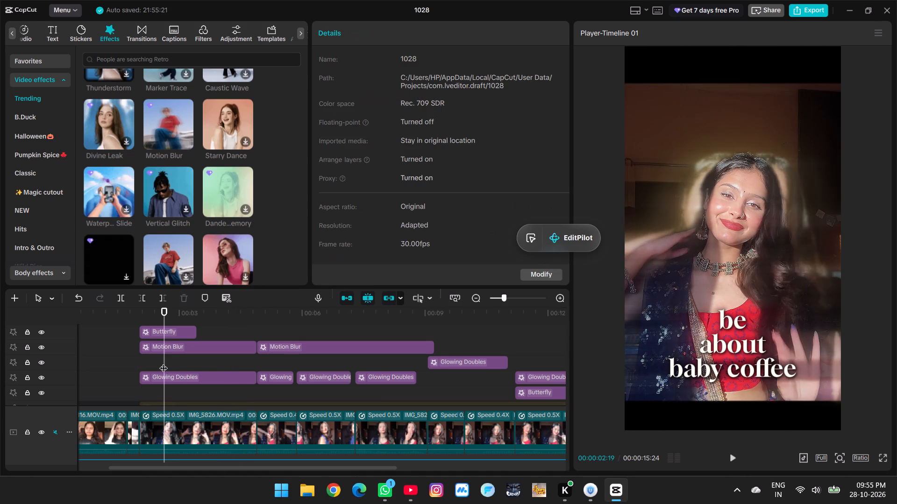
pyautogui.press('space')
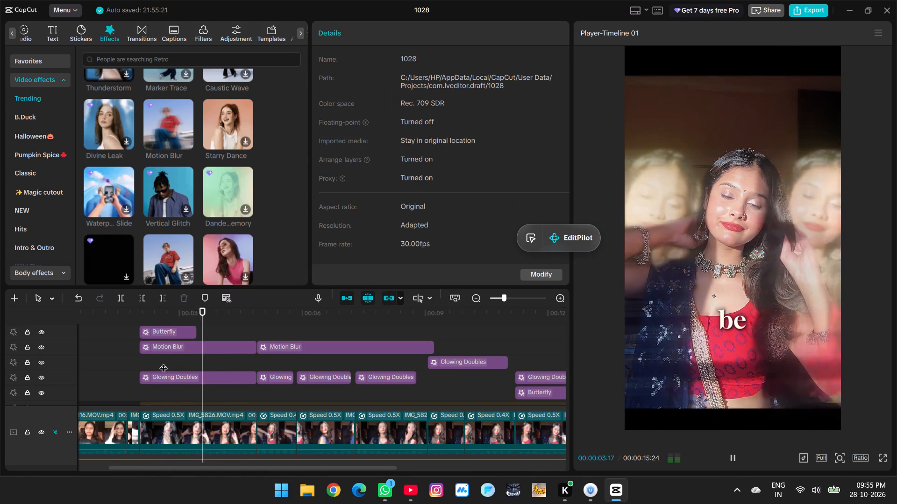
pyautogui.press('space')
pyautogui.scroll(1, 212, 356)
# Split the second Motion Blur clip where the third Glowing Doubles clip starts.
pyautogui.click(217, 361)
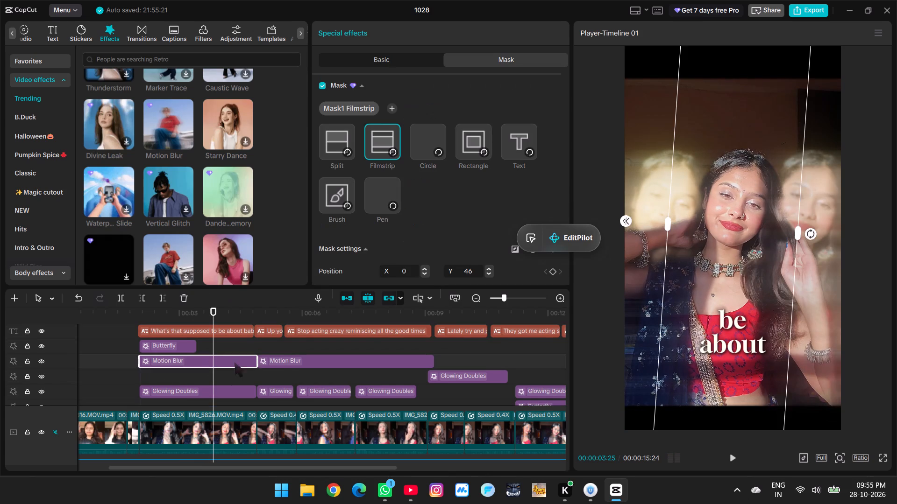
pyautogui.click(287, 363)
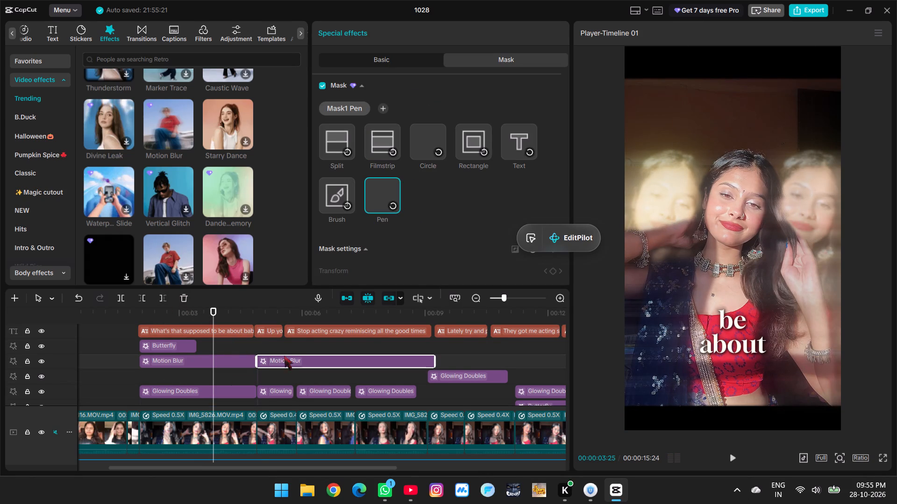
pyautogui.click(260, 347)
pyautogui.moveTo(261, 347); pyautogui.dragTo(299, 351)
pyautogui.click(294, 362)
pyautogui.click(121, 301)
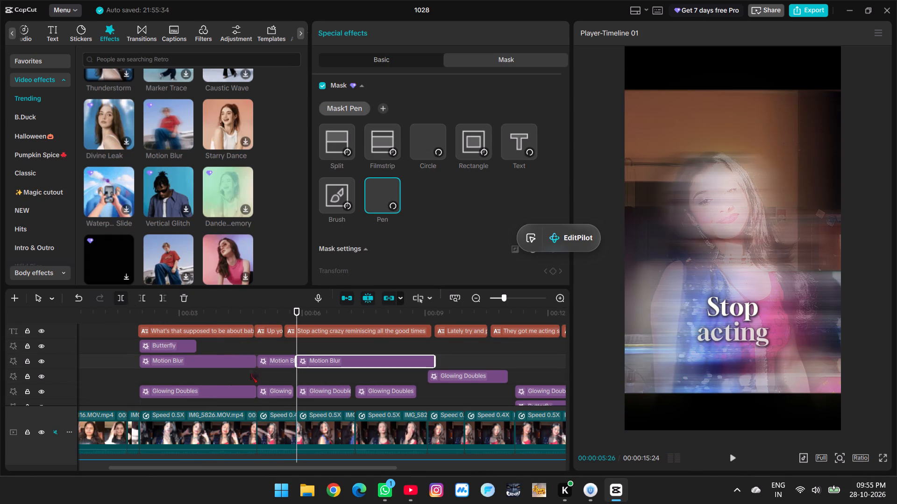
# Change the mask of the short middle Motion Blur segment to a Filmstrip and reverse it.
pyautogui.click(275, 374)
pyautogui.click(283, 361)
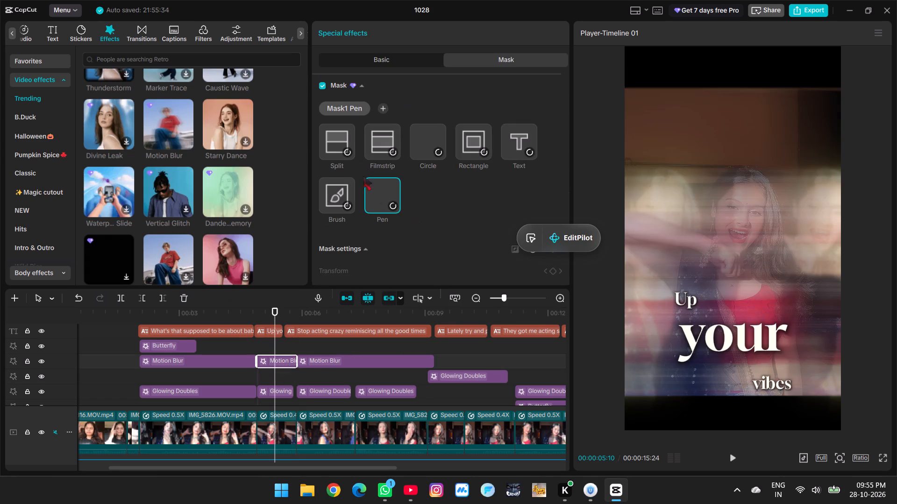
pyautogui.click(379, 136)
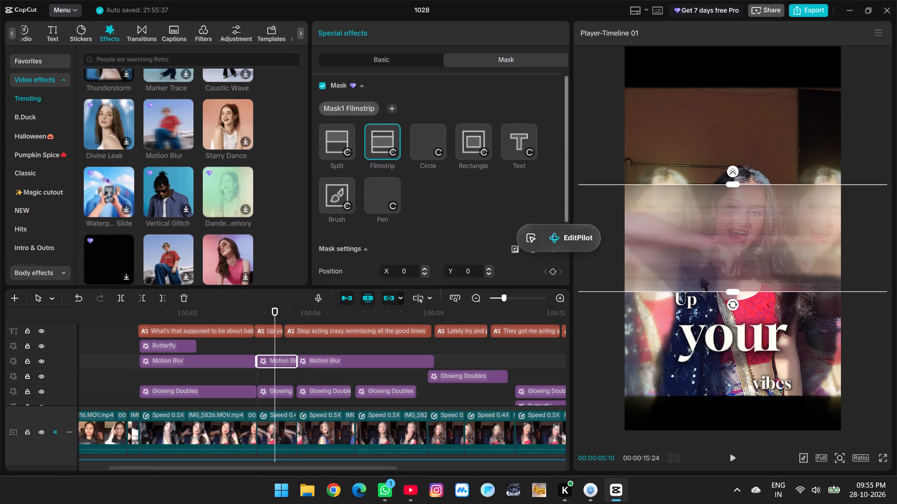
pyautogui.click(513, 252)
pyautogui.click(513, 247)
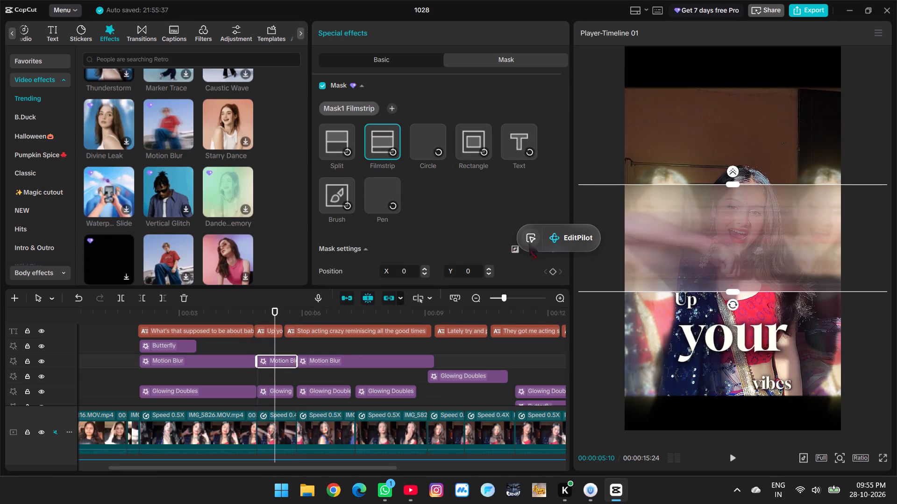
pyautogui.moveTo(533, 240); pyautogui.dragTo(536, 211)
pyautogui.click(513, 250)
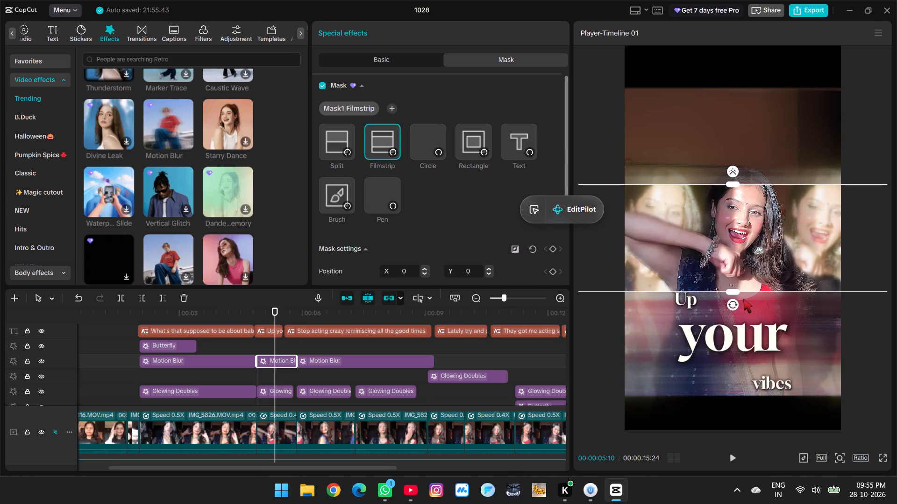
# Turn the middle segment's Filmstrip mask vertical, soften and widen it, move it to X -121, Y 0, and preview the segment.
pyautogui.moveTo(734, 297); pyautogui.dragTo(646, 239)
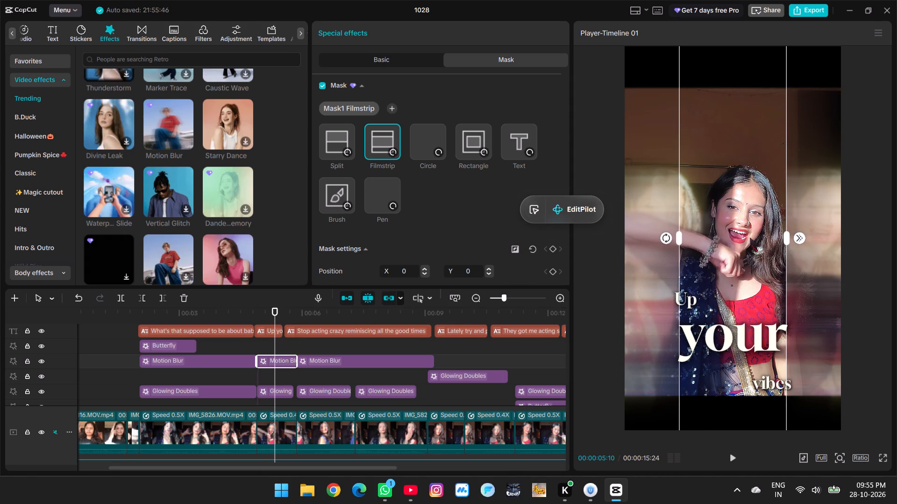
pyautogui.moveTo(799, 240); pyautogui.dragTo(834, 239)
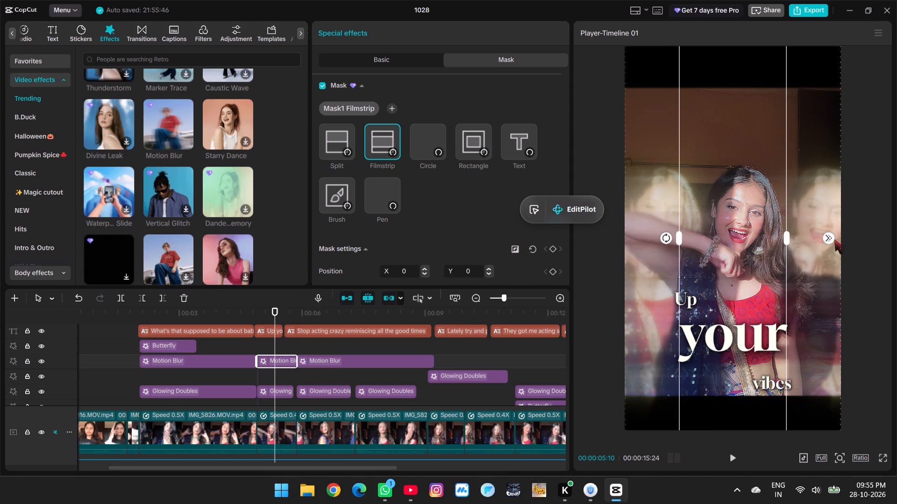
pyautogui.moveTo(834, 239); pyautogui.dragTo(833, 245)
pyautogui.moveTo(676, 243); pyautogui.dragTo(685, 244)
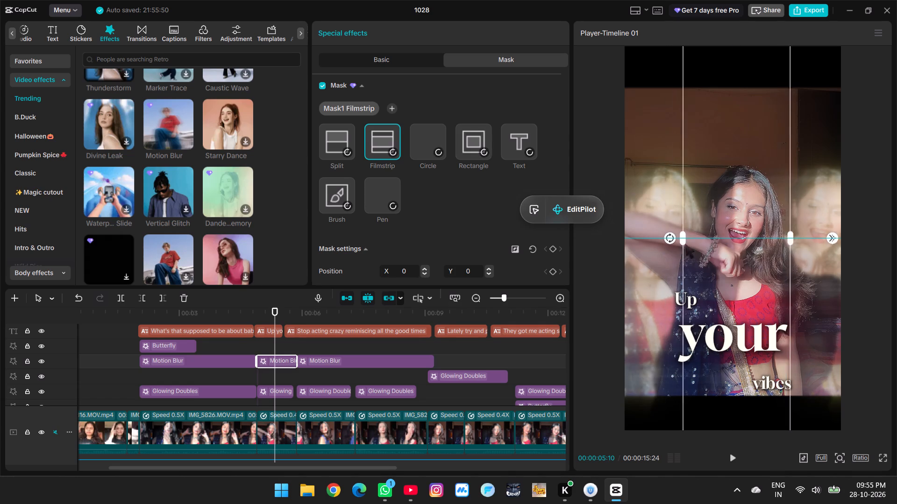
pyautogui.moveTo(685, 244); pyautogui.dragTo(683, 245)
pyautogui.moveTo(683, 239); pyautogui.dragTo(642, 239)
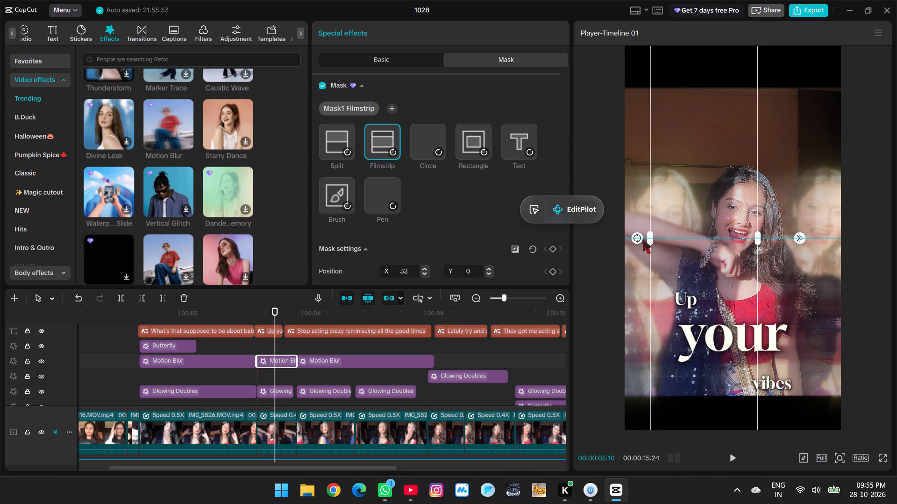
pyautogui.moveTo(642, 239); pyautogui.dragTo(621, 239)
pyautogui.moveTo(733, 240); pyautogui.dragTo(763, 245)
pyautogui.moveTo(728, 253); pyautogui.dragTo(759, 256)
pyautogui.press('space')
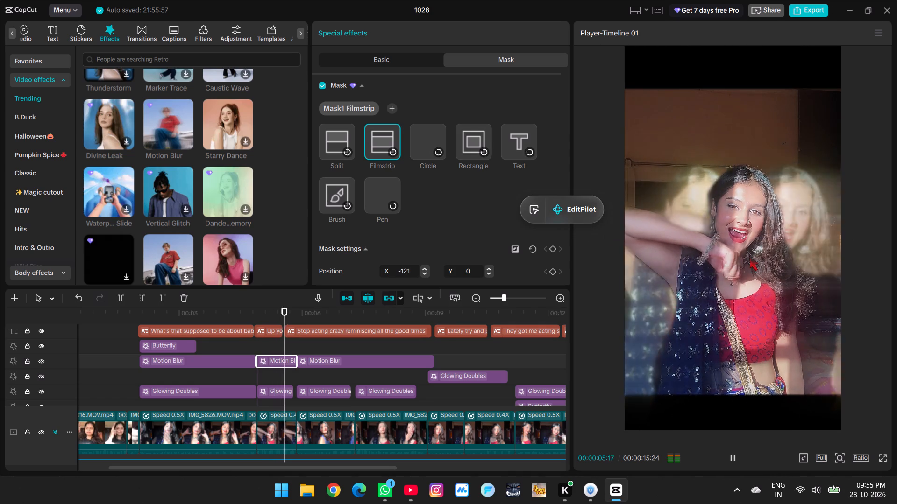
pyautogui.press('space')
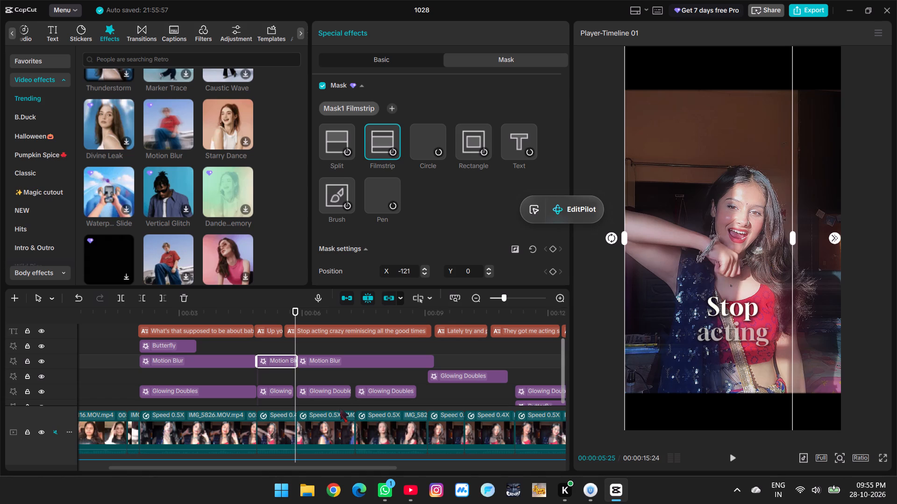
# Examine the join between the middle and last Motion Blur segments and play through it.
pyautogui.keyDown('ctrl'); pyautogui.scroll(20, 297, 393); pyautogui.keyUp('ctrl')
pyautogui.keyDown('ctrl'); pyautogui.scroll(4, 297, 393); pyautogui.keyUp('ctrl')
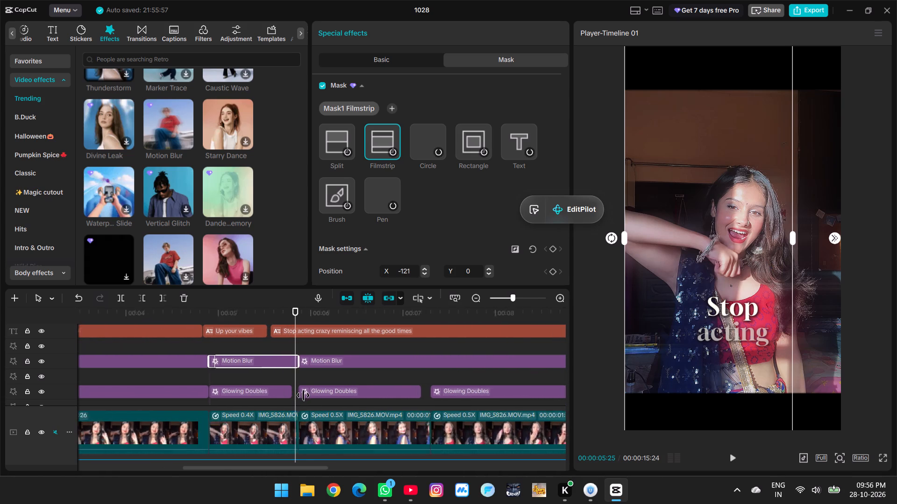
pyautogui.keyDown('ctrl'); pyautogui.scroll(10, 303, 395); pyautogui.keyUp('ctrl')
pyautogui.moveTo(297, 377); pyautogui.dragTo(303, 377)
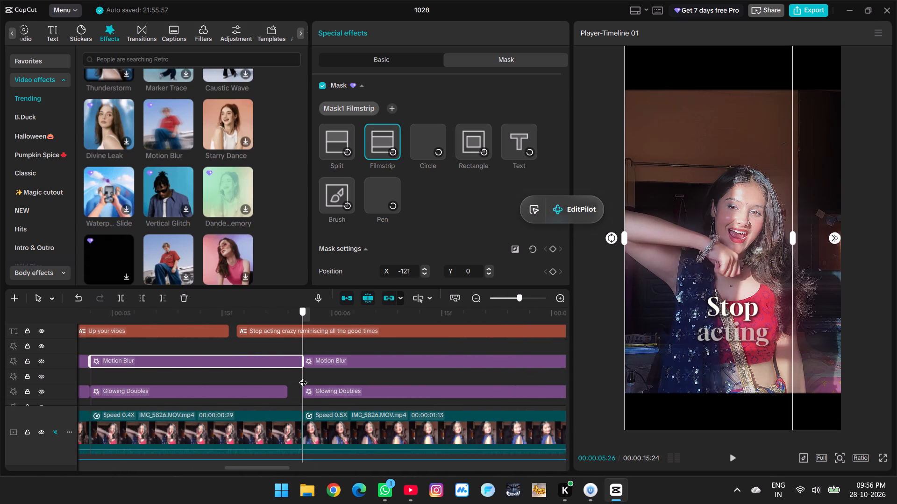
pyautogui.moveTo(303, 377); pyautogui.dragTo(241, 378)
pyautogui.press('space')
pyautogui.press('space')
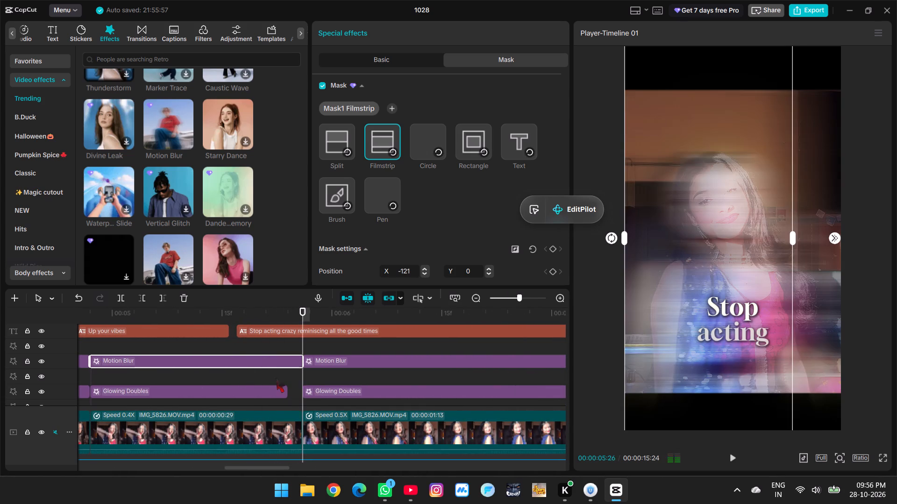
pyautogui.press('space')
pyautogui.press('space')
# Change the last Motion Blur segment's mask to a Filmstrip and reverse it.
pyautogui.click(343, 363)
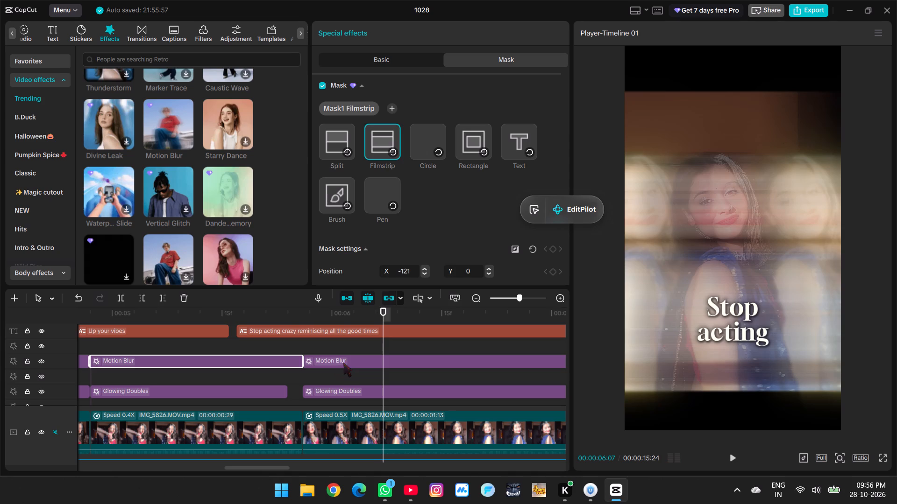
pyautogui.click(381, 136)
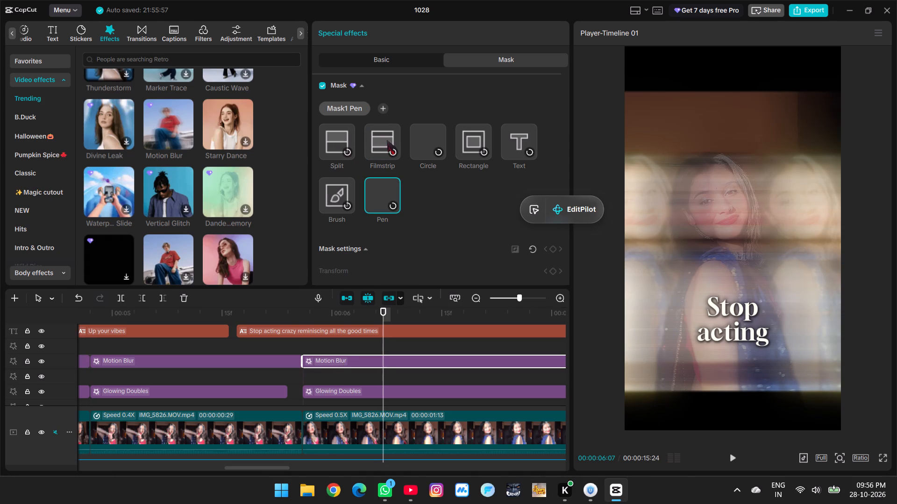
pyautogui.click(513, 248)
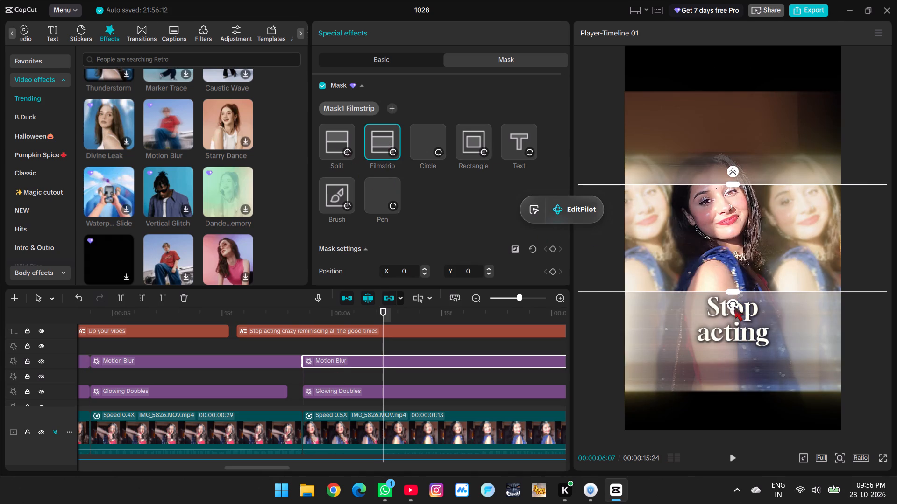
# Turn the last Motion Blur segment's Filmstrip mask vertical at 90°, soften and widen it, move it to X -25, Y 0, and preview the segment.
pyautogui.moveTo(734, 307); pyautogui.dragTo(656, 240)
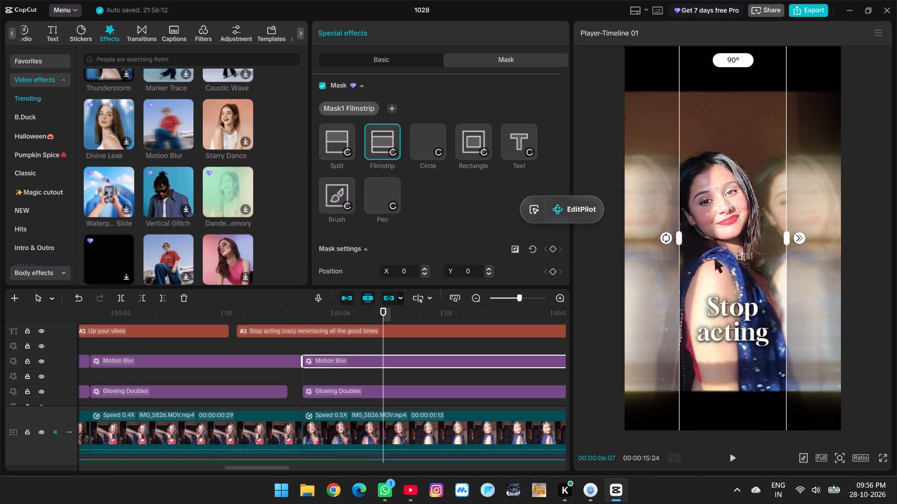
pyautogui.moveTo(753, 283); pyautogui.dragTo(741, 280)
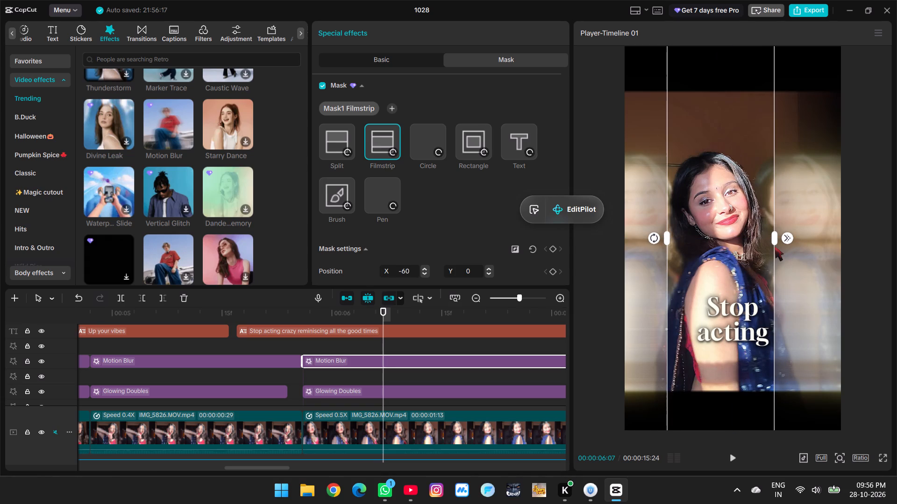
pyautogui.moveTo(787, 238); pyautogui.dragTo(783, 243)
pyautogui.moveTo(783, 243); pyautogui.dragTo(800, 244)
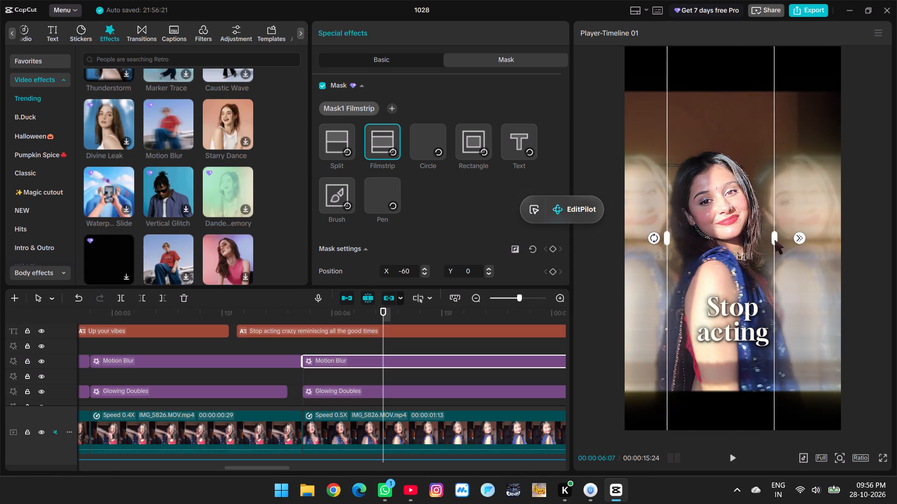
pyautogui.moveTo(773, 238); pyautogui.dragTo(783, 238)
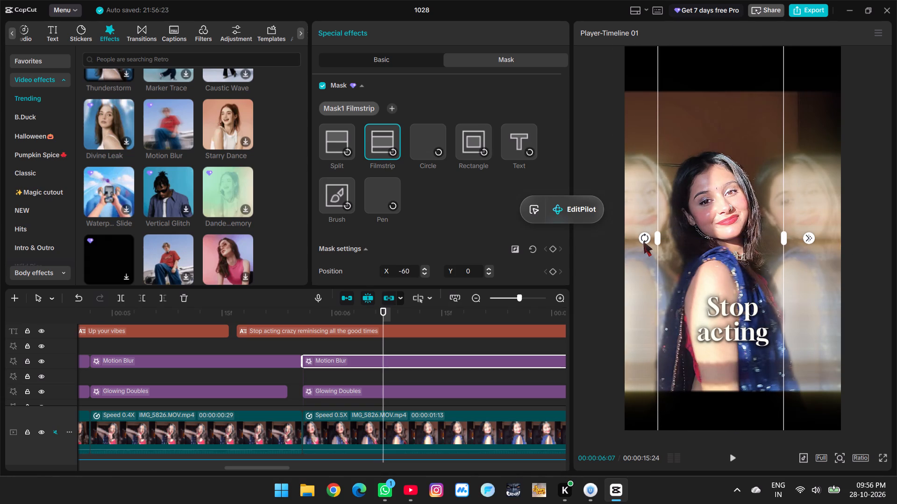
pyautogui.moveTo(643, 241); pyautogui.dragTo(648, 234)
pyautogui.moveTo(712, 273); pyautogui.dragTo(716, 273)
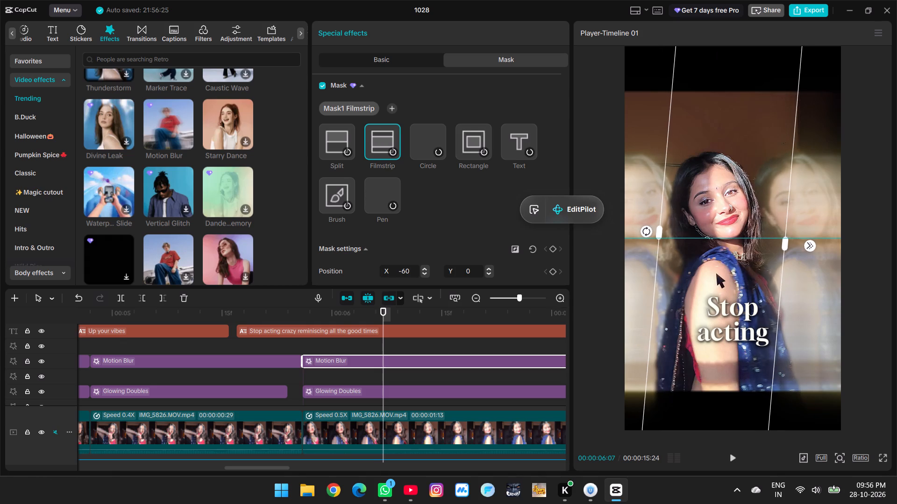
pyautogui.moveTo(716, 273); pyautogui.dragTo(719, 273)
pyautogui.click(655, 232)
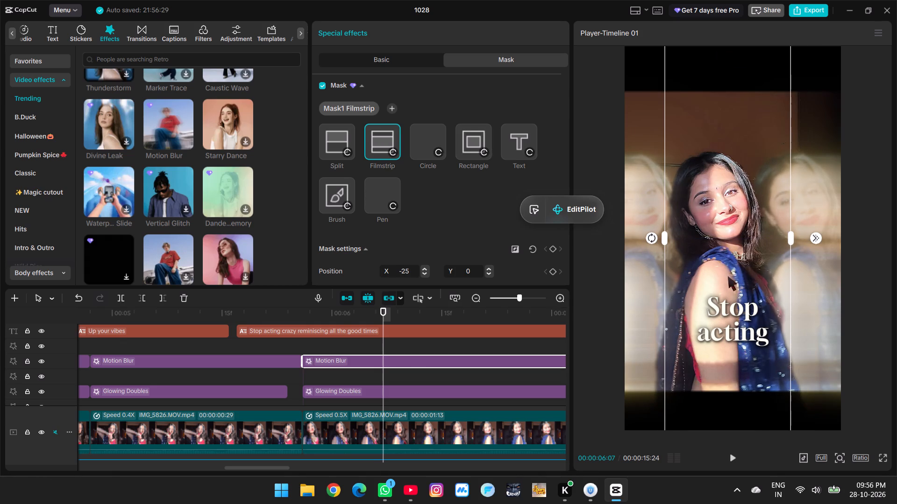
pyautogui.moveTo(817, 242); pyautogui.dragTo(809, 240)
pyautogui.click(297, 374)
pyautogui.press('space')
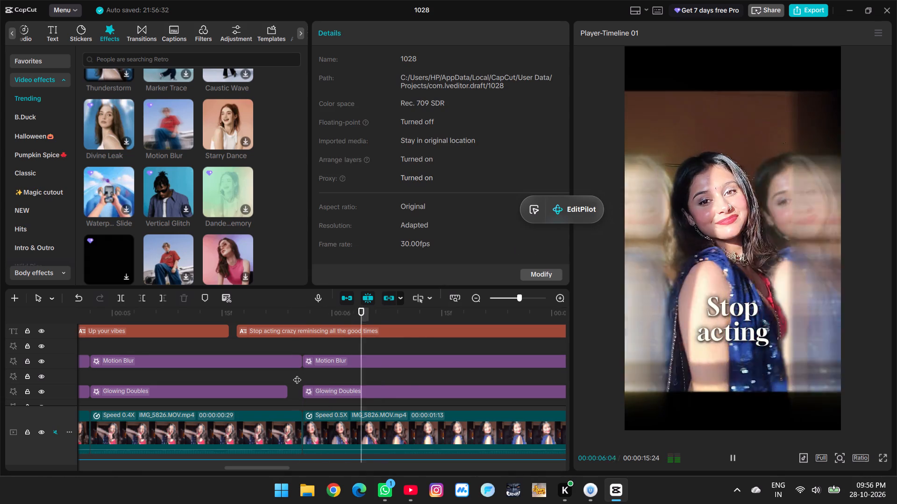
pyautogui.press('space')
pyautogui.press('space')
pyautogui.press('space')
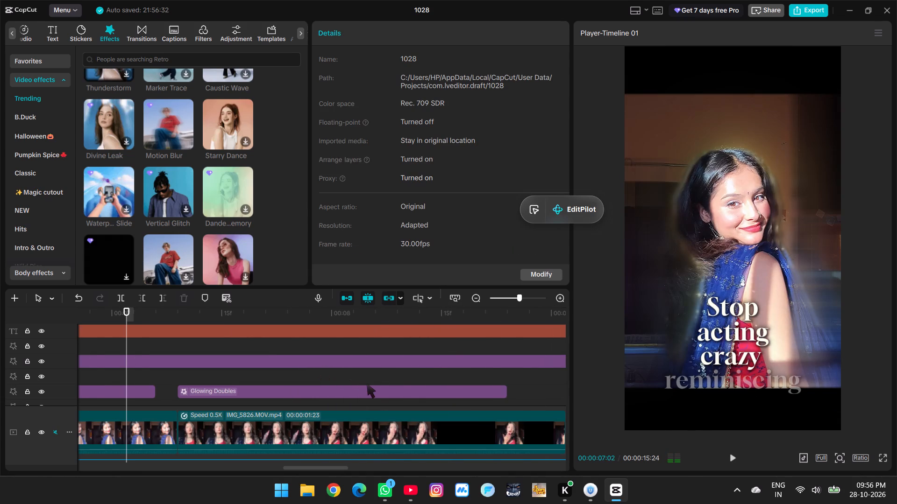
# Split the last Motion Blur segment at 00:00:07:09, where the 0.5X shot of the woman facing the camera begins.
pyautogui.keyDown('ctrl'); pyautogui.scroll(-8, 151, 385); pyautogui.keyUp('ctrl')
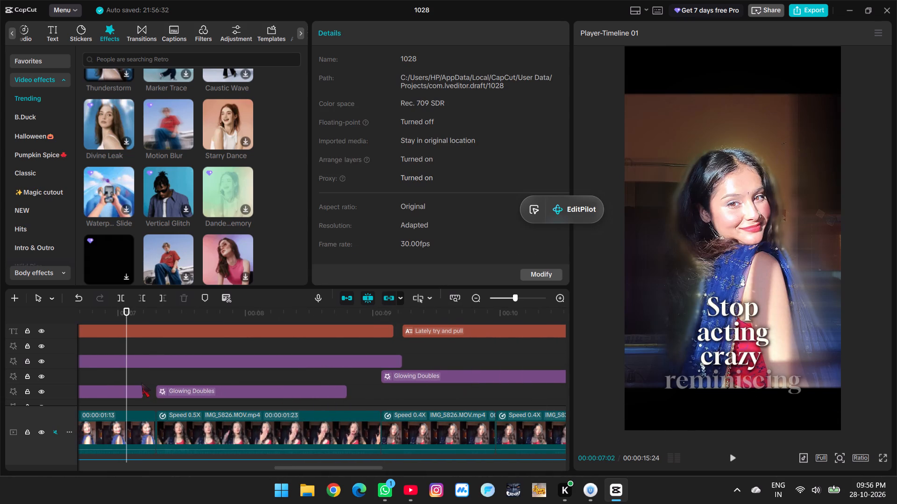
pyautogui.press('space')
pyautogui.press('space')
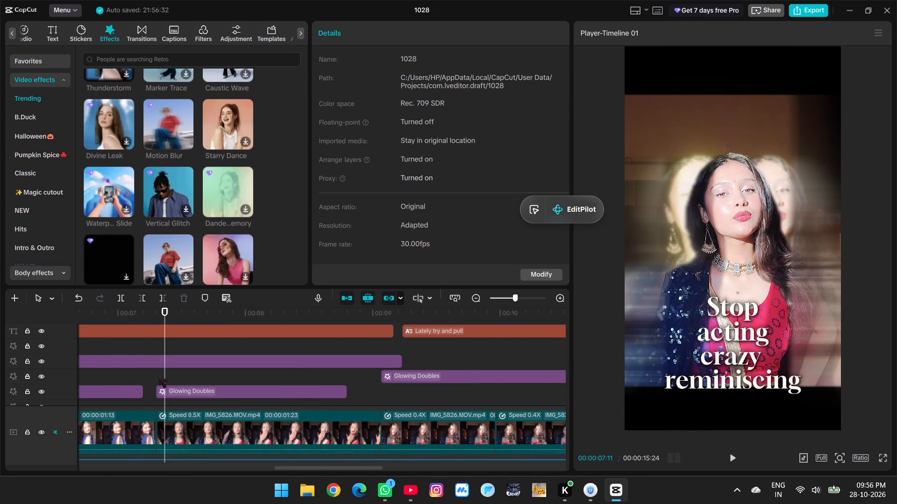
pyautogui.press('space')
pyautogui.press('space')
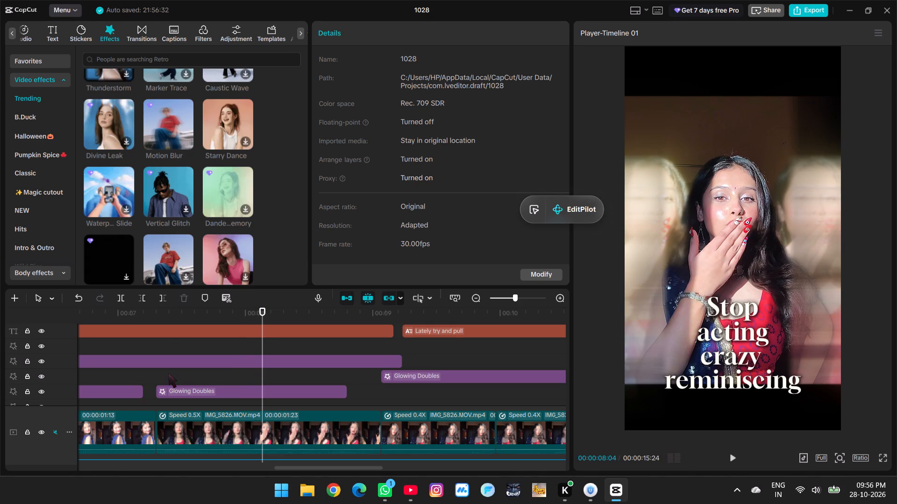
pyautogui.click(168, 373)
pyautogui.moveTo(168, 373); pyautogui.dragTo(153, 374)
pyautogui.click(160, 366)
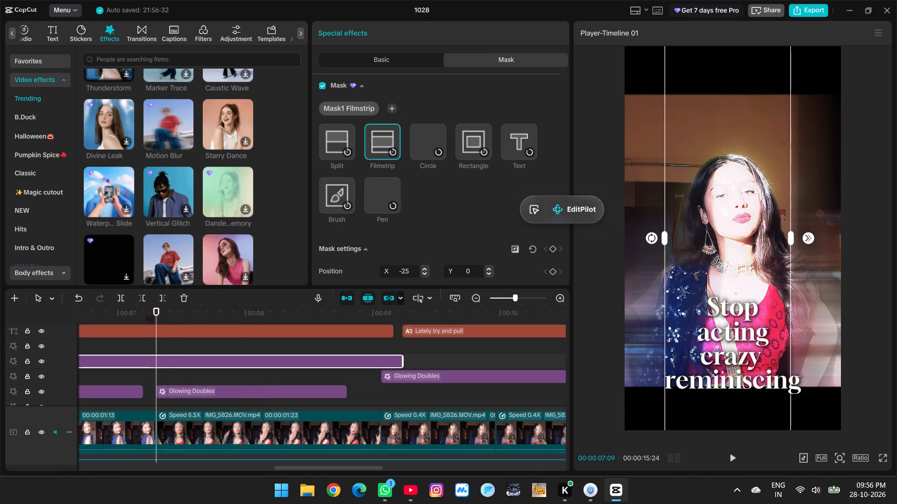
pyautogui.click(123, 299)
# Replace the mask of the new Motion Blur segment after the split with a reversed Filmstrip mask.
pyautogui.moveTo(156, 343); pyautogui.dragTo(174, 345)
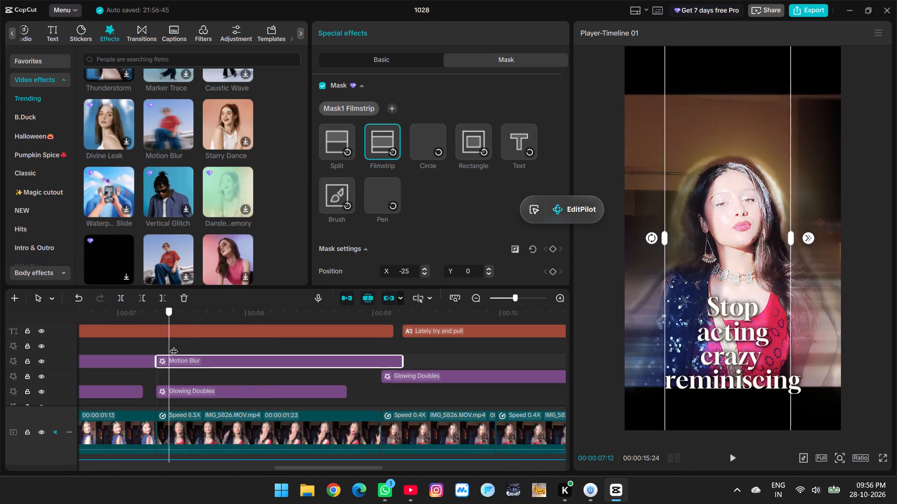
pyautogui.moveTo(174, 345); pyautogui.dragTo(184, 346)
pyautogui.click(373, 102)
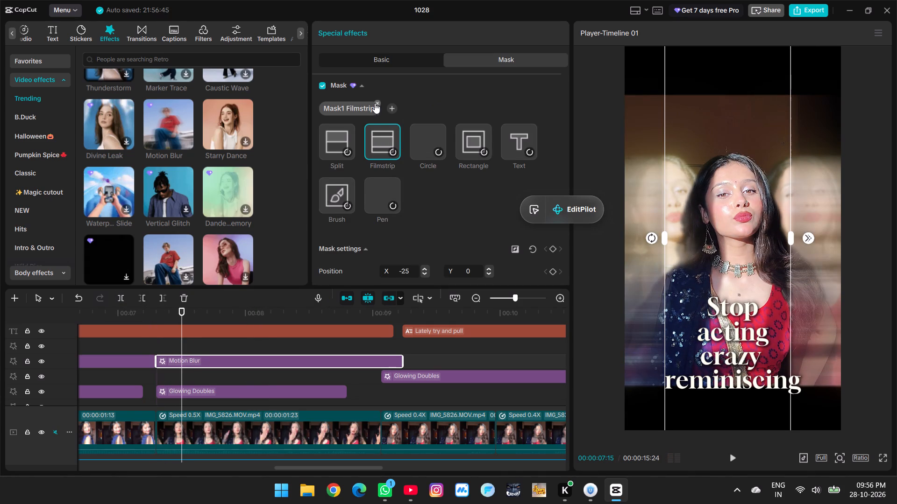
pyautogui.click(375, 103)
pyautogui.click(351, 105)
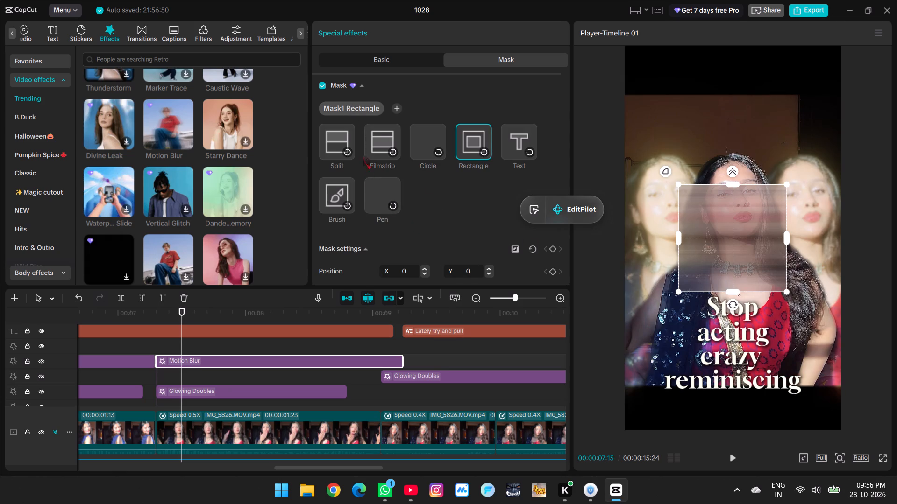
pyautogui.click(375, 139)
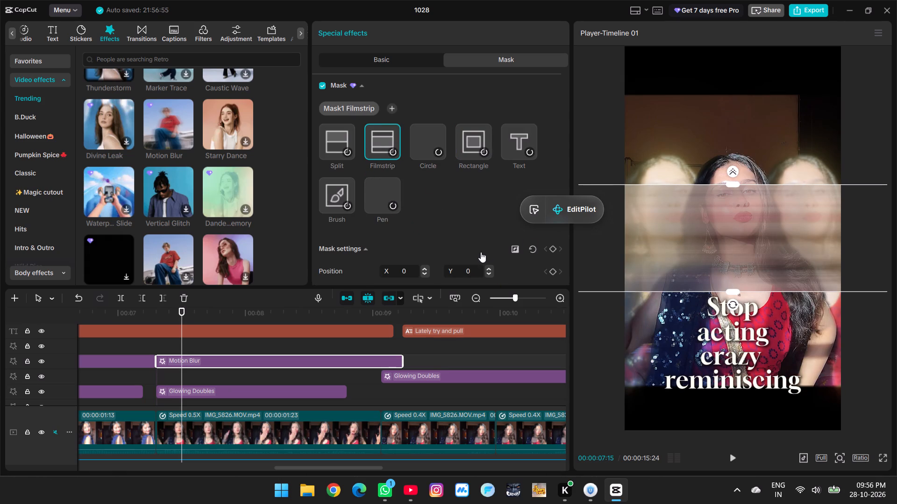
pyautogui.click(516, 249)
# Turn the new segment's Filmstrip mask vertical, soften its edges, narrow it around the woman, and play through the segment.
pyautogui.moveTo(730, 306); pyautogui.dragTo(633, 247)
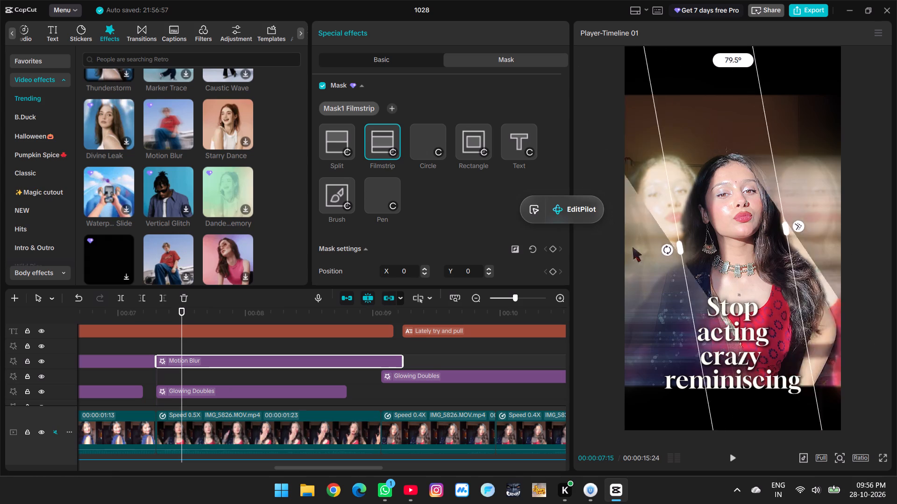
pyautogui.moveTo(633, 247); pyautogui.dragTo(625, 235)
pyautogui.moveTo(798, 240); pyautogui.dragTo(829, 238)
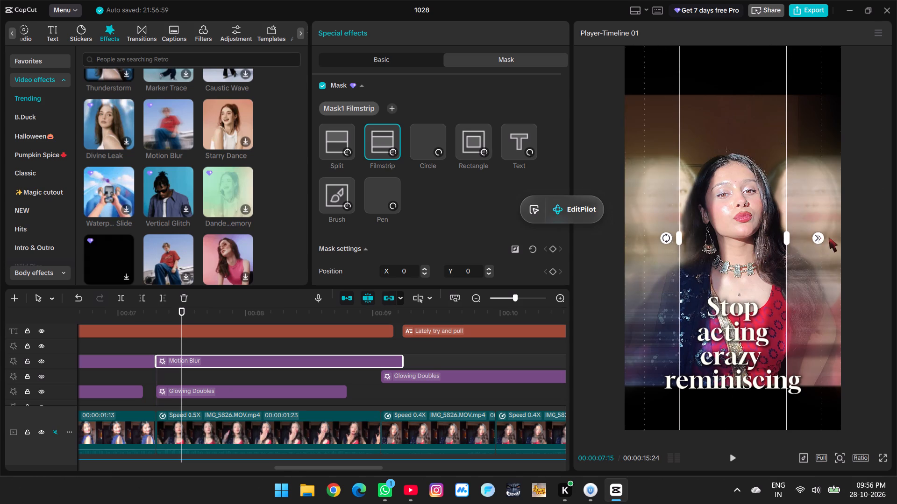
pyautogui.moveTo(829, 238); pyautogui.dragTo(847, 238)
pyautogui.moveTo(786, 242); pyautogui.dragTo(807, 248)
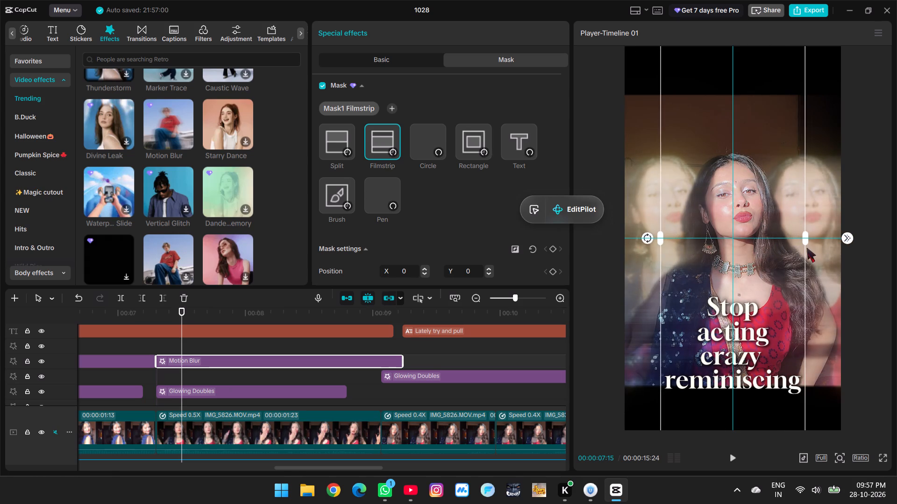
pyautogui.moveTo(807, 248); pyautogui.dragTo(842, 253)
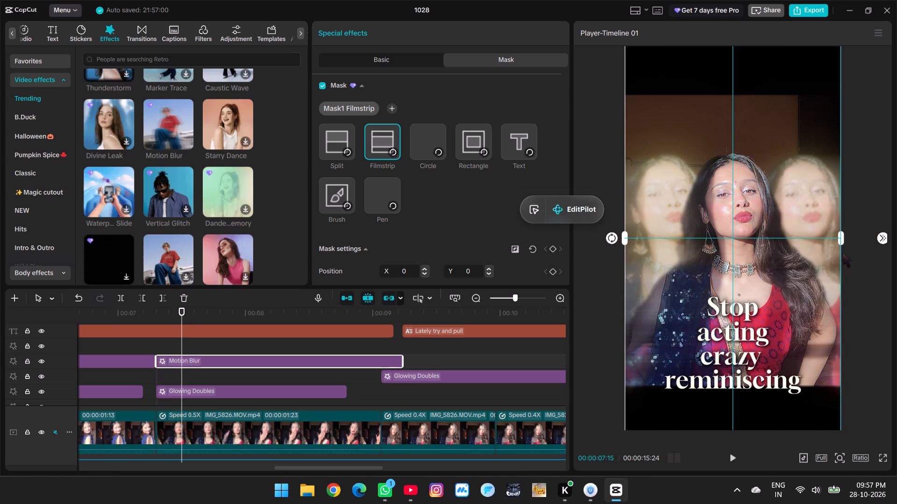
pyautogui.moveTo(842, 253); pyautogui.dragTo(790, 245)
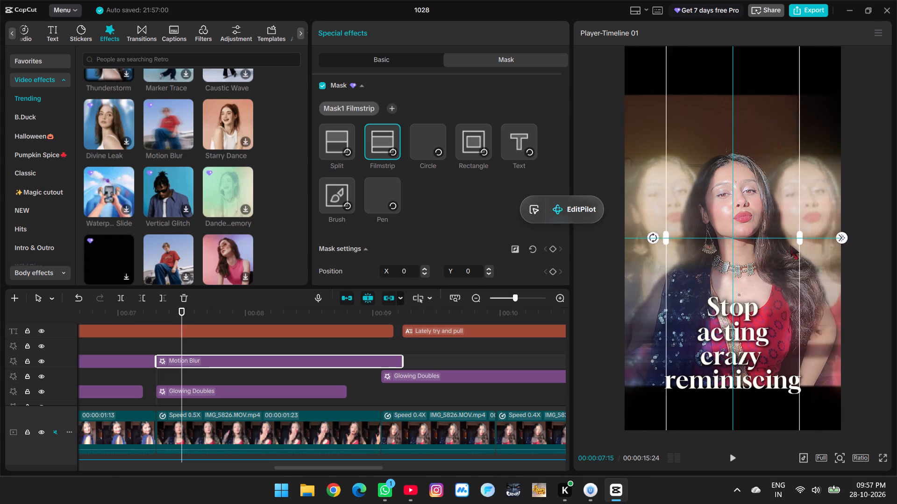
pyautogui.moveTo(790, 245); pyautogui.dragTo(771, 250)
pyautogui.press('space')
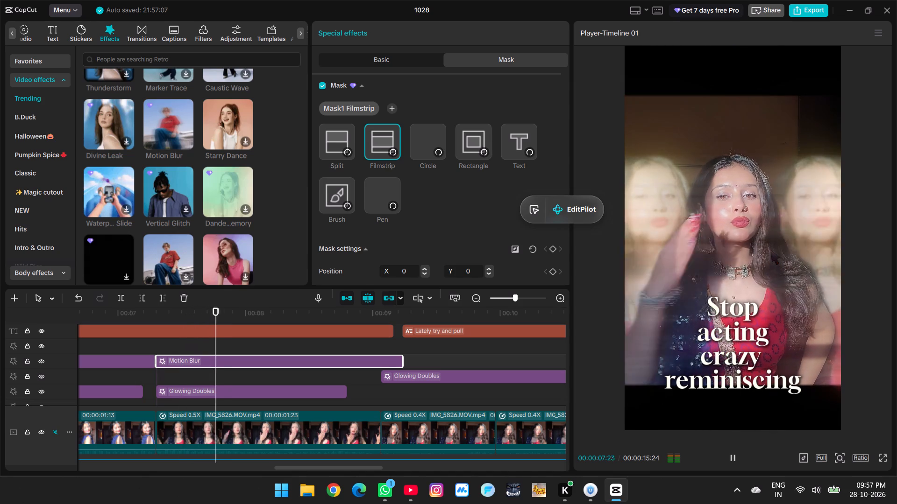
pyautogui.press('space')
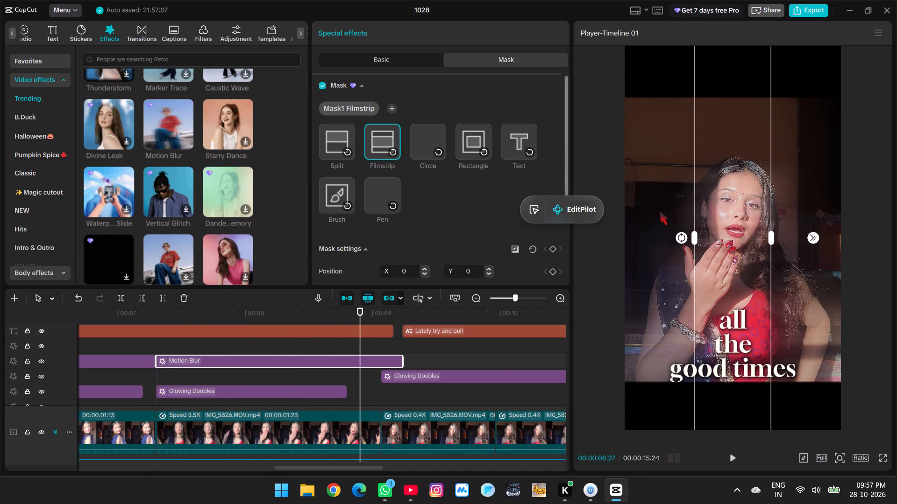
# Widen the vertical Filmstrip mask evenly around the woman, keeping it centred at X 0, Y 0, and preview the segment again.
pyautogui.moveTo(691, 238); pyautogui.dragTo(672, 232)
pyautogui.moveTo(751, 237); pyautogui.dragTo(771, 240)
pyautogui.moveTo(703, 256); pyautogui.dragTo(721, 260)
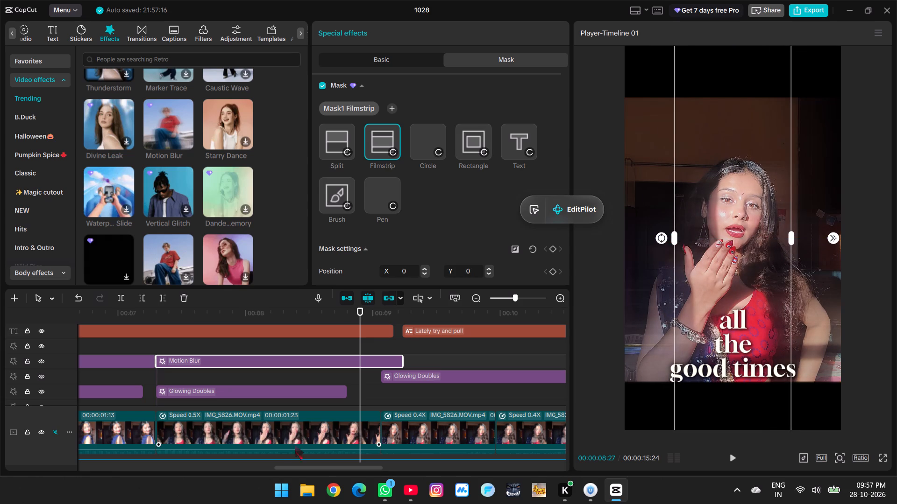
pyautogui.click(157, 376)
pyautogui.press('space')
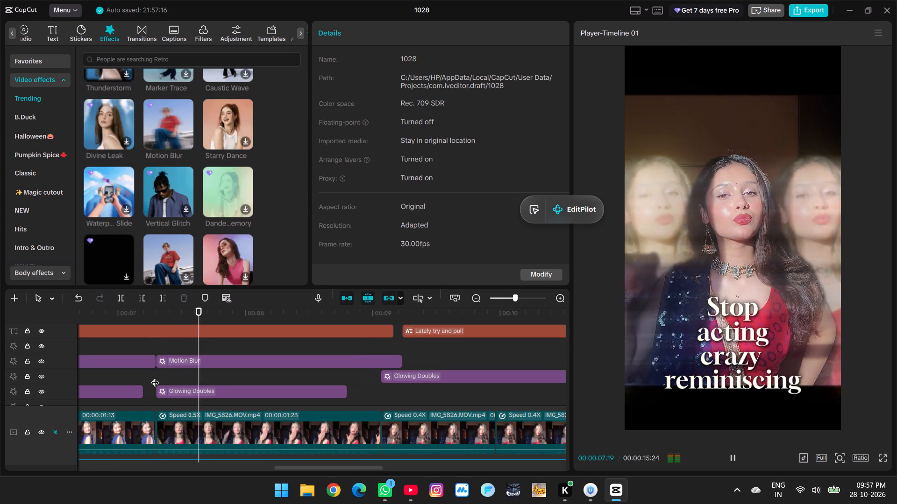
pyautogui.press('space')
pyautogui.press('space')
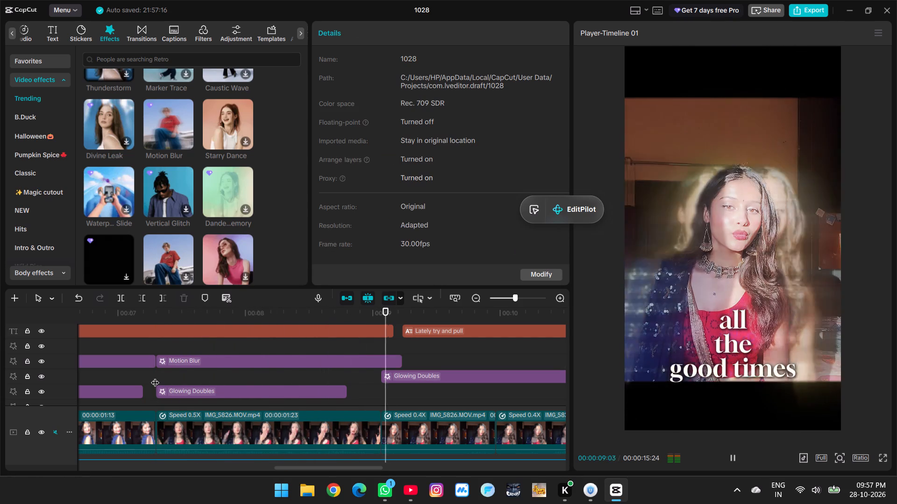
pyautogui.press('space')
# Extend the last Motion Blur segment to the end of the video clip, moving the Music Player effect later to make room.
pyautogui.click(356, 365)
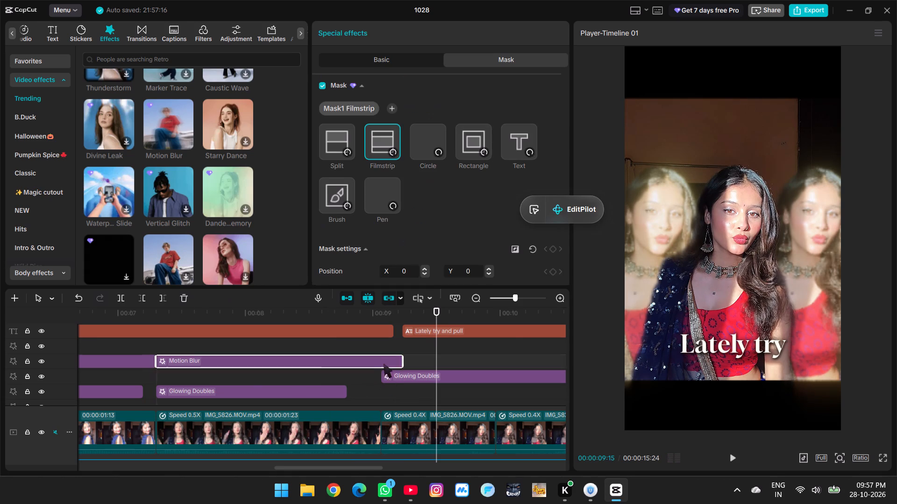
pyautogui.keyDown('ctrl'); pyautogui.scroll(-14, 384, 366); pyautogui.keyUp('ctrl')
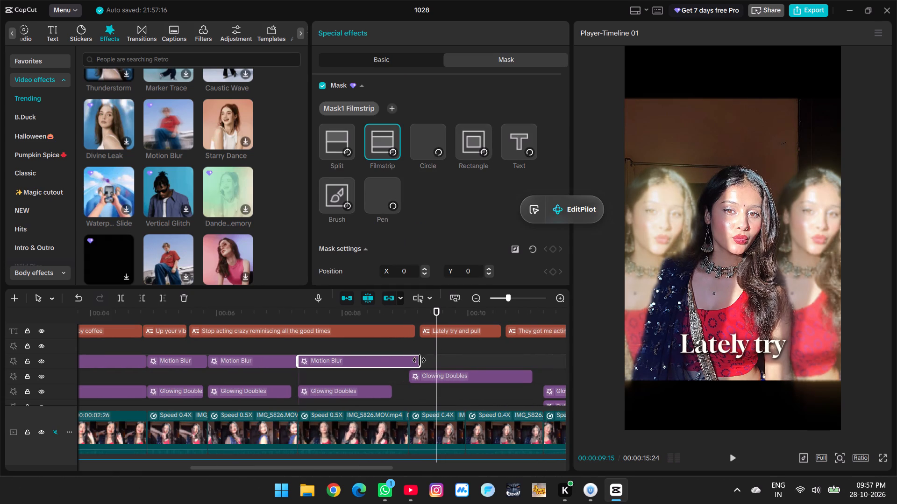
pyautogui.keyDown('ctrl'); pyautogui.scroll(-20, 435, 373); pyautogui.keyUp('ctrl')
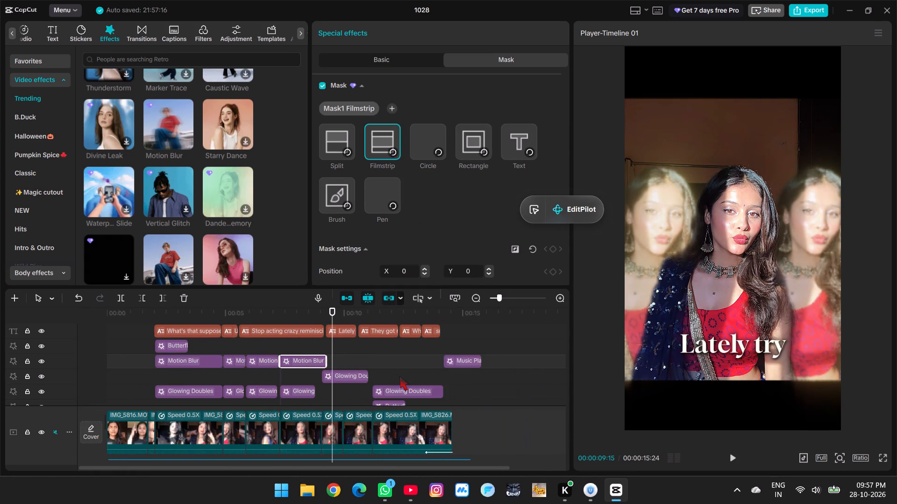
pyautogui.keyDown('ctrl'); pyautogui.scroll(4, 399, 376); pyautogui.keyUp('ctrl')
pyautogui.moveTo(325, 358); pyautogui.dragTo(485, 370)
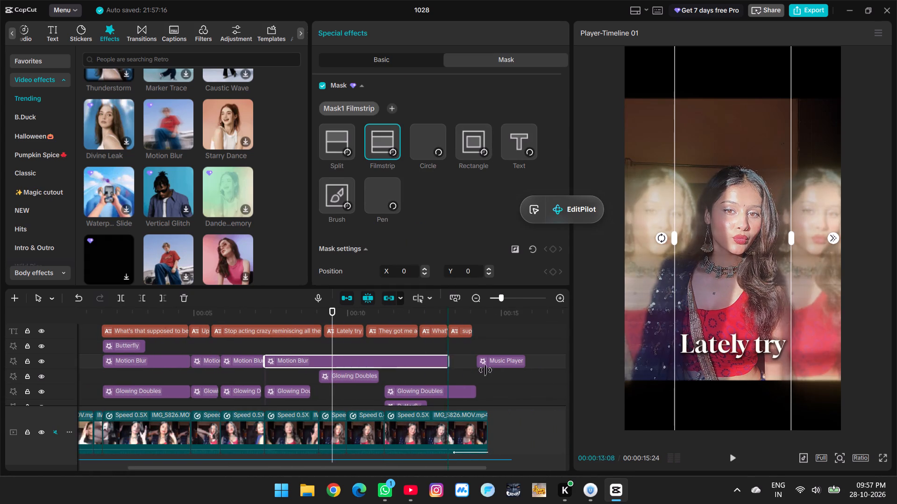
pyautogui.moveTo(485, 370); pyautogui.dragTo(492, 360)
pyautogui.moveTo(495, 360); pyautogui.dragTo(521, 352)
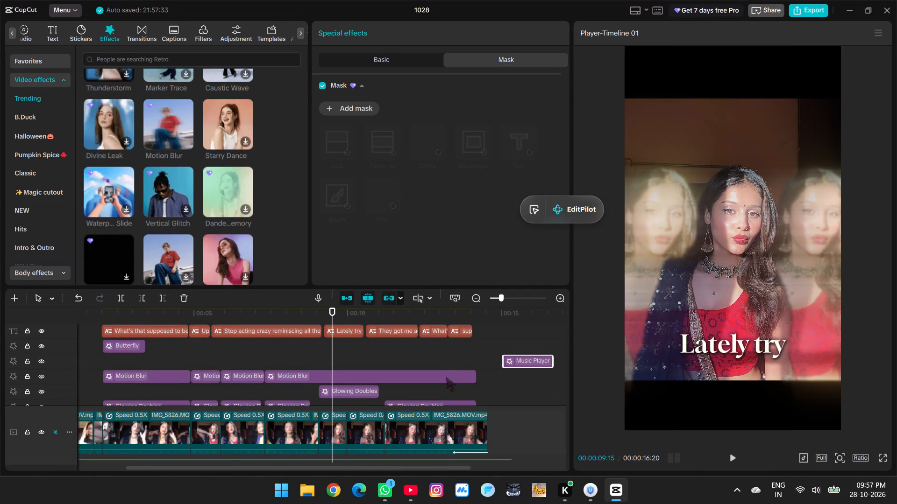
pyautogui.click(459, 374)
pyautogui.moveTo(478, 377); pyautogui.dragTo(486, 377)
# Split the extended Motion Blur segment at 00:00:09:02, where the third Glowing Doubles shot from the end of the lyrics line begins.
pyautogui.scroll(-1, 367, 392)
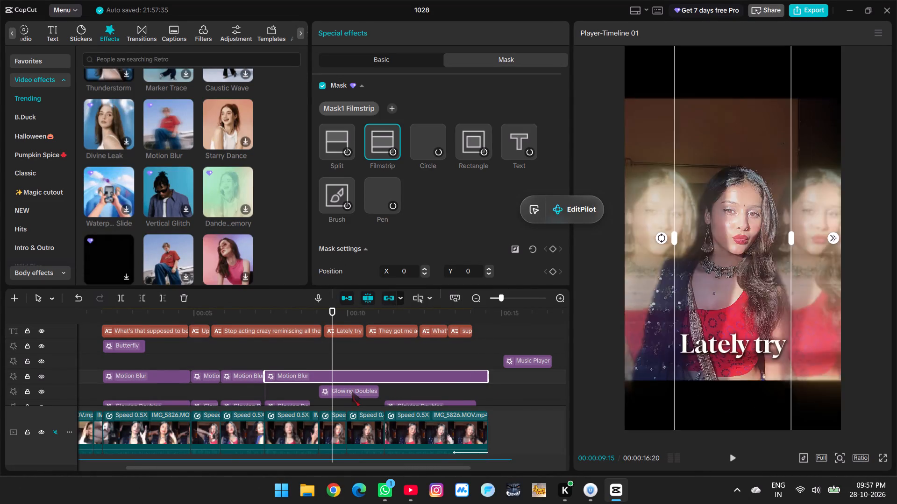
pyautogui.scroll(-2, 352, 392)
pyautogui.click(314, 373)
pyautogui.moveTo(314, 373); pyautogui.dragTo(323, 375)
pyautogui.click(319, 375)
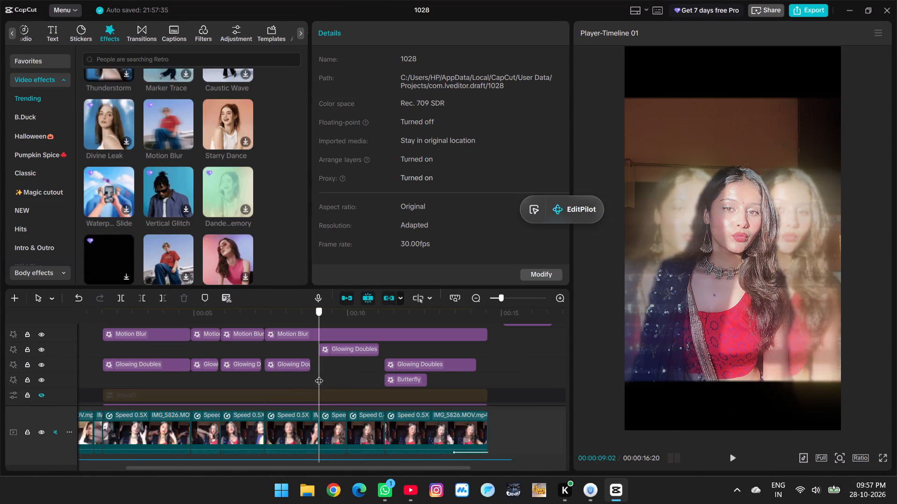
pyautogui.click(319, 334)
pyautogui.click(122, 300)
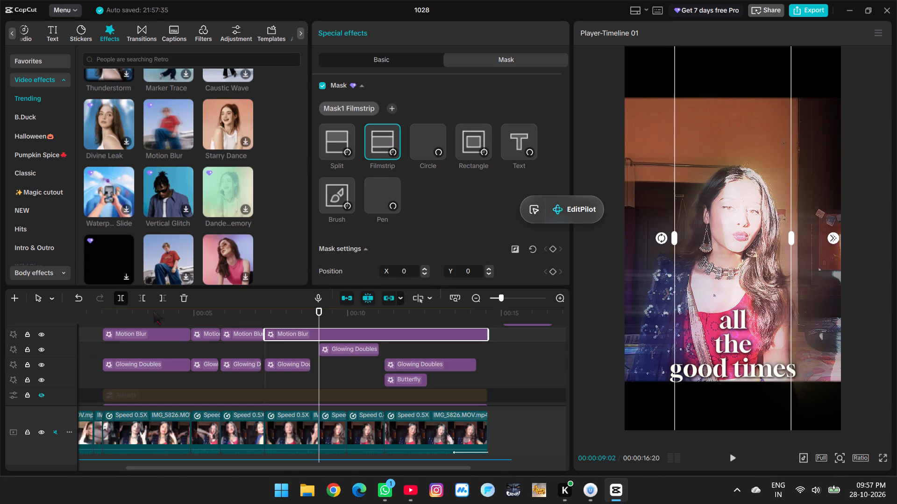
# Play back the Motion Blur segments on both sides of the 00:00:09:02 split to check their masks.
pyautogui.scroll(2, 344, 371)
pyautogui.click(292, 345)
pyautogui.click(294, 354)
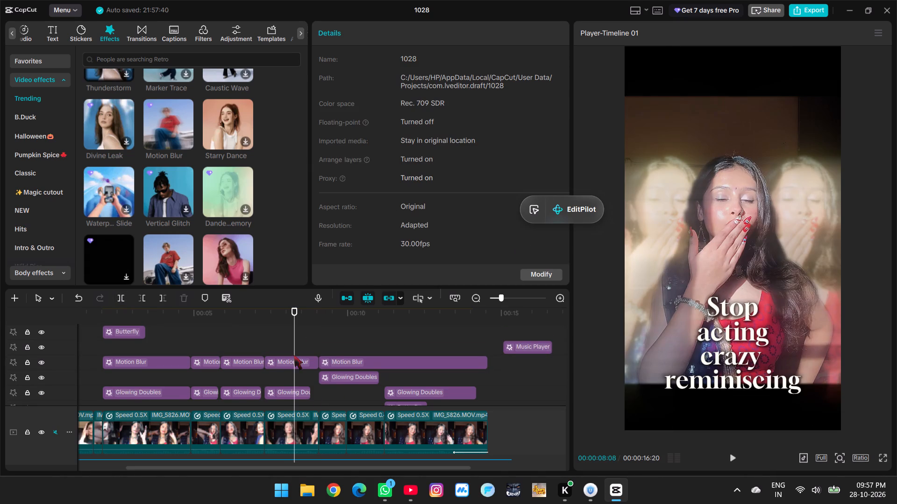
pyautogui.click(327, 348)
pyautogui.press('space')
pyautogui.click(283, 352)
pyautogui.click(293, 364)
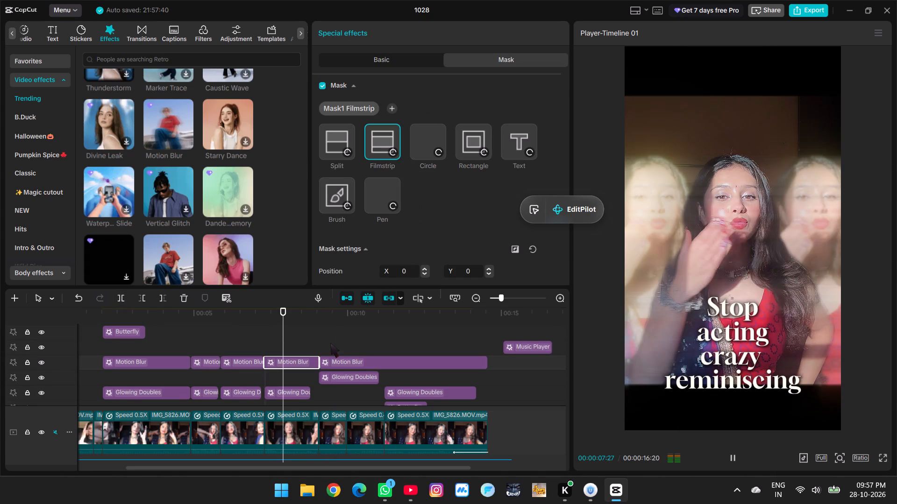
pyautogui.press('space')
pyautogui.click(342, 348)
pyautogui.click(352, 361)
pyautogui.press('space')
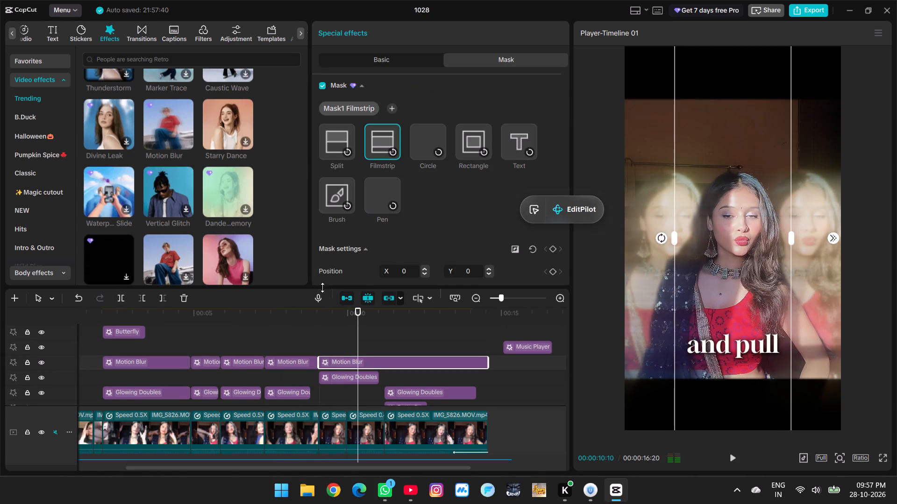
pyautogui.click(232, 344)
pyautogui.press('space')
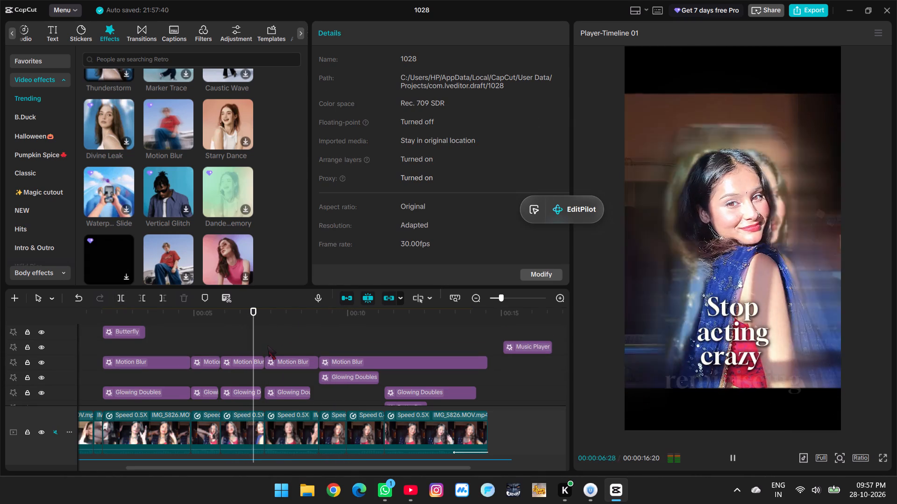
pyautogui.press('space')
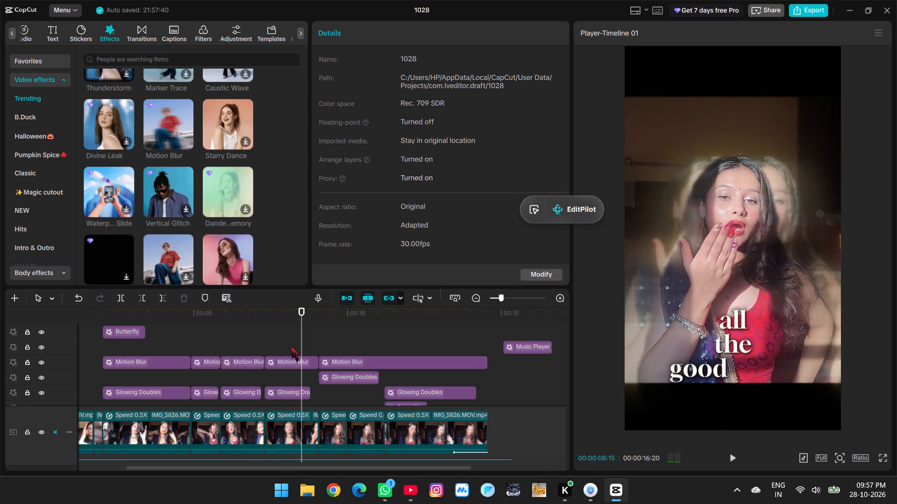
pyautogui.press('space')
pyautogui.press('space')
# Unhide the Adjust1 adjustment layer's track.
pyautogui.scroll(-3, 295, 365)
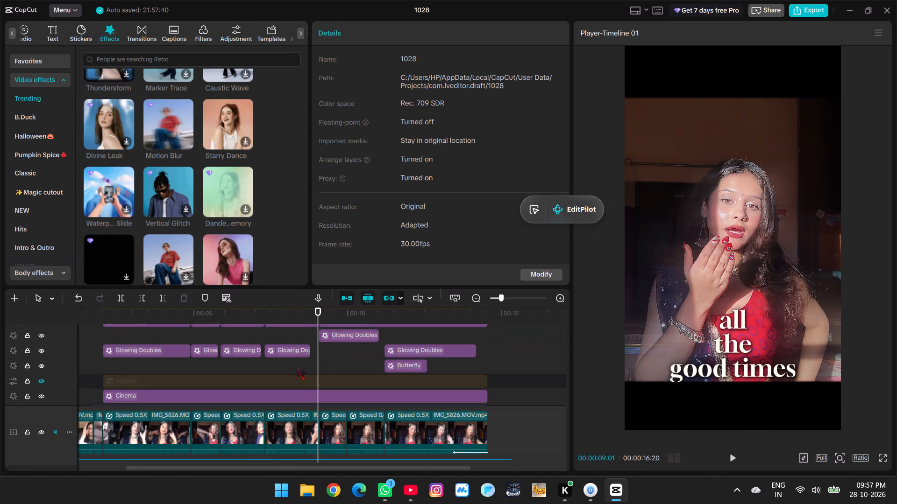
pyautogui.scroll(-2, 297, 365)
pyautogui.click(39, 351)
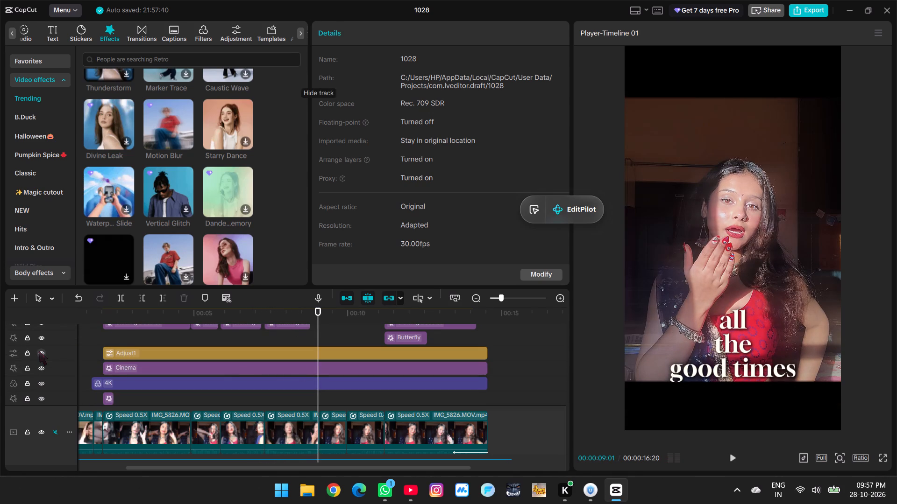
pyautogui.click(39, 351)
pyautogui.click(39, 351)
pyautogui.scroll(1, 282, 349)
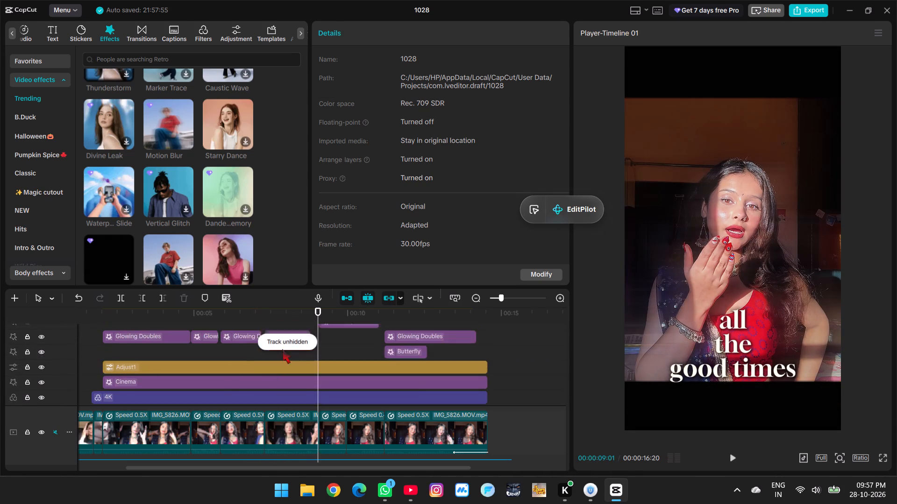
# Widen the last Motion Blur segment's vertical Filmstrip mask and shift it to X -62, Y 0 around the woman, previewing the shot.
pyautogui.scroll(6, 282, 349)
pyautogui.press('space')
pyautogui.press('space')
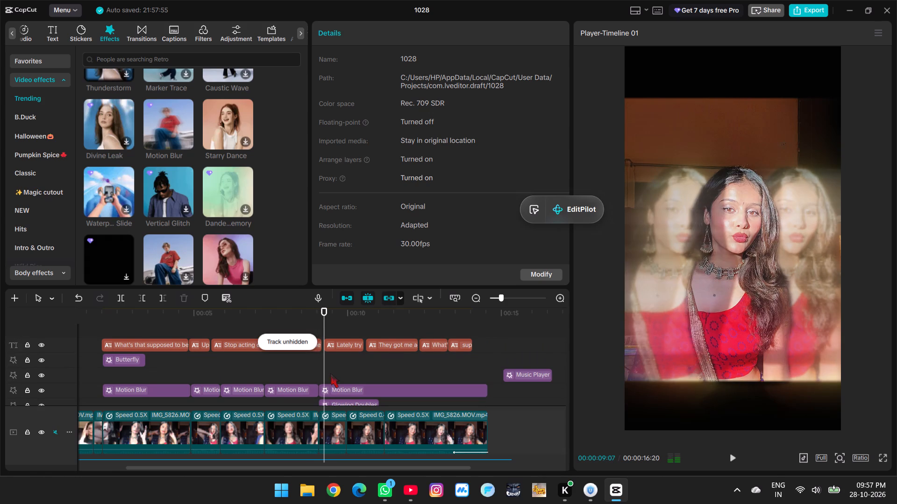
pyautogui.scroll(-2, 330, 375)
pyautogui.press('space')
pyautogui.press('space')
pyautogui.click(343, 361)
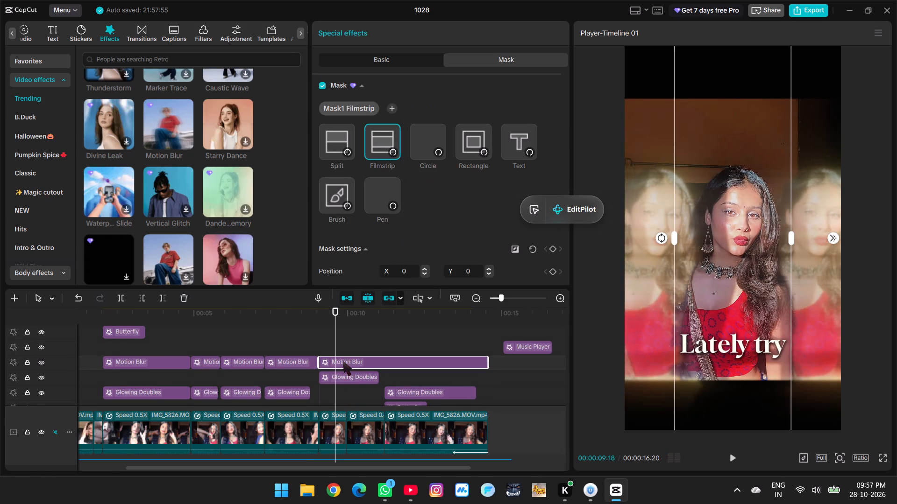
pyautogui.press('space')
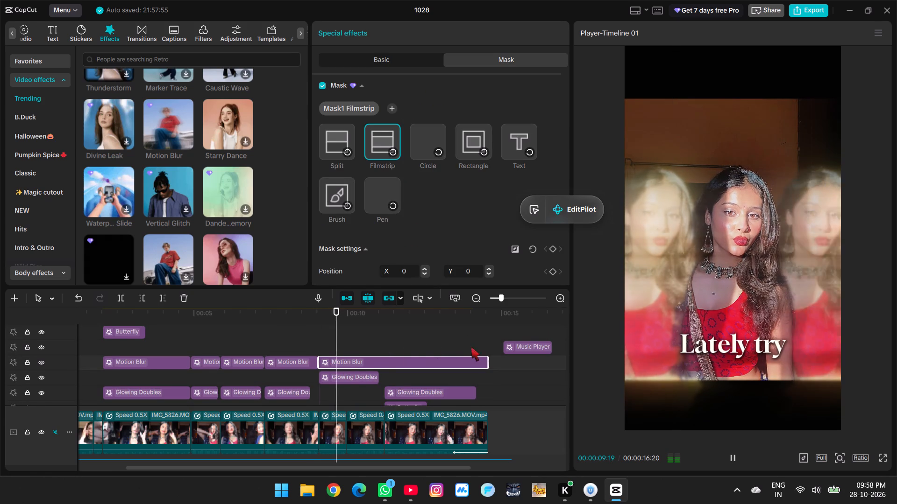
pyautogui.press('space')
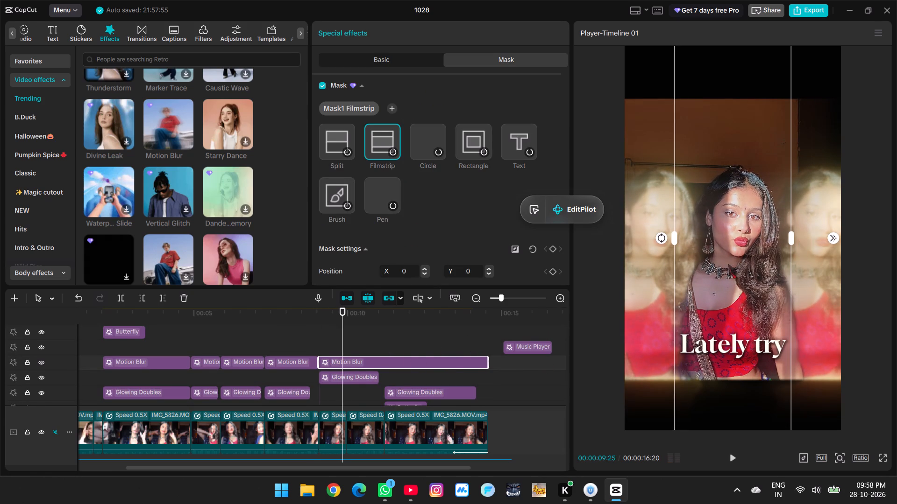
pyautogui.moveTo(728, 264); pyautogui.dragTo(716, 266)
pyautogui.moveTo(777, 245); pyautogui.dragTo(795, 245)
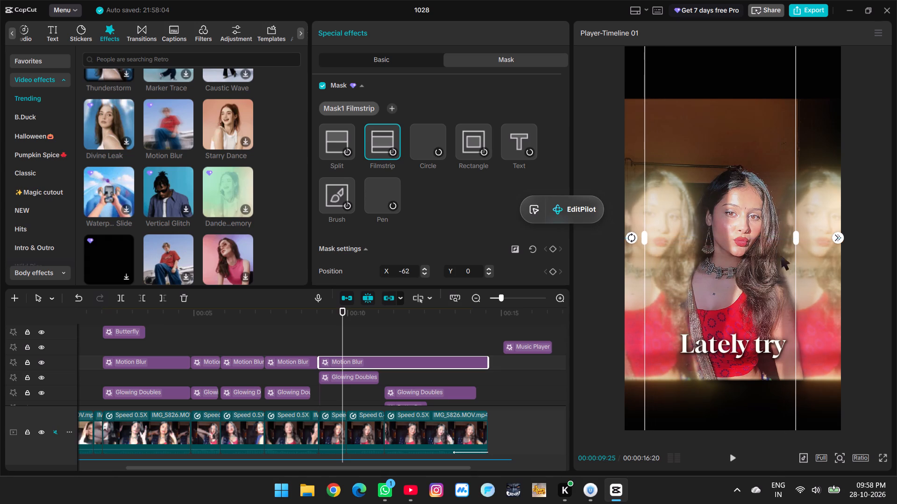
pyautogui.press('space')
pyautogui.press('space')
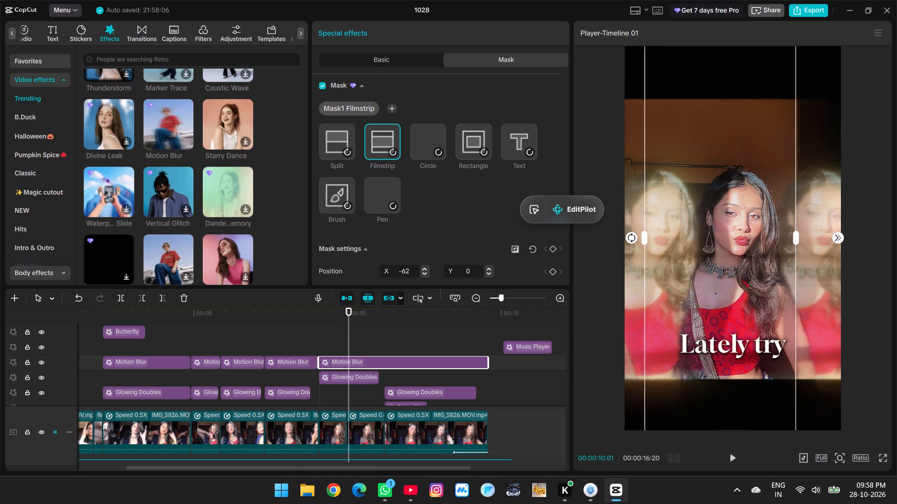
# Split the last Motion Blur segment at 00:00:11:06, where the final Glowing Doubles shot begins.
pyautogui.press('space')
pyautogui.press('space')
pyautogui.press('space')
pyautogui.press('space')
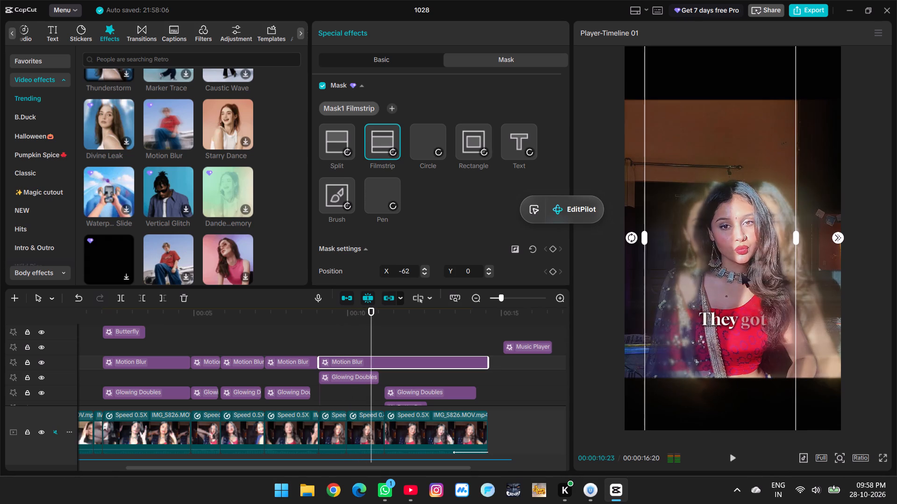
pyautogui.press('space')
pyautogui.press('space')
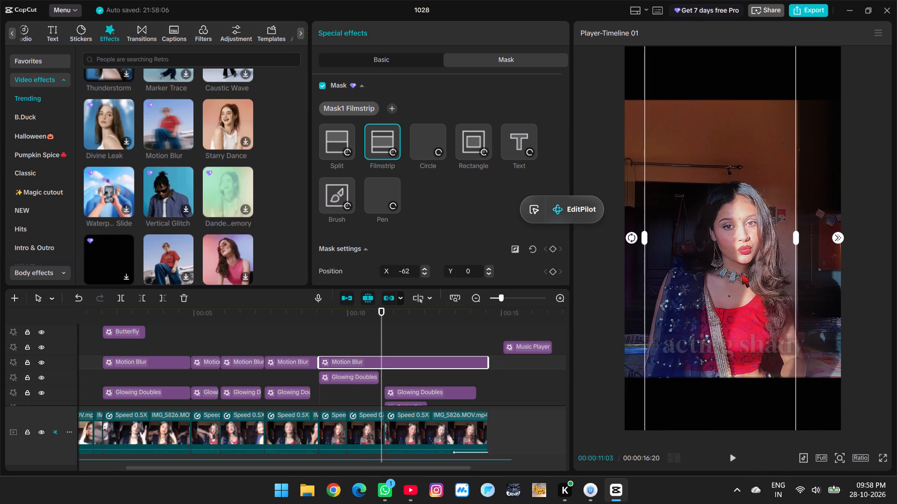
pyautogui.press('space')
pyautogui.press('space')
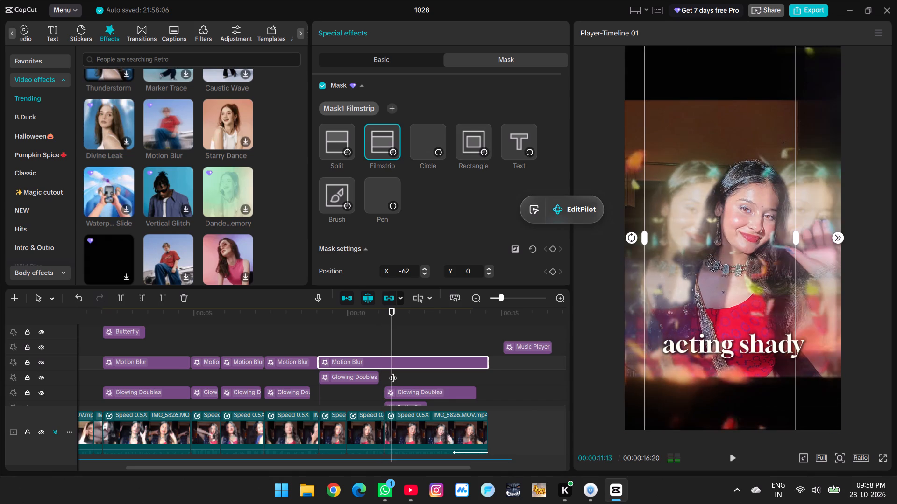
pyautogui.moveTo(391, 371); pyautogui.dragTo(385, 371)
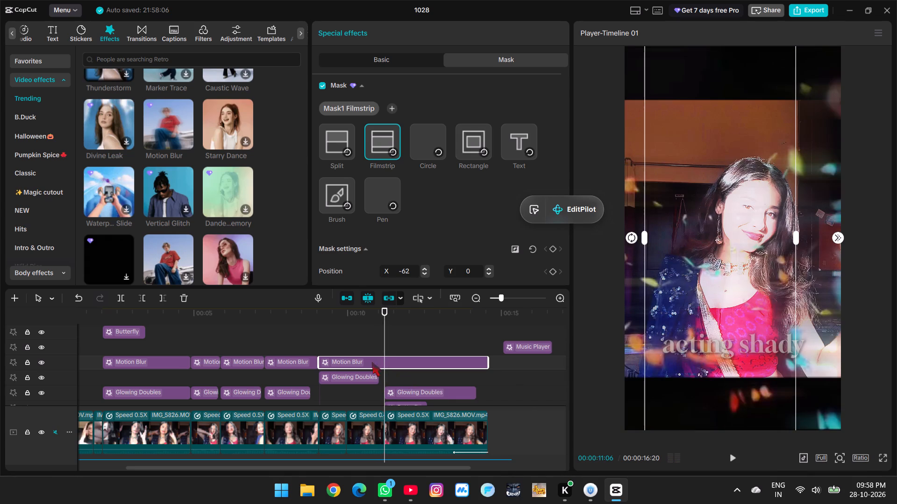
pyautogui.click(124, 300)
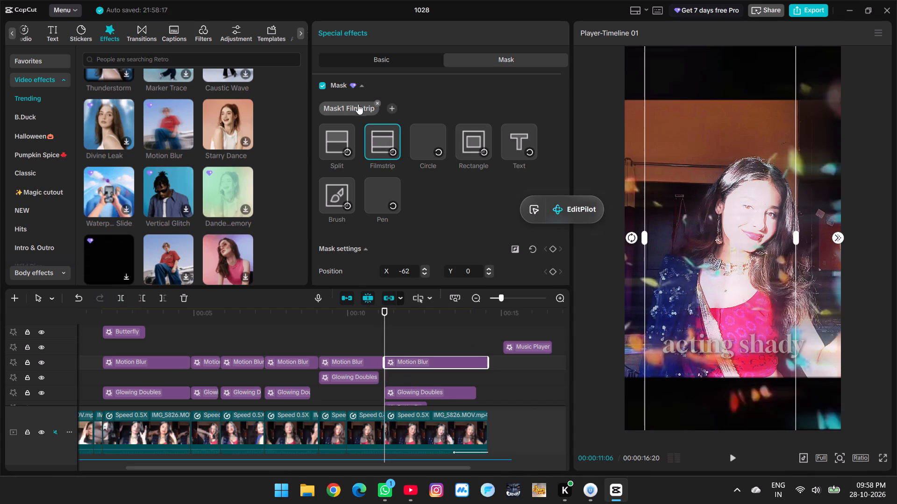
# Shift the new last segment's Filmstrip mask to X 16, Y 0 and play through to the end of the clip.
pyautogui.moveTo(741, 294); pyautogui.dragTo(757, 294)
pyautogui.press('space')
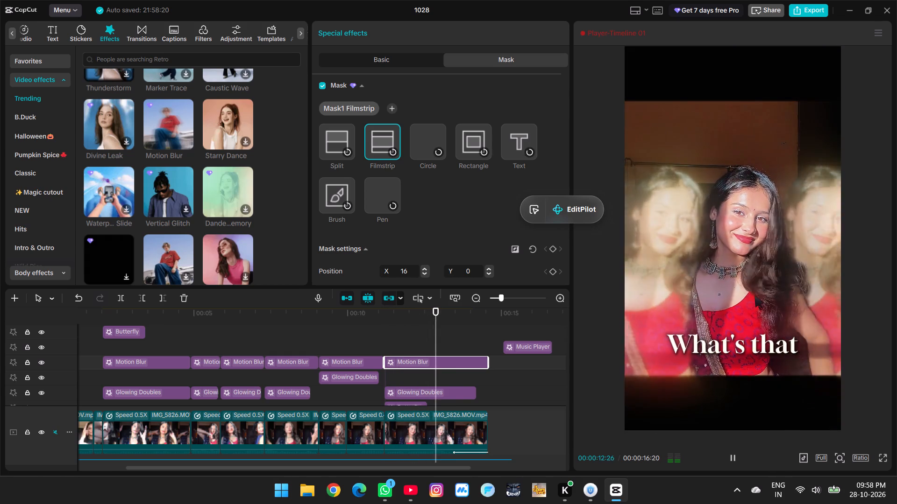
pyautogui.press('space')
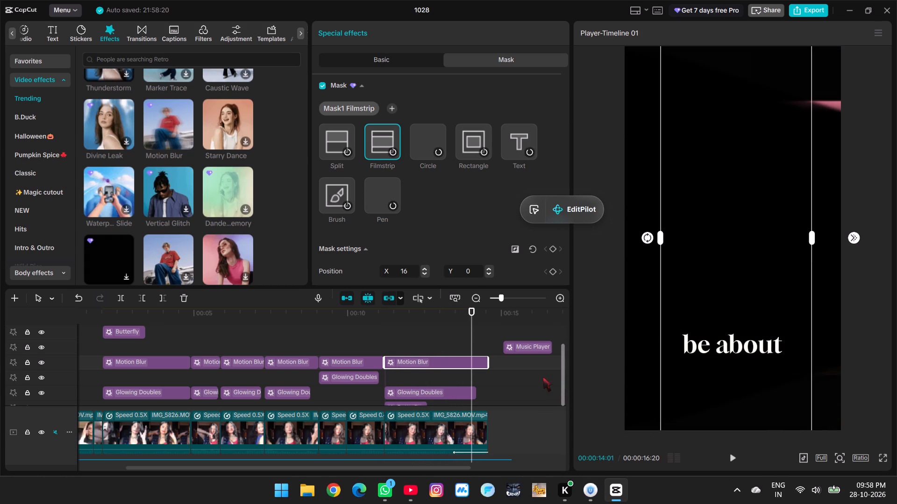
# Delete the Music Player effect placed after the end of the video clips.
pyautogui.scroll(-5, 539, 377)
pyautogui.keyDown('ctrl'); pyautogui.scroll(-4, 534, 376); pyautogui.keyUp('ctrl')
pyautogui.scroll(4, 519, 371)
pyautogui.click(449, 365)
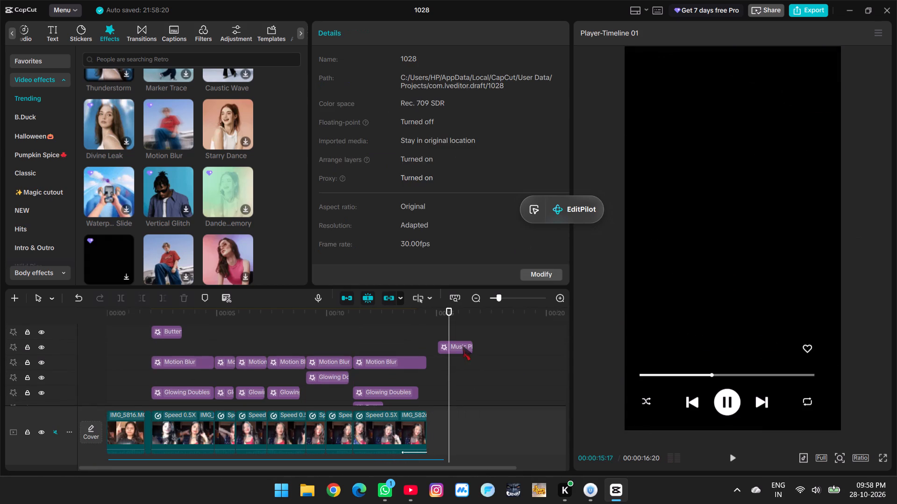
pyautogui.click(463, 346)
pyautogui.click(179, 300)
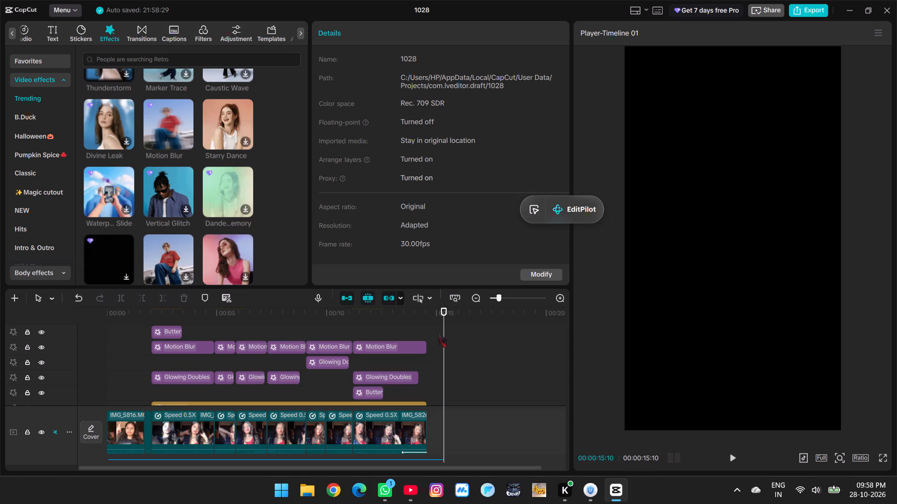
# Enlarge the timeline area upward so the effect, adjustment, video and audio tracks can be seen together.
pyautogui.scroll(-8, 424, 362)
pyautogui.scroll(-2, 282, 355)
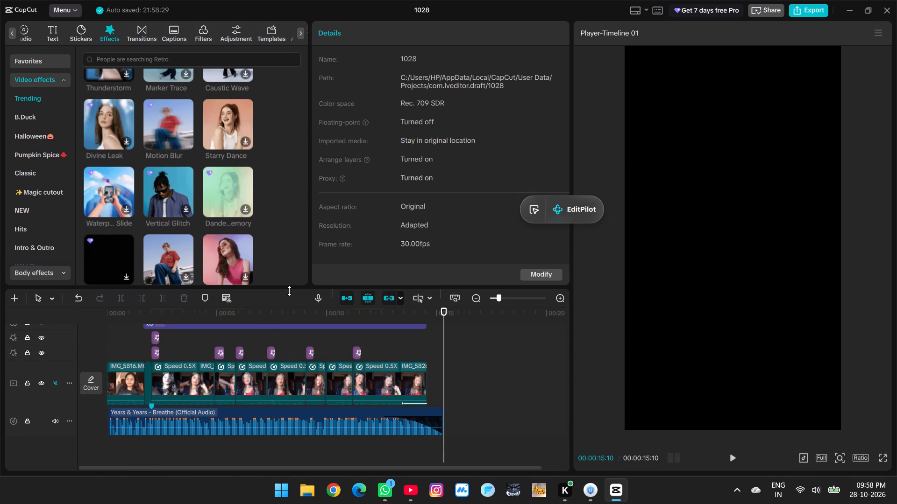
pyautogui.moveTo(288, 290); pyautogui.dragTo(311, 182)
pyautogui.moveTo(296, 289); pyautogui.dragTo(300, 286)
pyautogui.moveTo(295, 288); pyautogui.dragTo(299, 312)
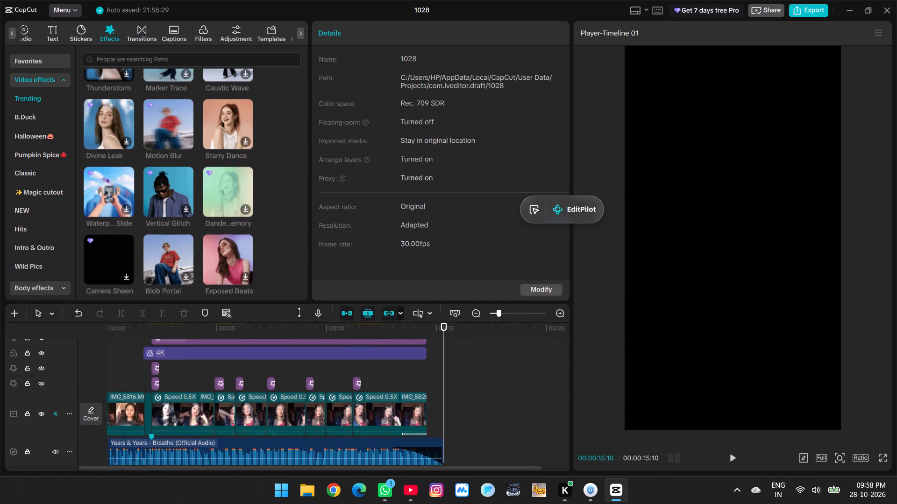
pyautogui.moveTo(299, 312); pyautogui.dragTo(301, 120)
pyautogui.click(142, 283)
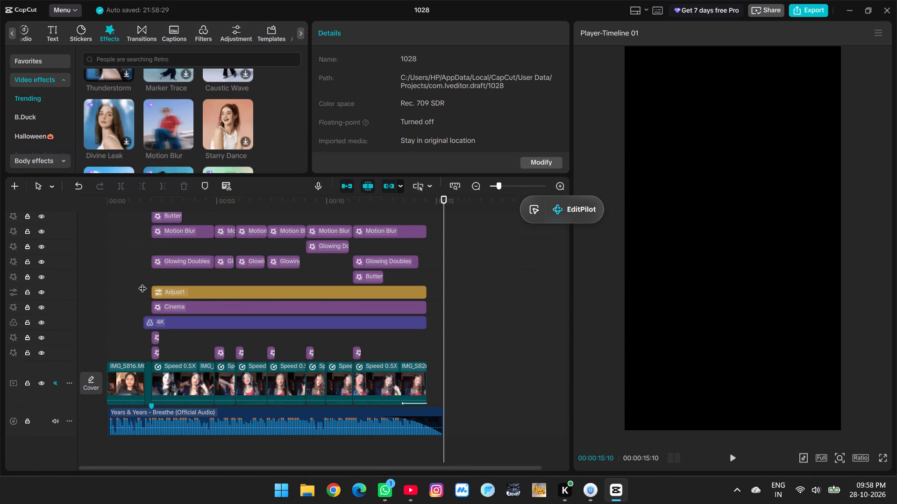
# Review the edit's opening, playing from 00:00:01:10 in full screen and checking the effects on the first lyrics line.
pyautogui.scroll(3, 140, 282)
pyautogui.scroll(-1, 145, 286)
pyautogui.keyDown('ctrl'); pyautogui.scroll(4, 158, 297); pyautogui.keyUp('ctrl')
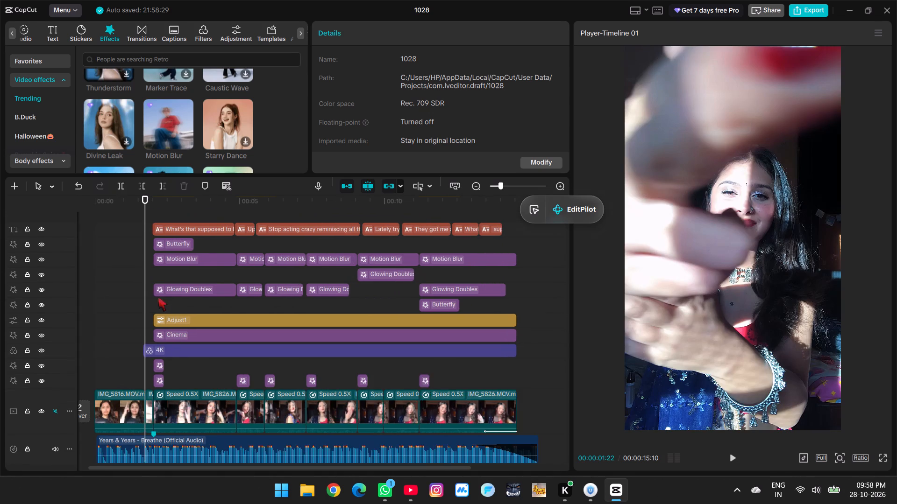
pyautogui.keyDown('ctrl'); pyautogui.scroll(3, 158, 297); pyautogui.keyUp('ctrl')
pyautogui.keyDown('ctrl'); pyautogui.scroll(-1, 158, 297); pyautogui.keyUp('ctrl')
pyautogui.press('space')
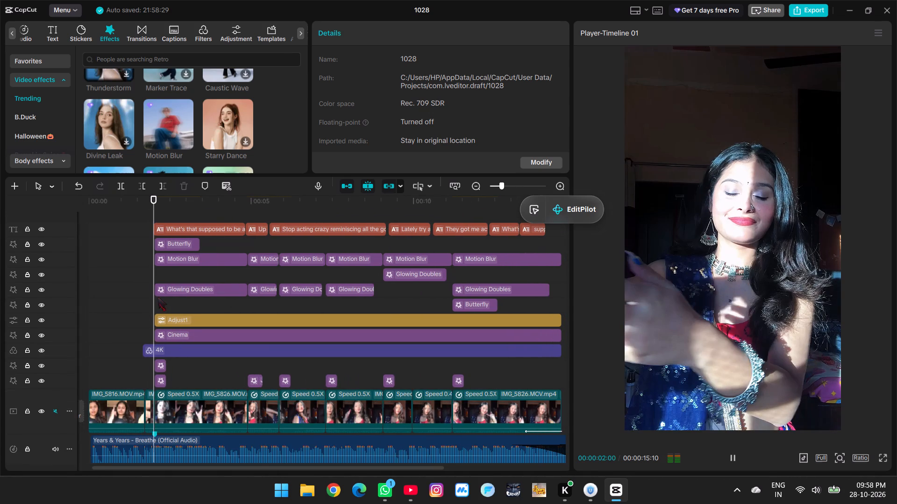
pyautogui.press('space')
pyautogui.click(132, 299)
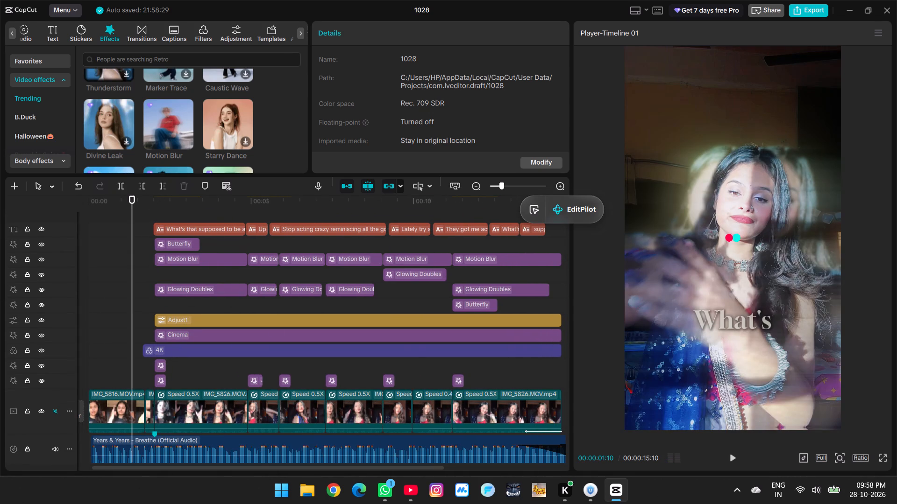
pyautogui.click(884, 461)
pyautogui.press('space')
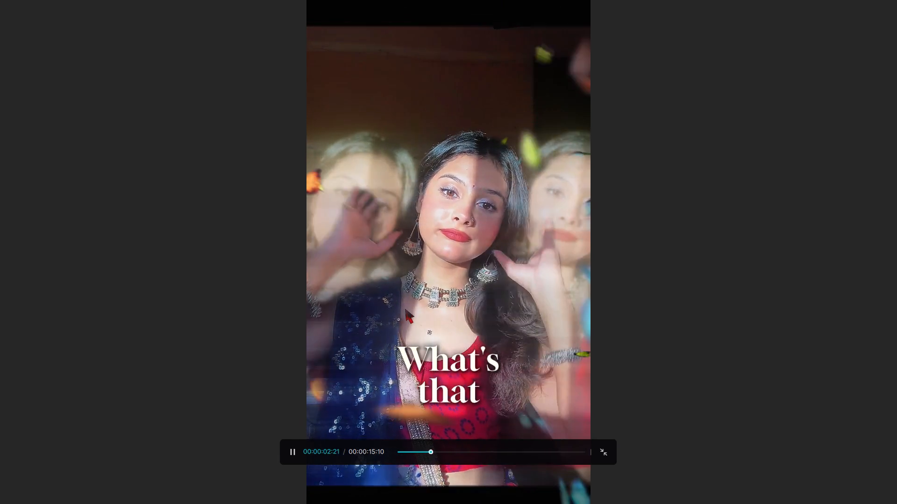
pyautogui.press('Escape')
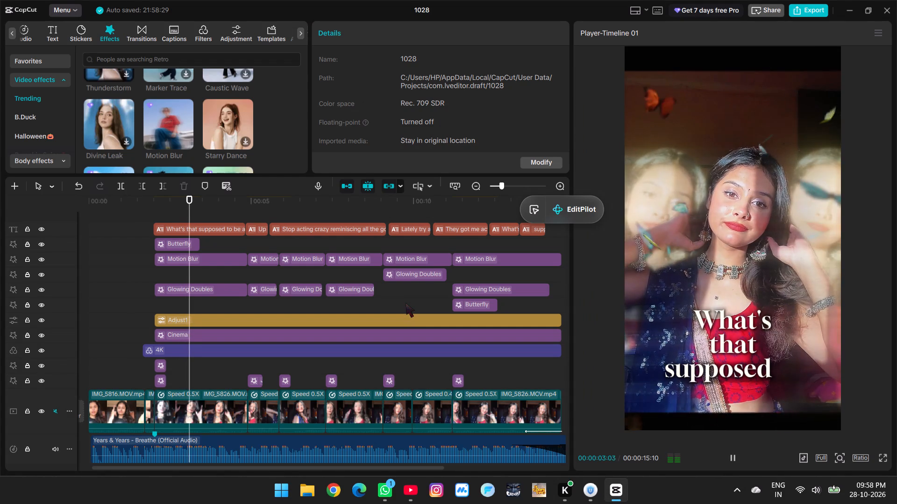
pyautogui.press('space')
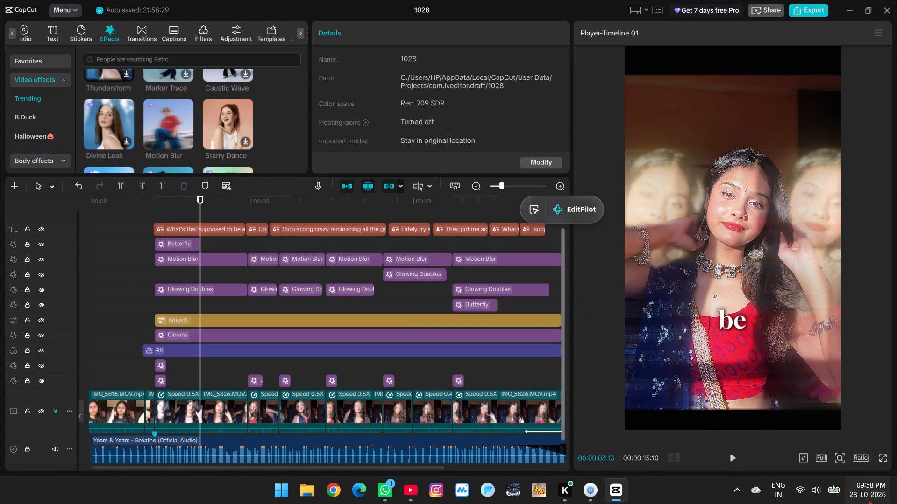
# Set the preview playback quality to Low quality.
pyautogui.click(817, 456)
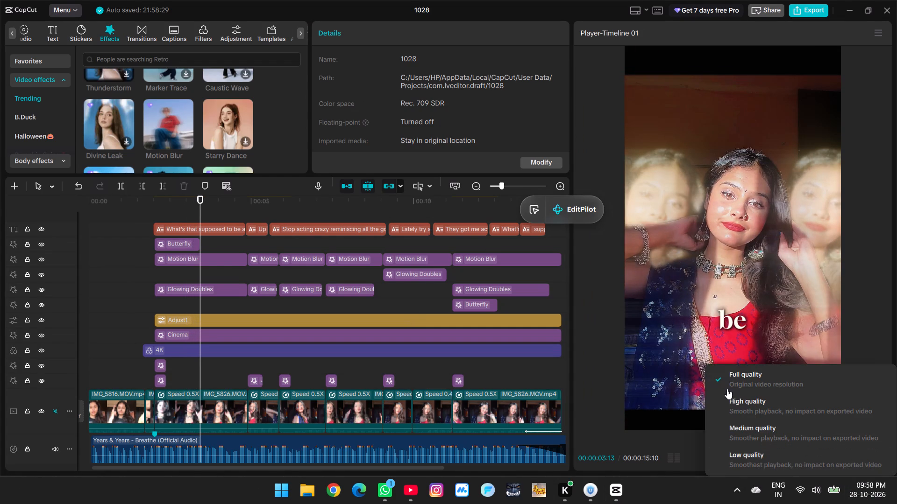
pyautogui.click(743, 462)
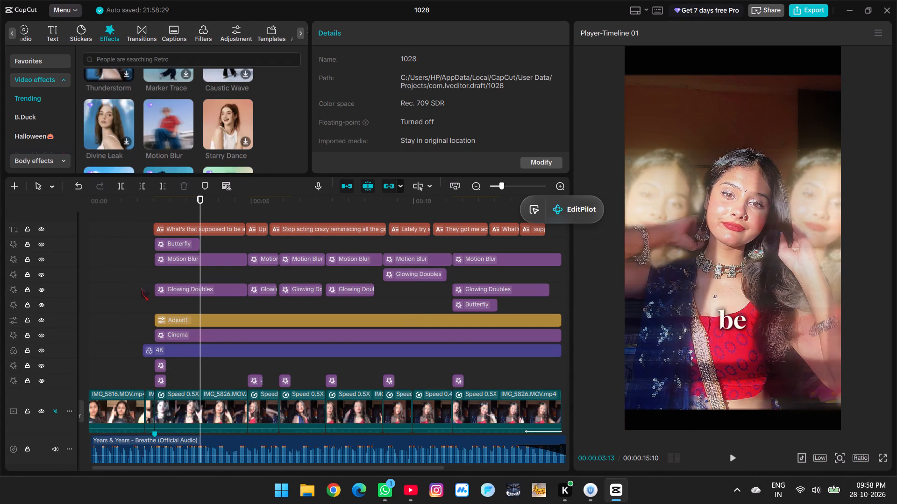
# Play the edit from 00:00:03:13 to its end, checking the effects and lyrics across the remaining shots.
pyautogui.click(143, 303)
pyautogui.press('space')
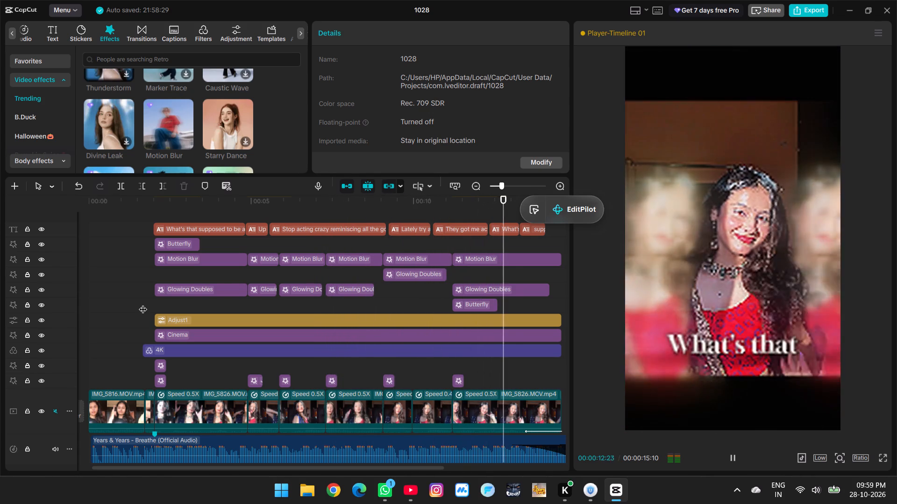
pyautogui.press('space')
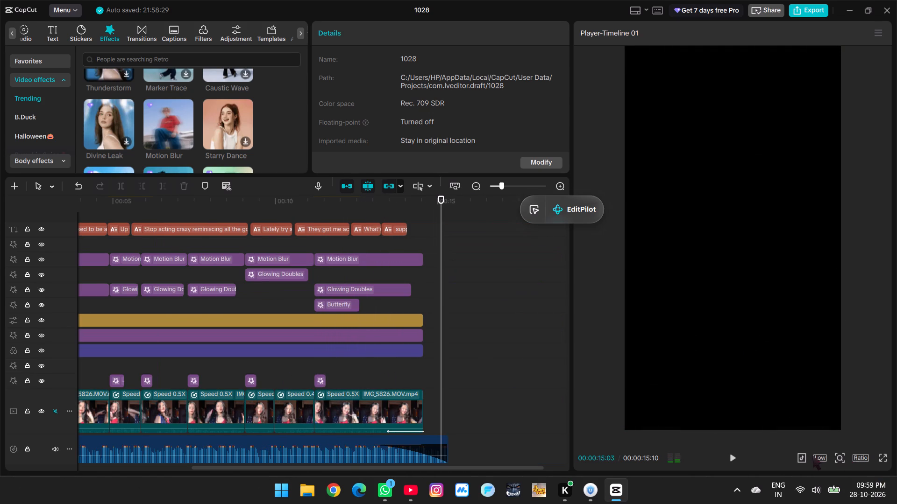
# Set the preview playback quality to Full.
pyautogui.click(812, 455)
pyautogui.click(826, 459)
pyautogui.click(792, 382)
# Replay the edit from its beginning to 00:00:13:09 at full quality, checking every effect and the playback status of the player.
pyautogui.keyDown('ctrl'); pyautogui.scroll(-10, 263, 336); pyautogui.keyUp('ctrl')
pyautogui.press('space')
pyautogui.press('space')
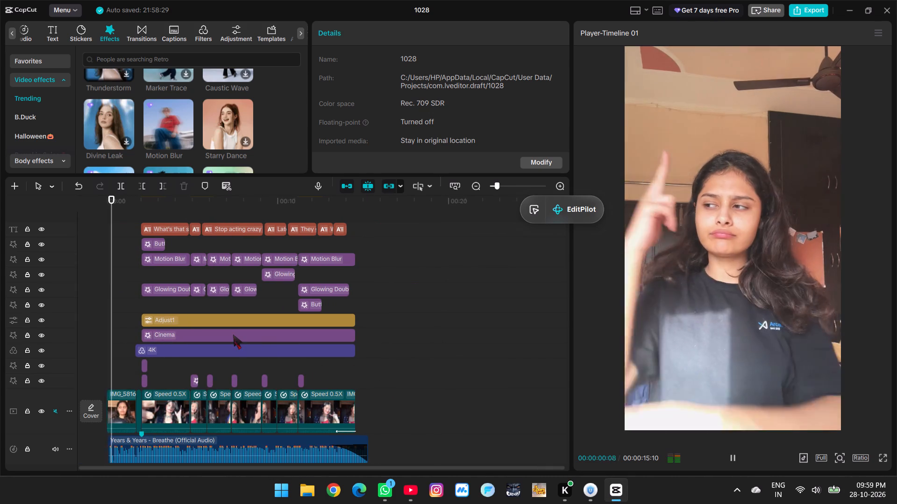
pyautogui.keyDown('ctrl'); pyautogui.scroll(5, 444, 376); pyautogui.keyUp('ctrl')
pyautogui.keyDown('ctrl'); pyautogui.scroll(-1, 444, 377); pyautogui.keyUp('ctrl')
pyautogui.keyDown('ctrl'); pyautogui.scroll(8, 444, 377); pyautogui.keyUp('ctrl')
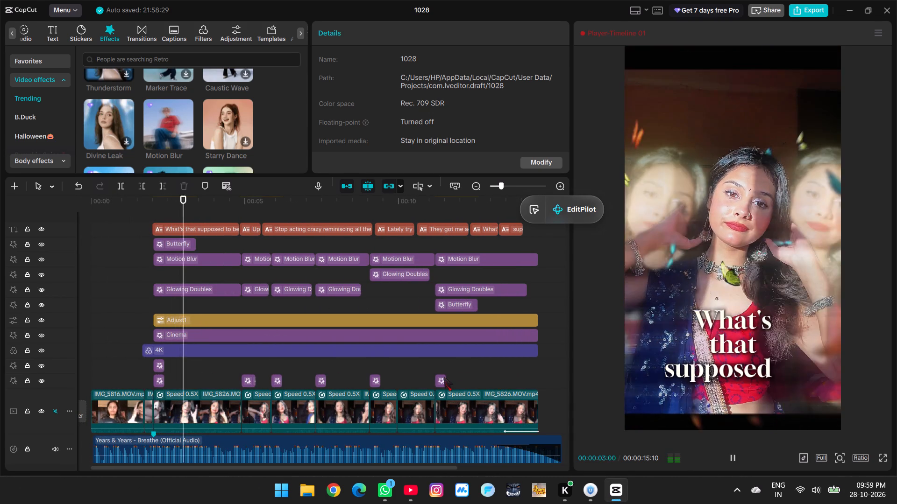
pyautogui.click(605, 30)
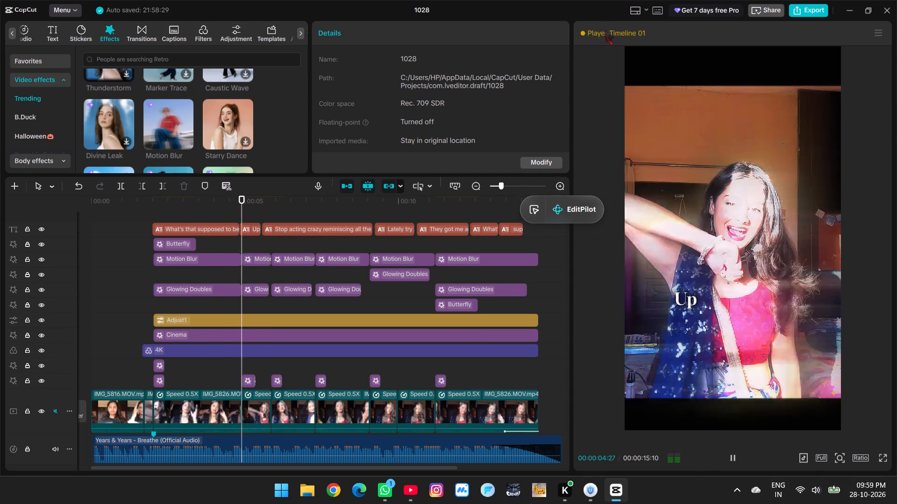
pyautogui.rightClick(605, 30)
pyautogui.tripleClick(606, 35)
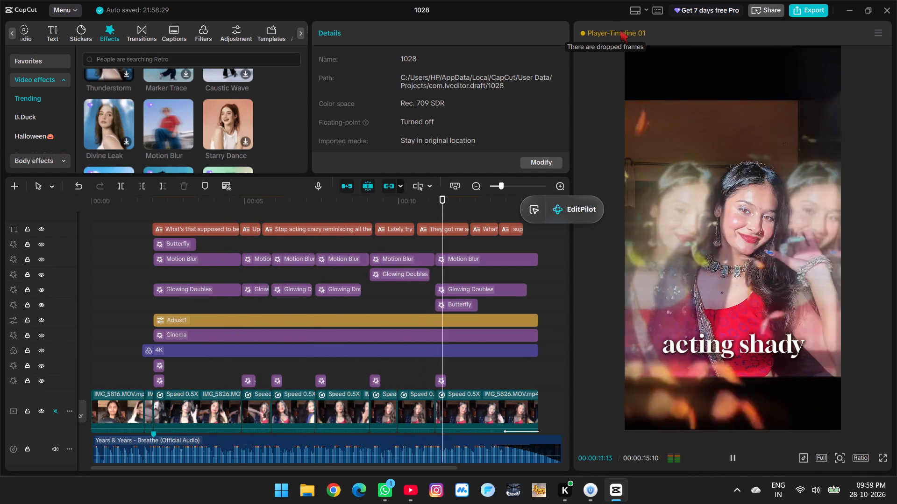
pyautogui.press('space')
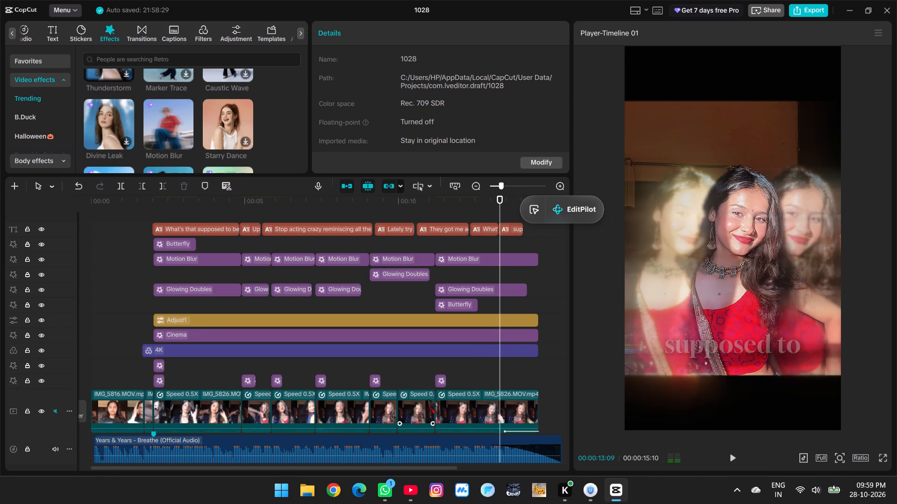
# Replay the last shot's opening around 00:00:12:01 and delete the Butterfly effect placed there.
pyautogui.keyDown('ctrl'); pyautogui.scroll(-4, 441, 364); pyautogui.keyUp('ctrl')
pyautogui.click(412, 297)
pyautogui.click(392, 276)
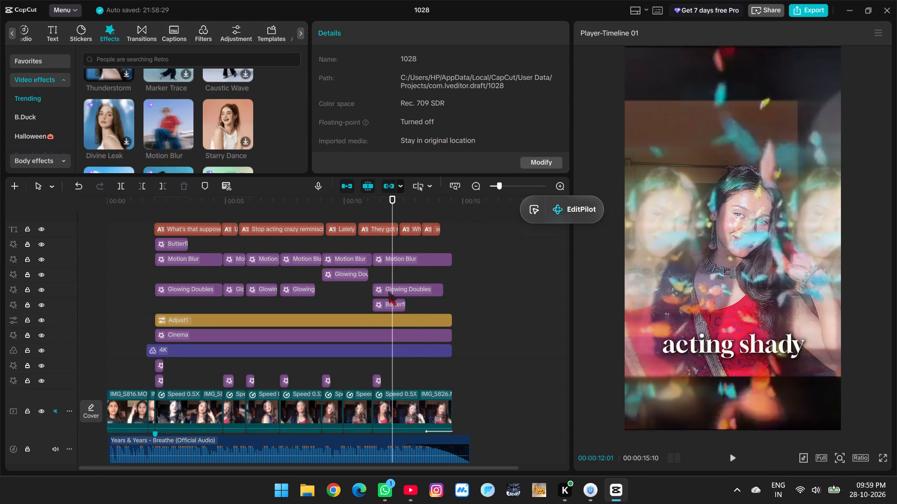
pyautogui.click(390, 306)
pyautogui.keyDown('ctrl'); pyautogui.scroll(15, 391, 306); pyautogui.keyUp('ctrl')
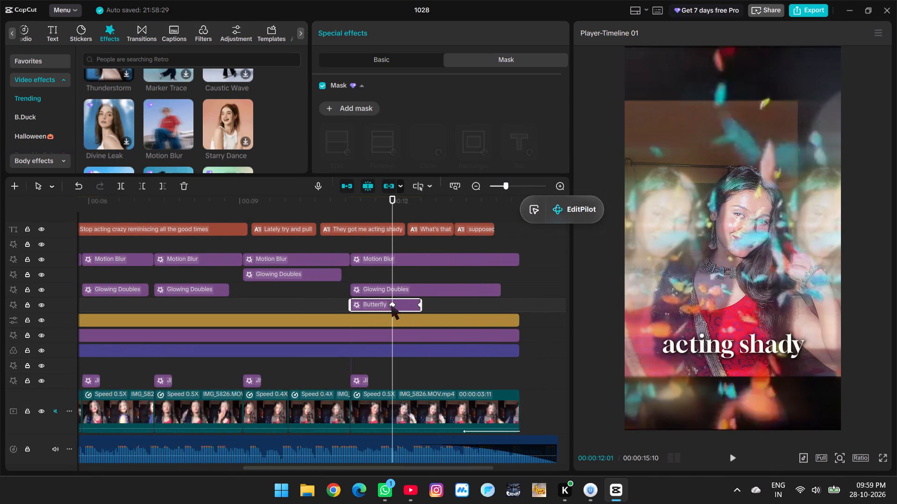
pyautogui.keyDown('ctrl'); pyautogui.scroll(1, 391, 305); pyautogui.keyUp('ctrl')
pyautogui.click(357, 272)
pyautogui.click(353, 271)
pyautogui.press('space')
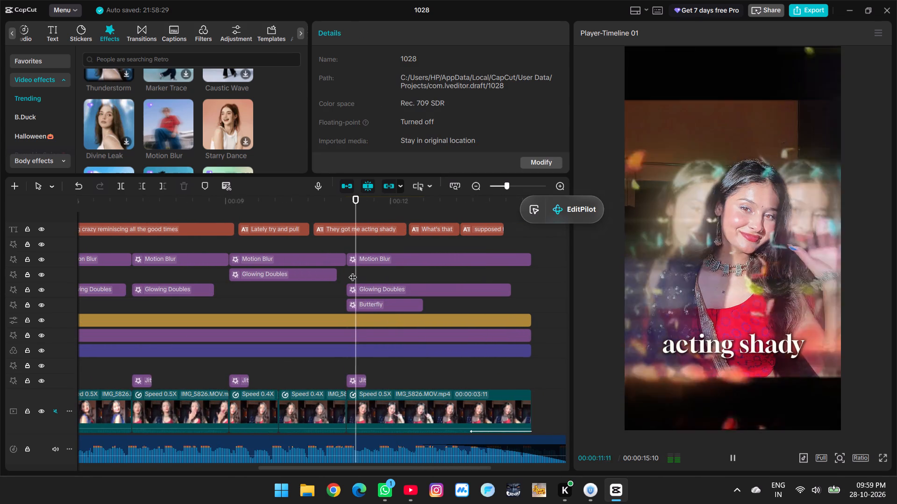
pyautogui.press('space')
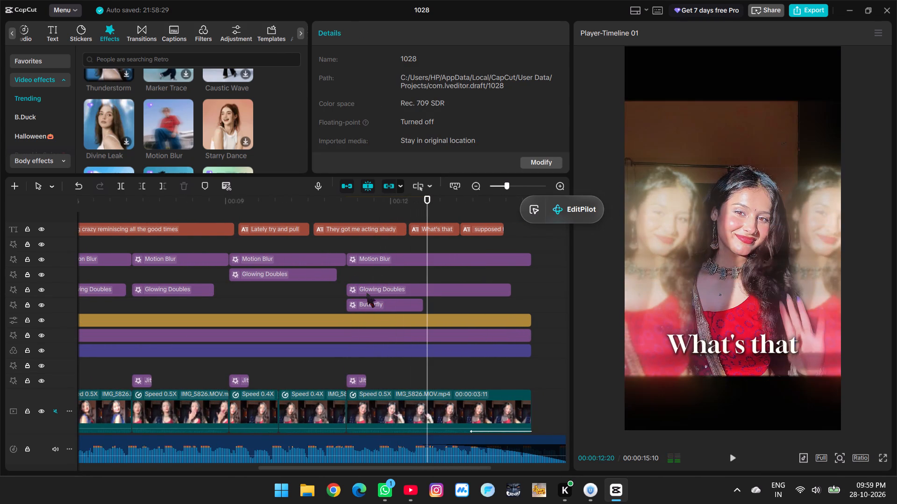
pyautogui.click(374, 303)
pyautogui.click(184, 185)
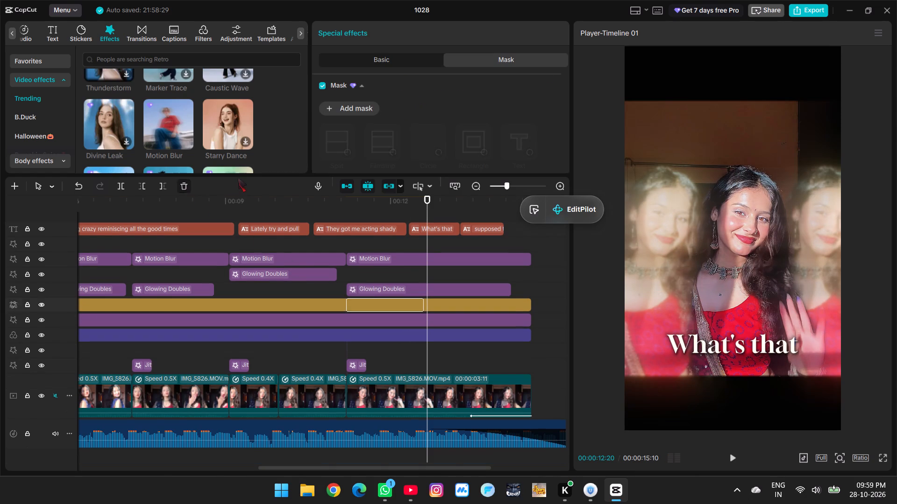
# Shrink the timeline area downward to give the effects library and details more room.
pyautogui.moveTo(246, 176); pyautogui.dragTo(254, 241)
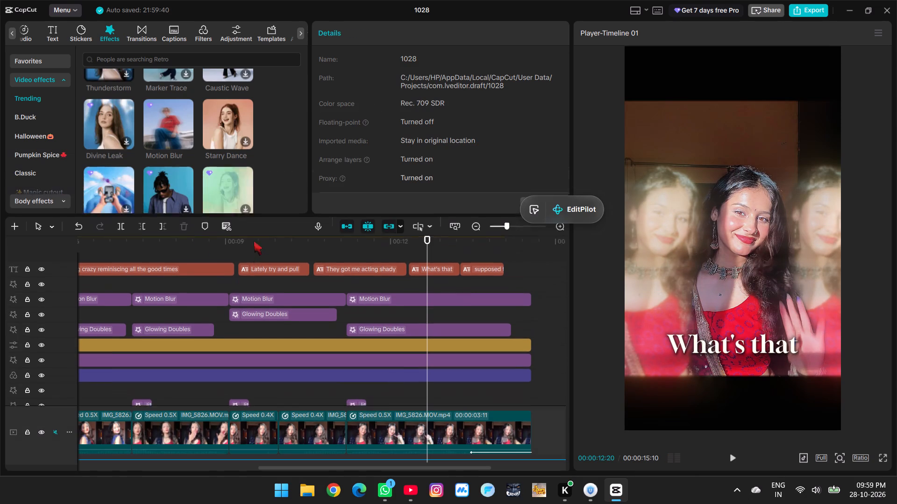
pyautogui.moveTo(254, 241); pyautogui.dragTo(247, 248)
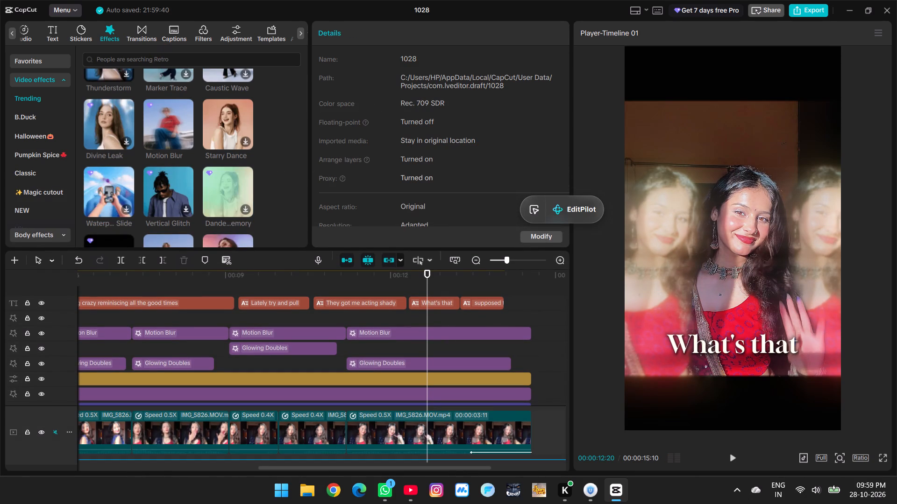
# Search the video effects library for butterfly, repeating the search until it has been submitted again.
pyautogui.click(139, 53)
pyautogui.click(99, 87)
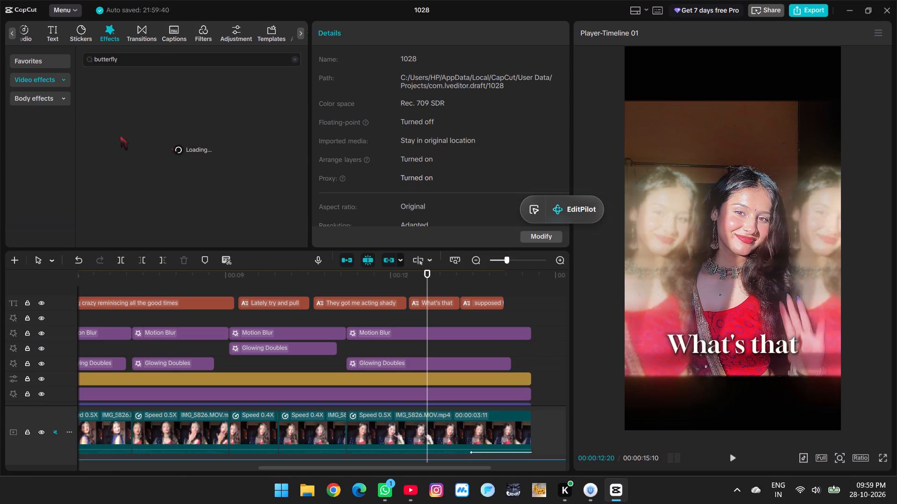
pyautogui.click(61, 96)
pyautogui.click(43, 70)
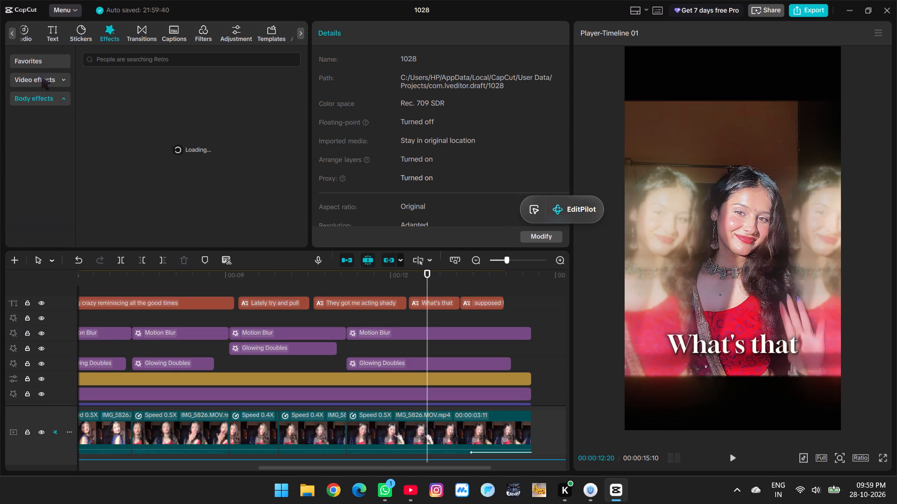
pyautogui.click(41, 77)
pyautogui.click(124, 58)
pyautogui.click(89, 92)
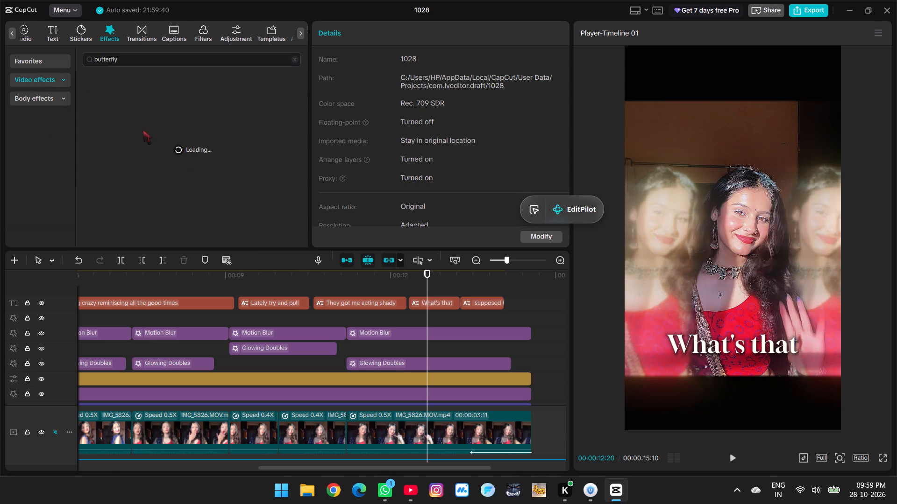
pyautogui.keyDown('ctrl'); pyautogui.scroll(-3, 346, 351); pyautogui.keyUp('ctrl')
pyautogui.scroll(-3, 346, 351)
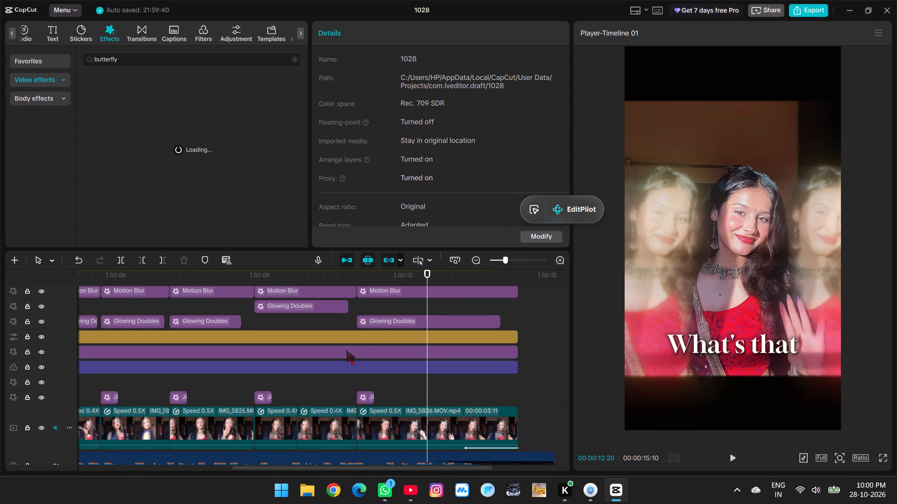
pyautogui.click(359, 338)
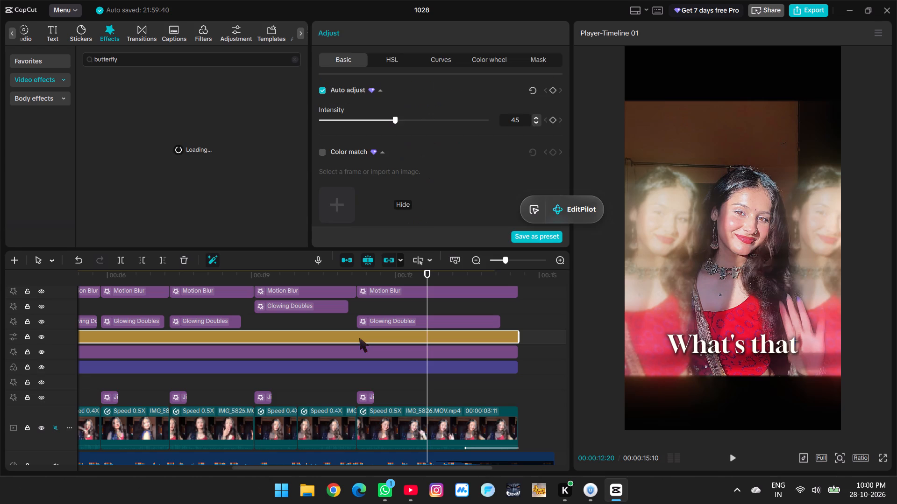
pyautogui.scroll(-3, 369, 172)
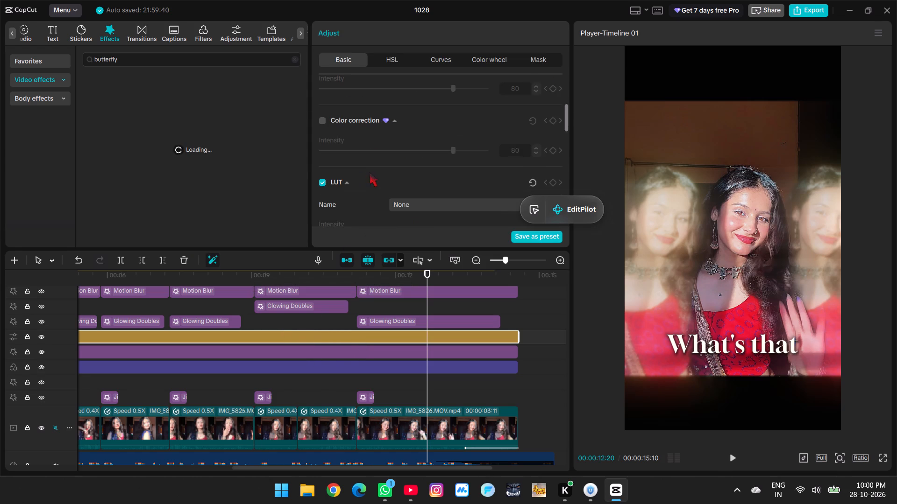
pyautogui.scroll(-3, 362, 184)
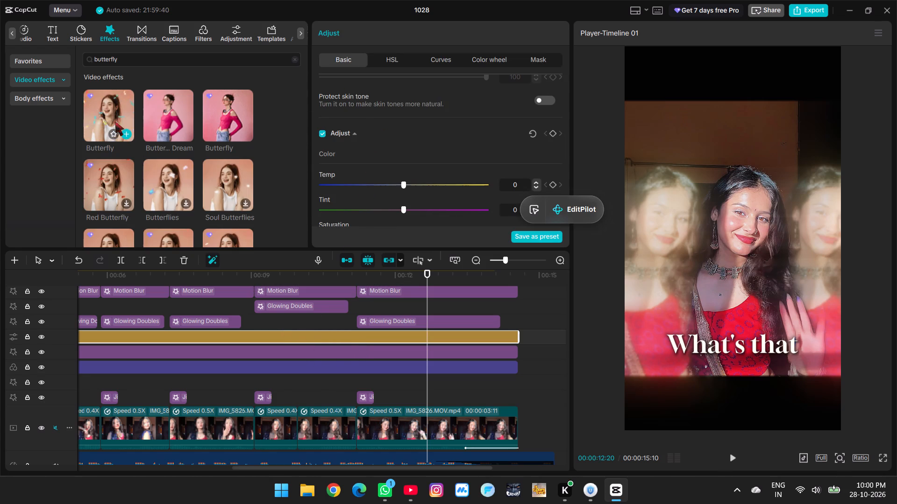
# Preview alternative butterfly effects on the last shot, including Butterflies and the multicoloured one with the pink-top thumbnail.
pyautogui.click(176, 173)
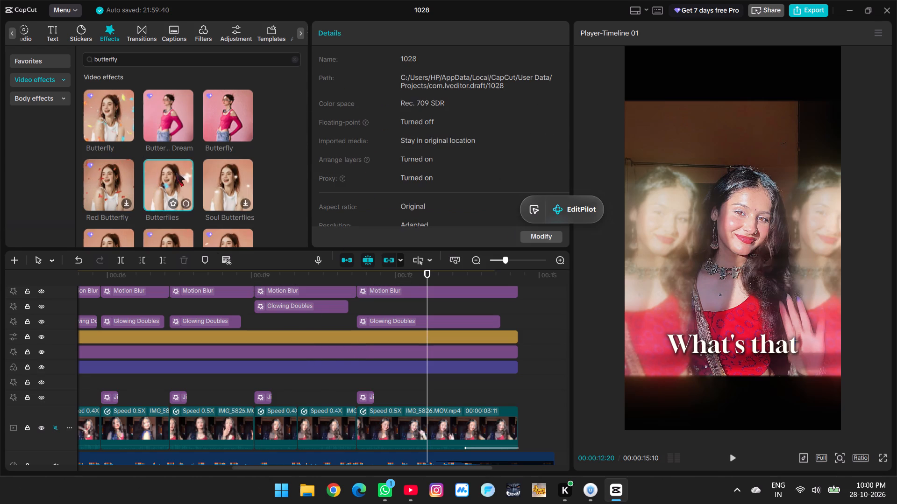
pyautogui.scroll(-2, 219, 189)
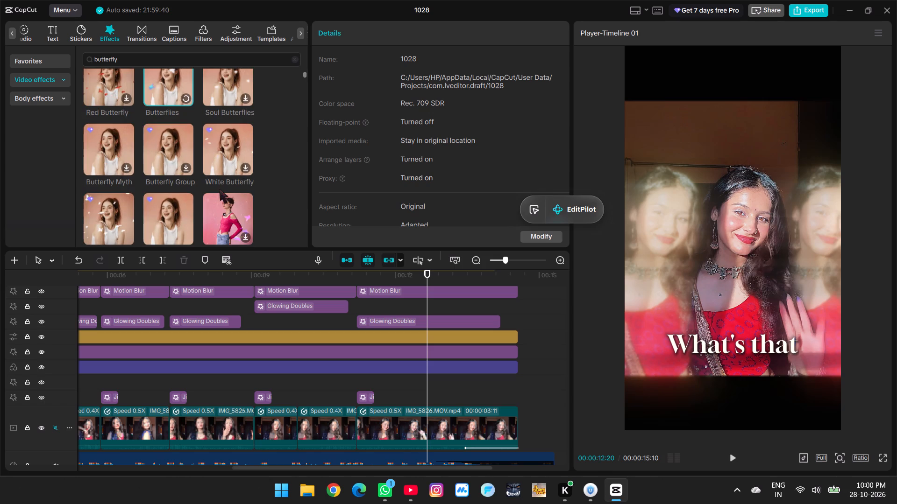
pyautogui.click(244, 207)
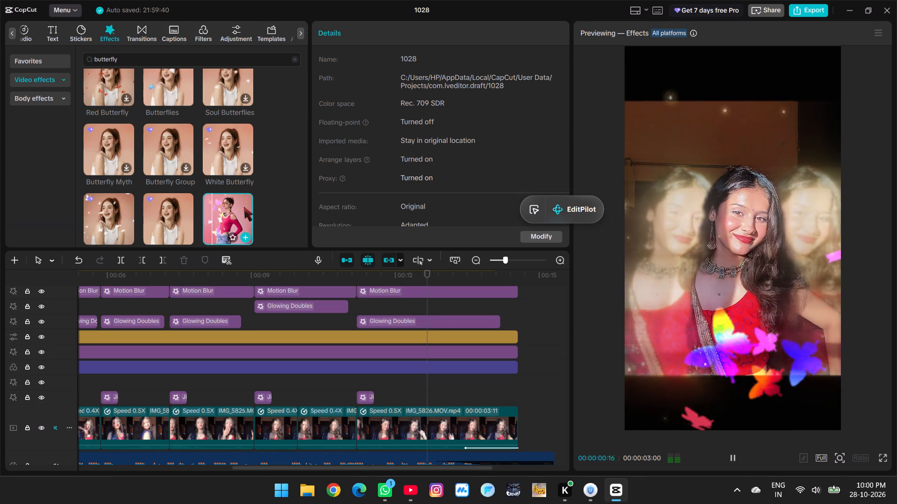
pyautogui.press('space')
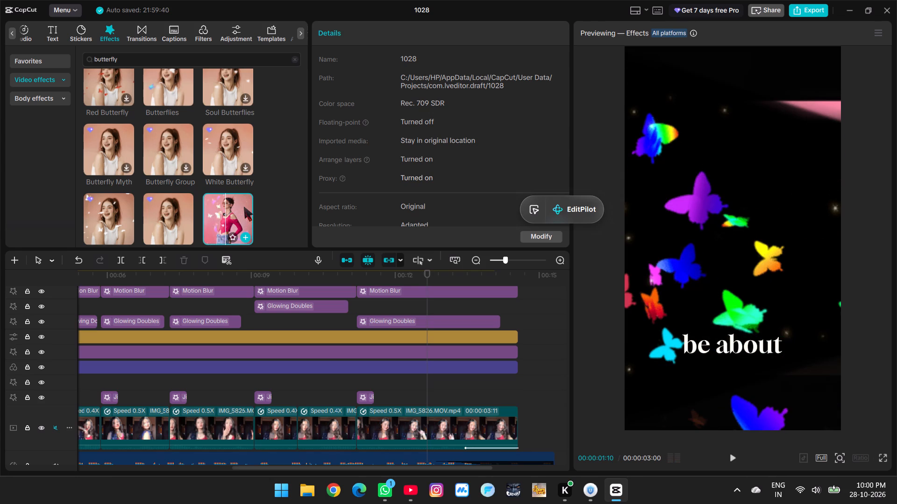
pyautogui.press('space')
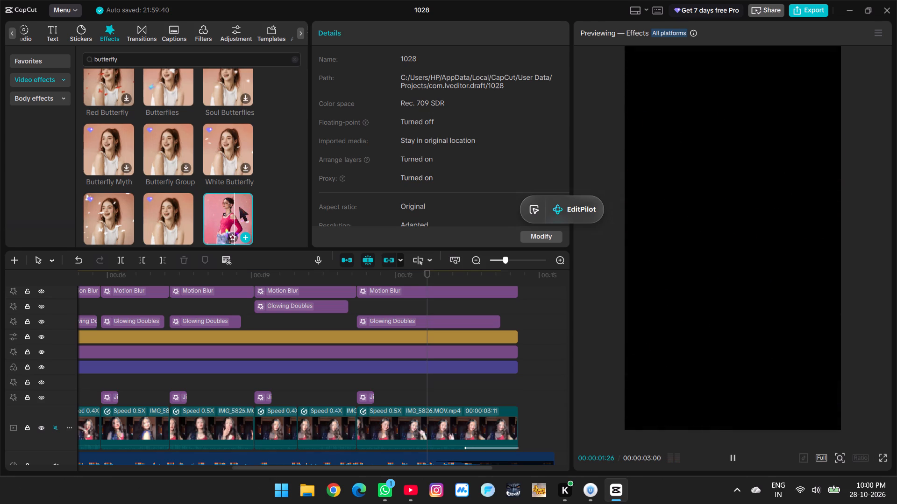
pyautogui.press('space')
pyautogui.click(228, 146)
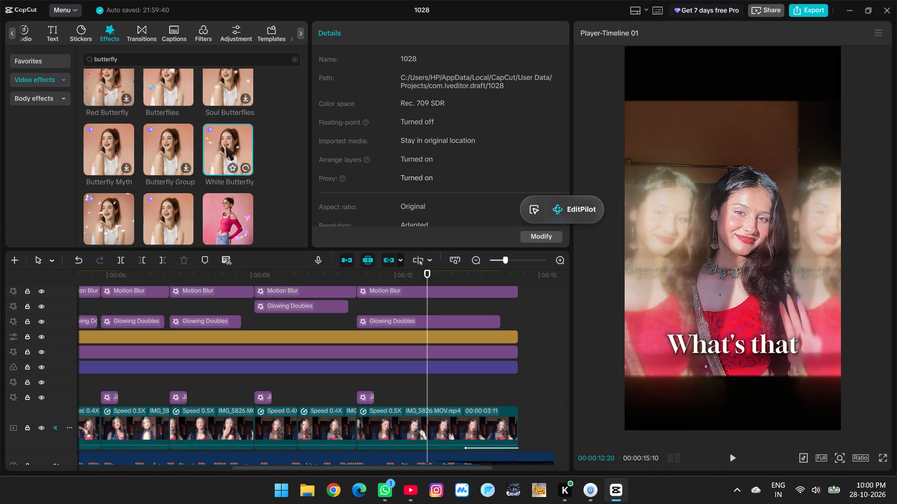
pyautogui.click(170, 84)
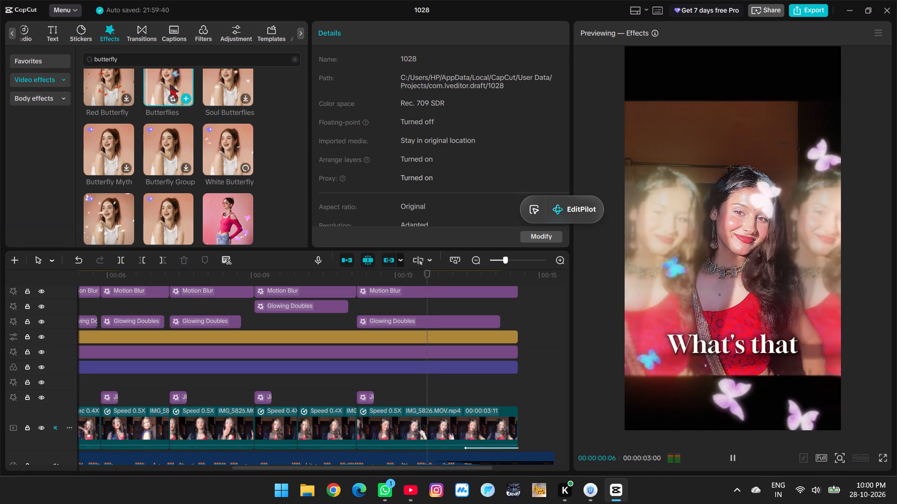
pyautogui.press('space')
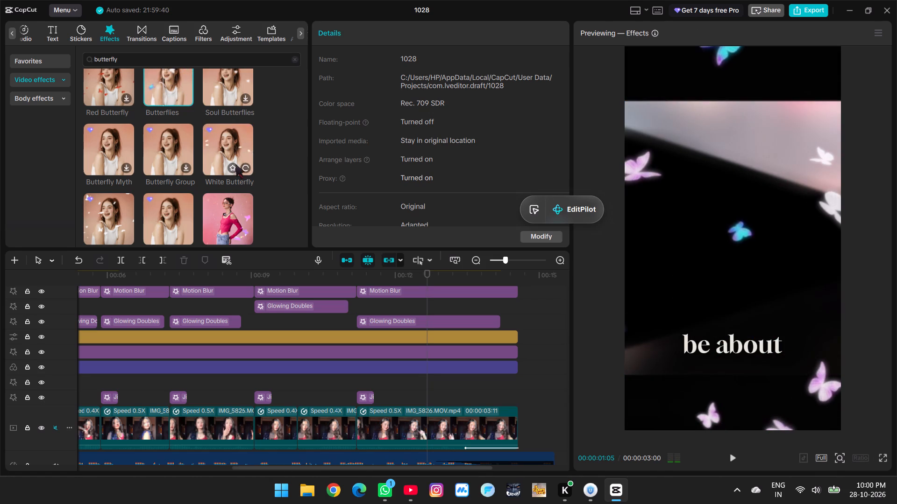
# Add the White Butterfly effect and move it to the start of the last shot, just below the 4K filter.
pyautogui.click(219, 137)
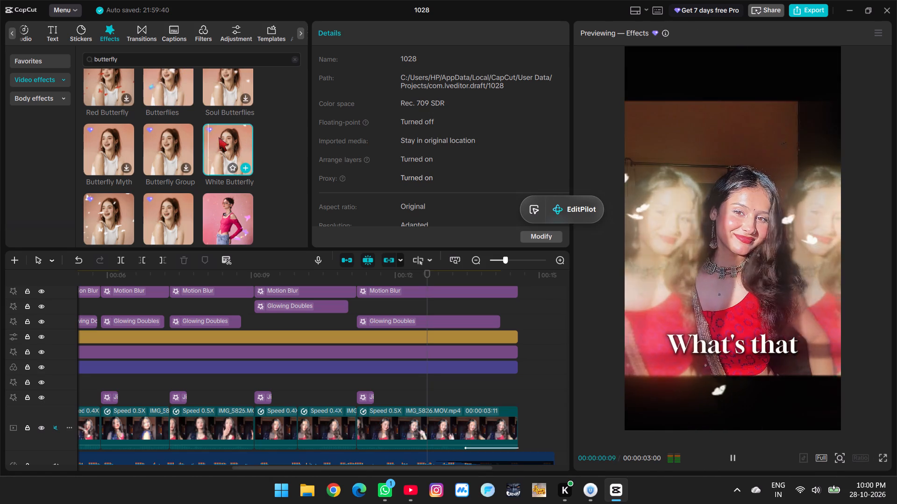
pyautogui.click(246, 169)
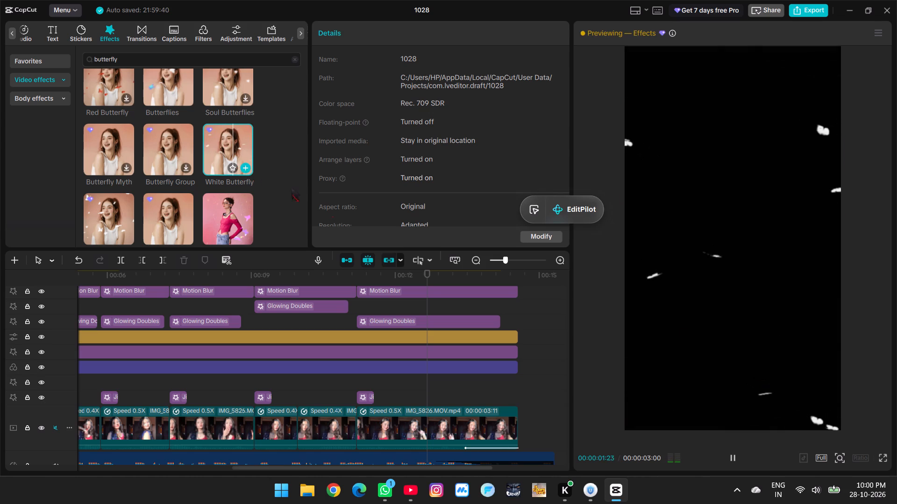
pyautogui.moveTo(490, 405); pyautogui.dragTo(437, 391)
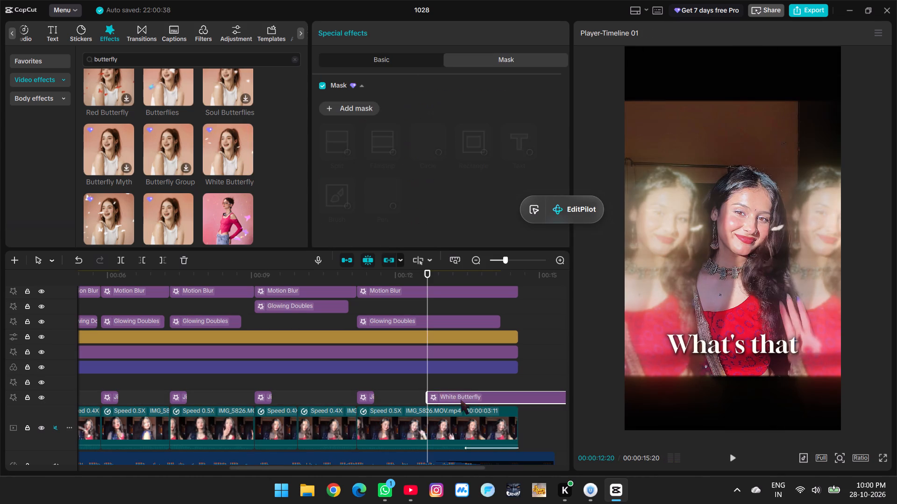
pyautogui.moveTo(462, 400); pyautogui.dragTo(393, 375)
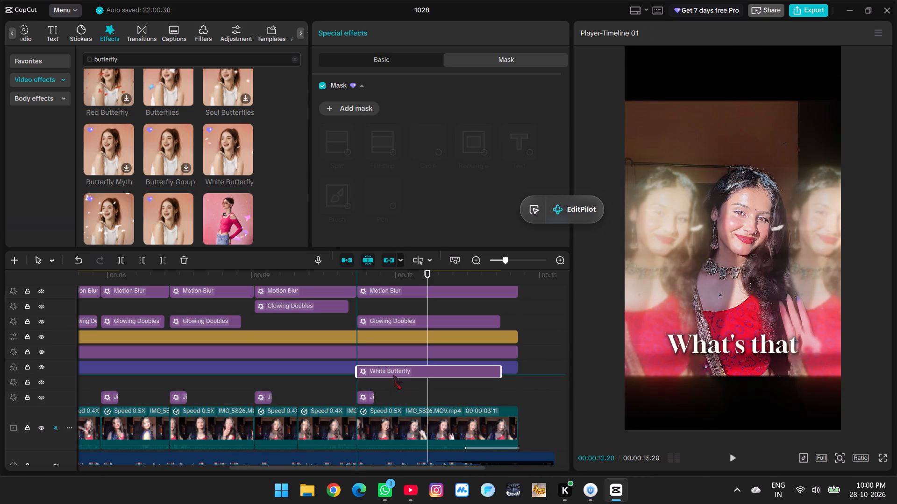
# Move the White Butterfly effect onto a layer directly above Motion Blur, starting with the last shot.
pyautogui.moveTo(393, 375); pyautogui.dragTo(390, 338)
pyautogui.scroll(4, 412, 346)
pyautogui.click(354, 343)
pyautogui.click(354, 332)
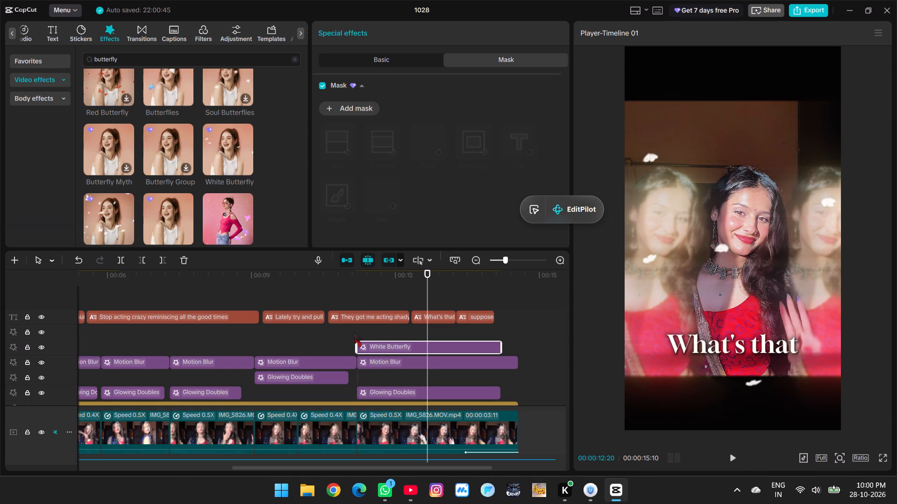
# Play the last shot up to 00:00:13:22 and trim the end of the White Butterfly effect to that point.
pyautogui.press('space')
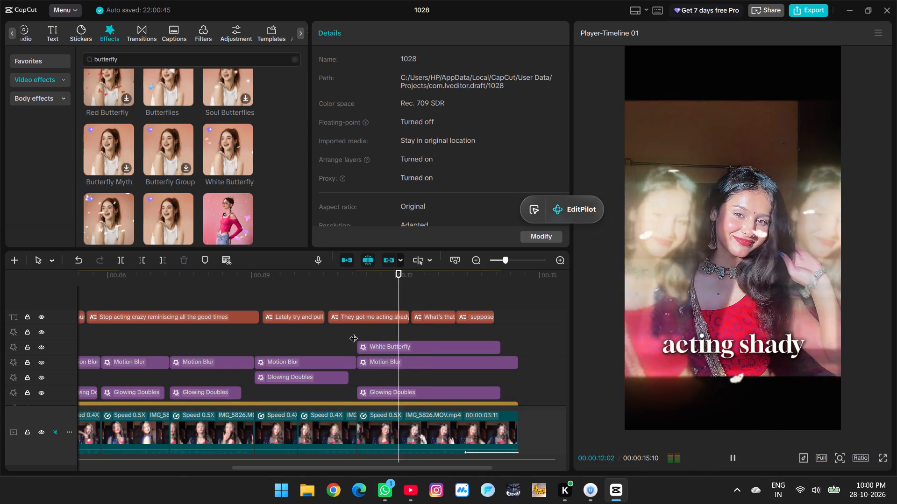
pyautogui.press('space')
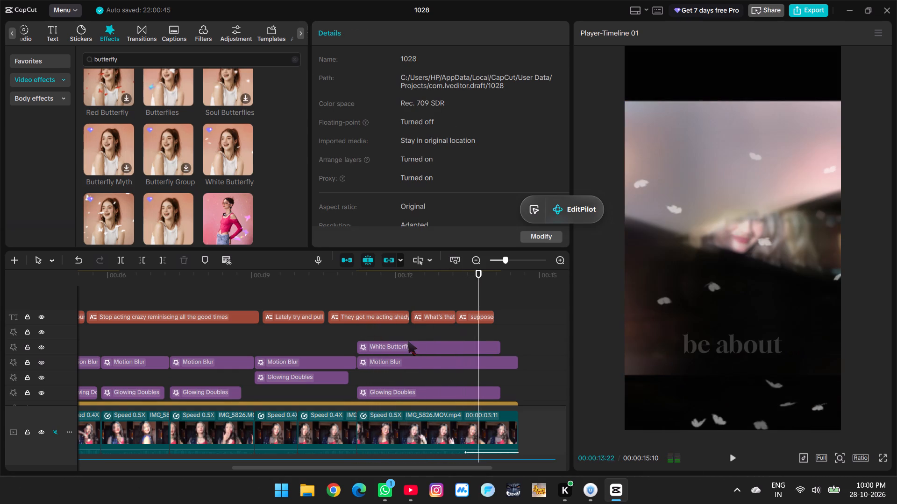
pyautogui.click(409, 345)
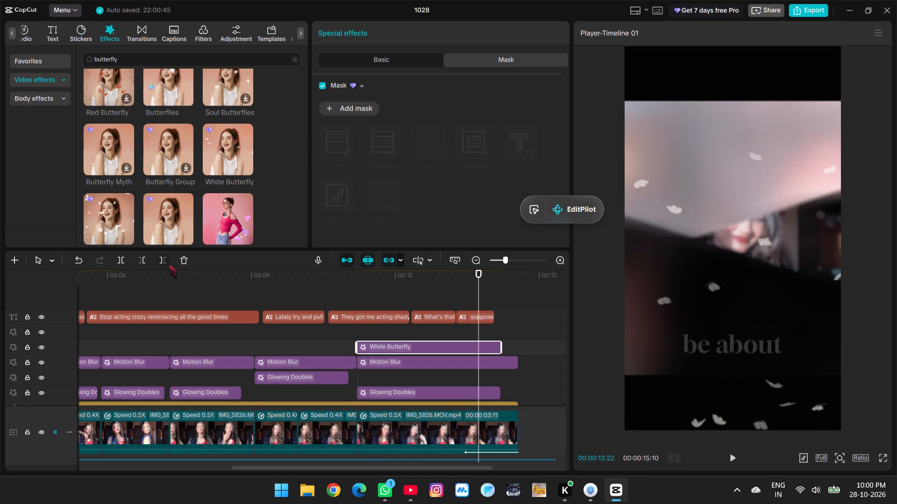
pyautogui.click(169, 264)
# Set the White Butterfly effect's speed to 58, playing part of the last shot to judge it.
pyautogui.click(418, 335)
pyautogui.press('space')
pyautogui.click(428, 350)
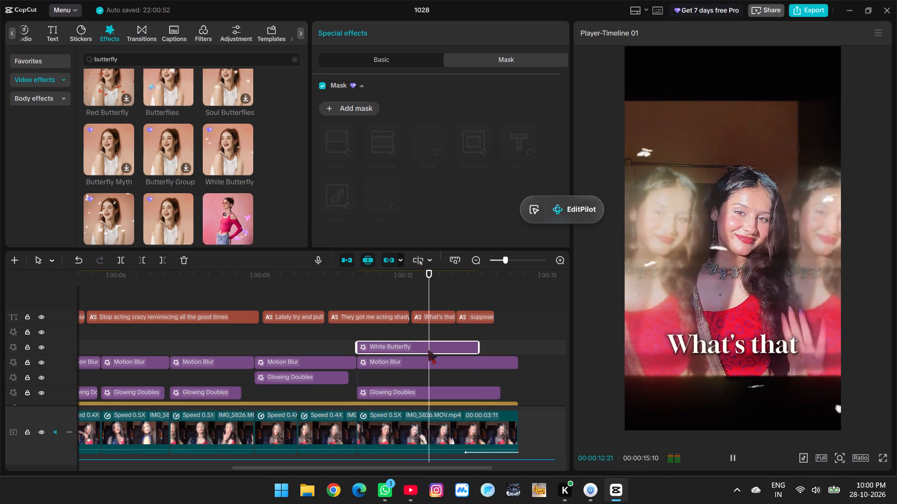
pyautogui.press('space')
pyautogui.click(376, 63)
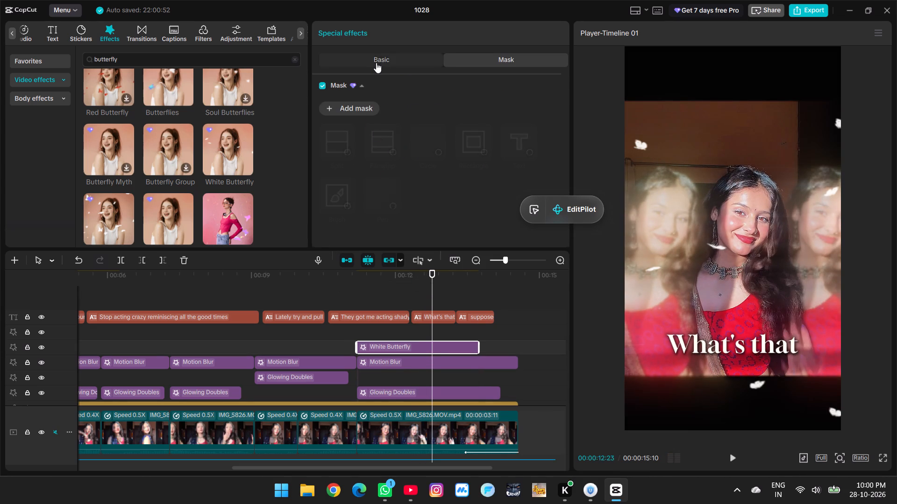
pyautogui.moveTo(376, 134); pyautogui.dragTo(498, 142)
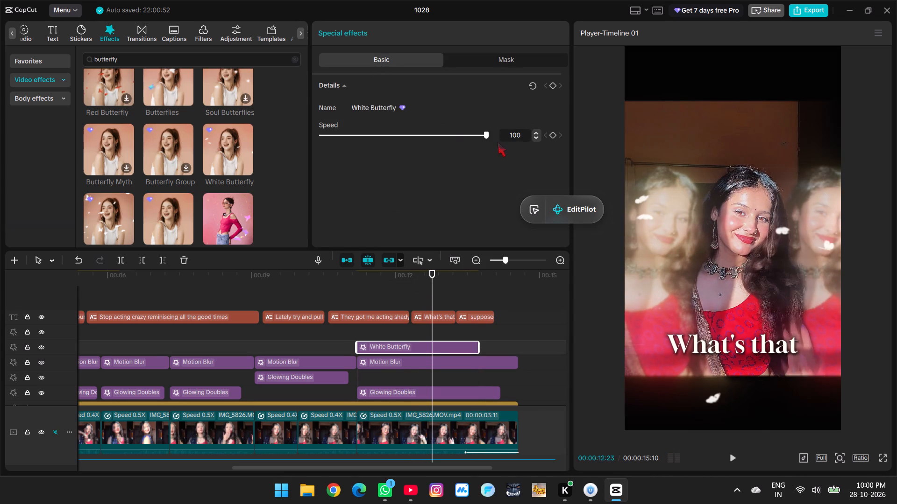
pyautogui.moveTo(498, 142); pyautogui.dragTo(417, 150)
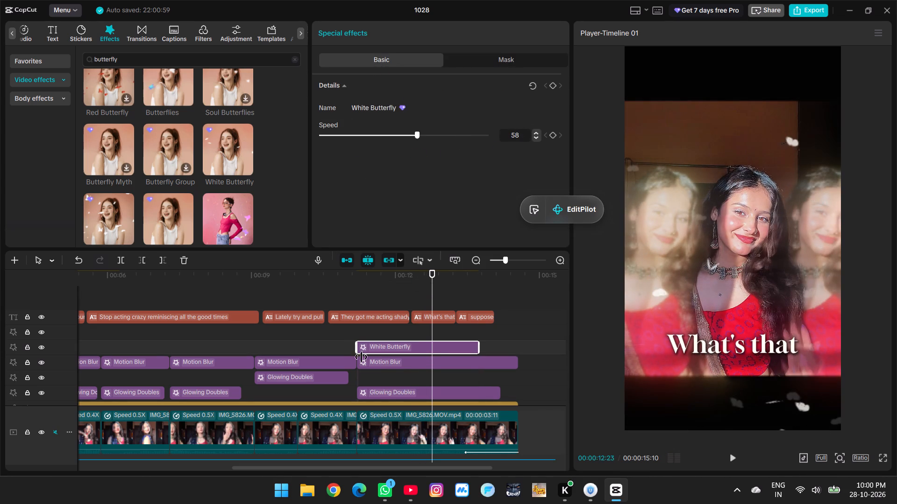
# Review the last shot with the adjusted White Butterfly effect, and the opening shots with their captions and Butterfly effect.
pyautogui.click(354, 339)
pyautogui.press('space')
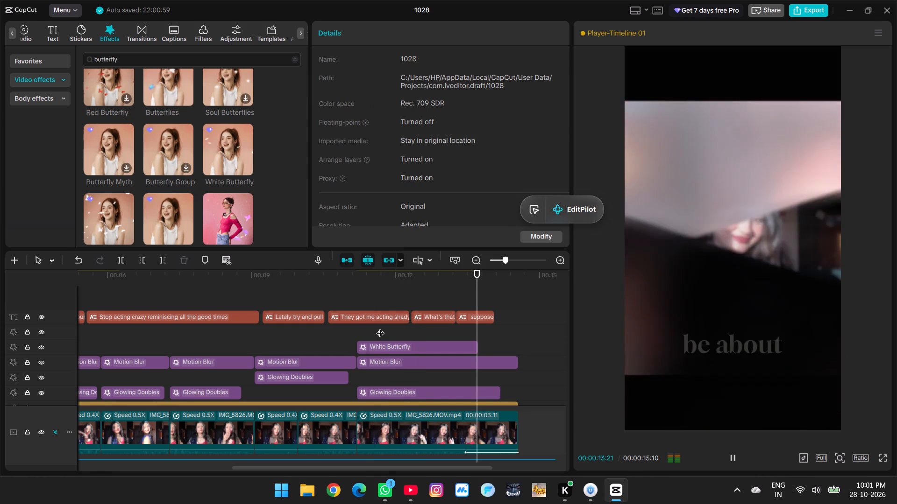
pyautogui.press('space')
pyautogui.keyDown('ctrl'); pyautogui.scroll(-10, 450, 334); pyautogui.keyUp('ctrl')
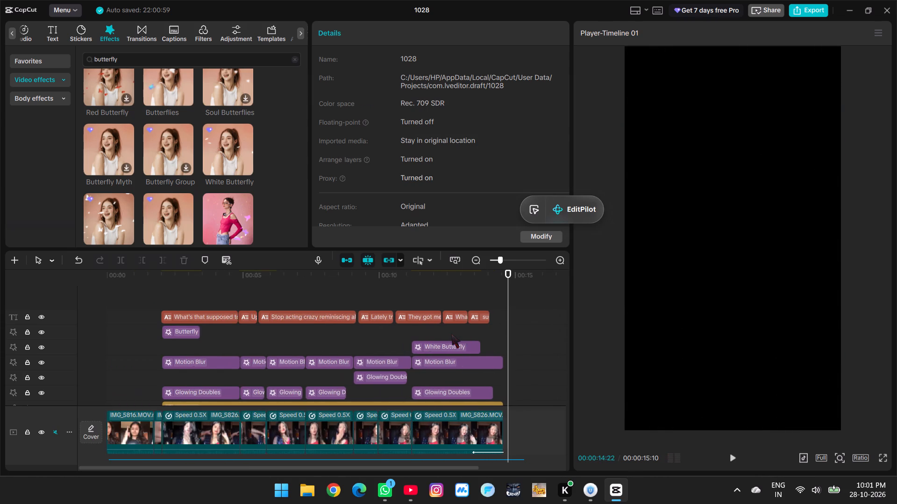
pyautogui.keyDown('ctrl'); pyautogui.scroll(-5, 451, 334); pyautogui.keyUp('ctrl')
pyautogui.press('space')
pyautogui.press('space')
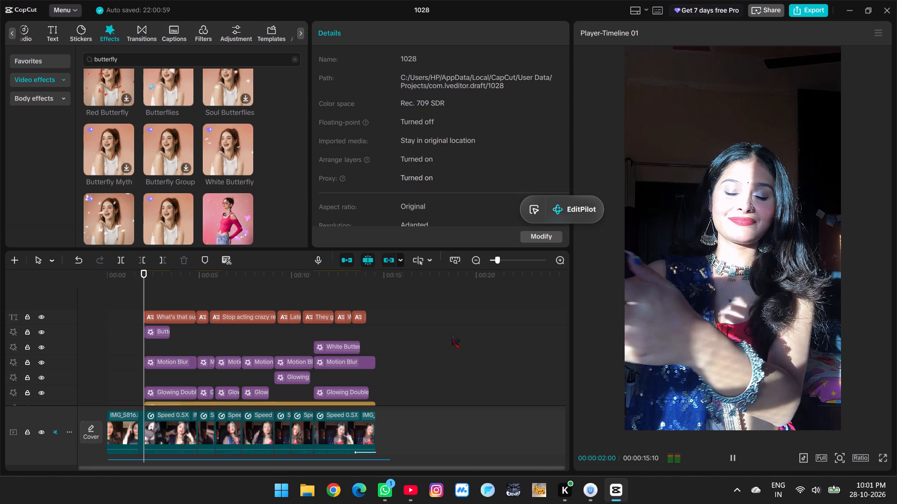
pyautogui.press('space')
pyautogui.keyDown('ctrl'); pyautogui.scroll(7, 104, 339); pyautogui.keyUp('ctrl')
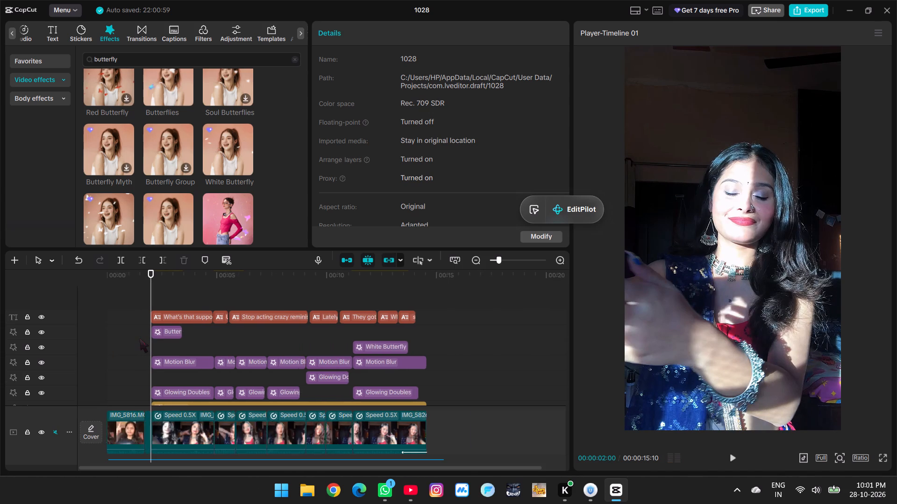
pyautogui.keyDown('ctrl'); pyautogui.scroll(16, 140, 338); pyautogui.keyUp('ctrl')
pyautogui.press('space')
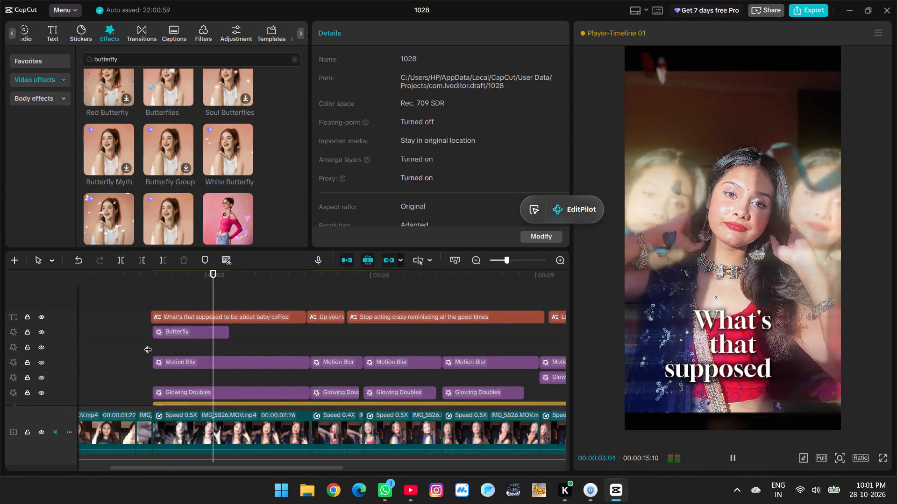
pyautogui.press('space')
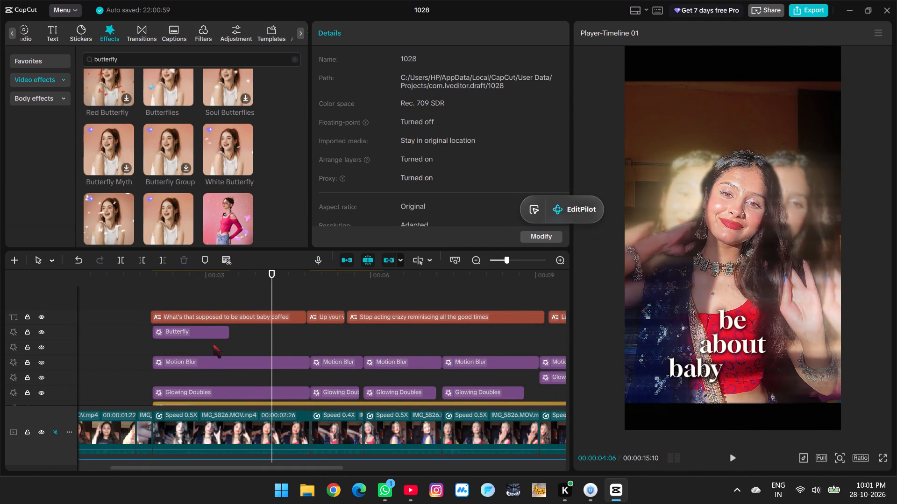
pyautogui.press('space')
pyautogui.press('space')
# Examine the settings of the 4K filter and of the Ripples and Jitter Flash effects at the first Speed 0.5X shot.
pyautogui.keyDown('ctrl'); pyautogui.scroll(-11, 218, 343); pyautogui.keyUp('ctrl')
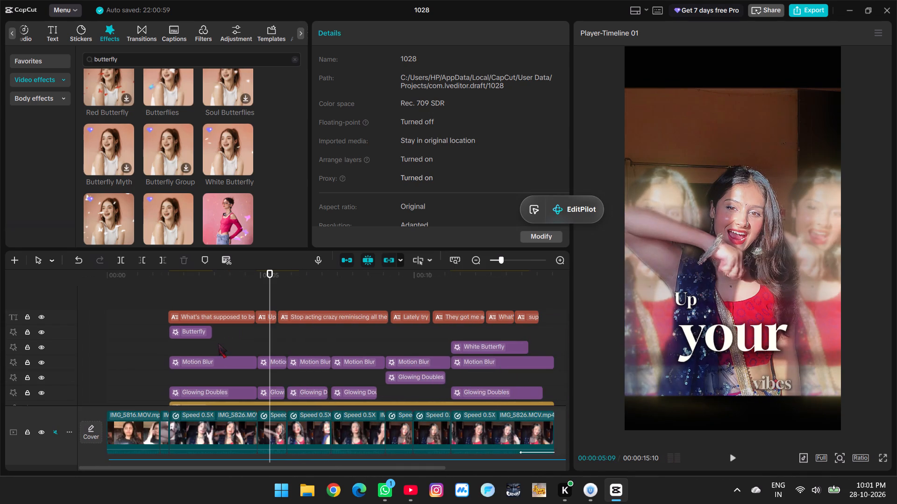
pyautogui.scroll(-4, 267, 358)
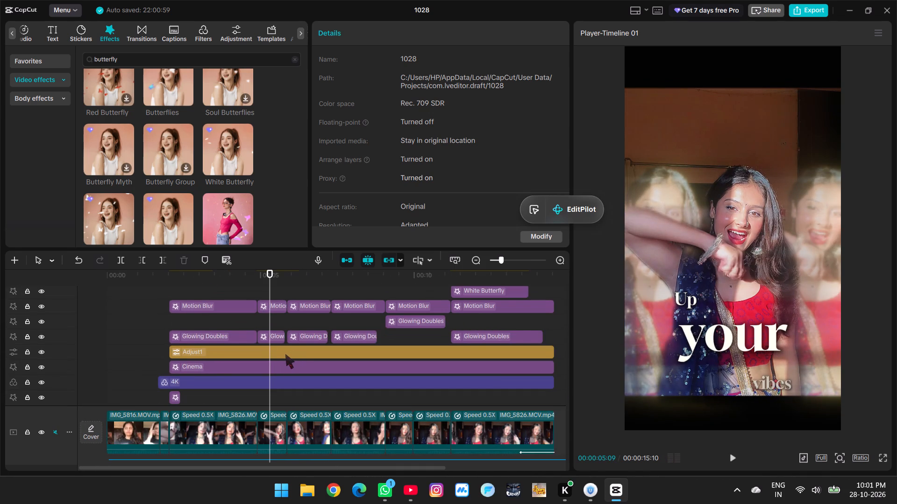
pyautogui.click(261, 383)
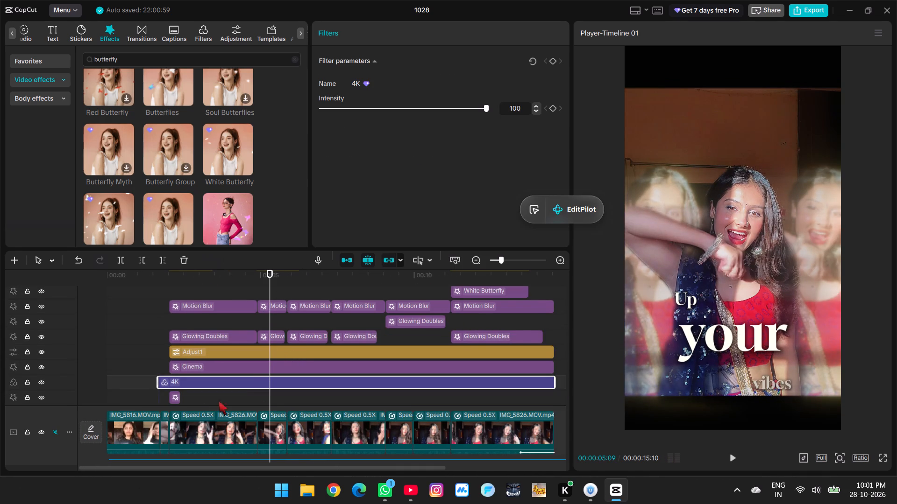
pyautogui.click(174, 399)
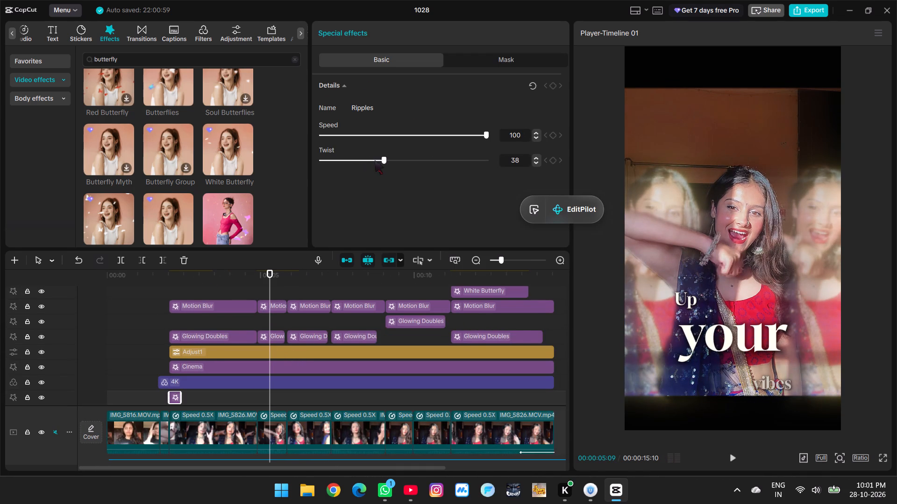
pyautogui.scroll(-2, 278, 332)
pyautogui.click(175, 388)
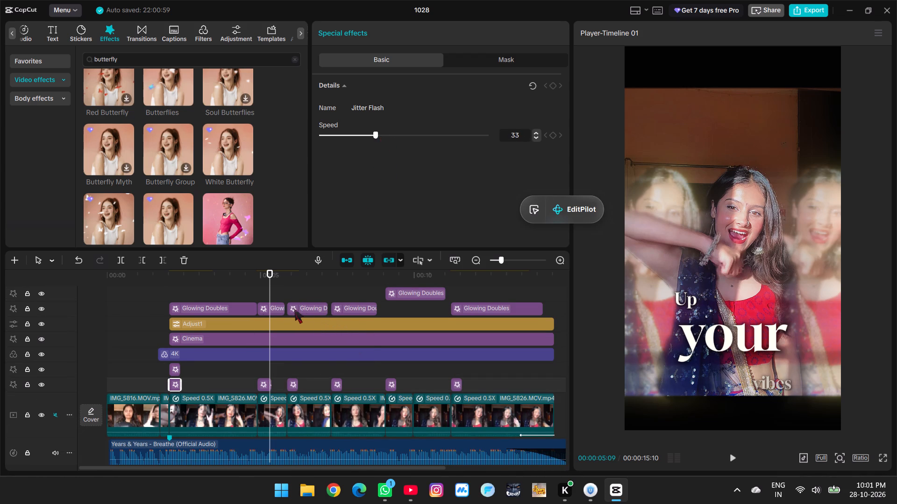
# Set Horizontal to 11 on the second Glowing Doubles effect, then try 47 and undo that last change.
pyautogui.click(267, 308)
pyautogui.click(340, 185)
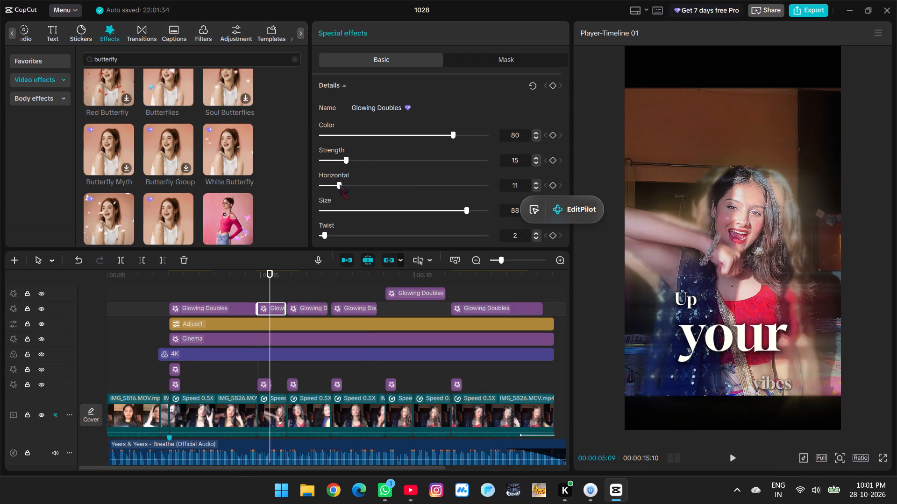
pyautogui.moveTo(340, 184); pyautogui.dragTo(400, 184)
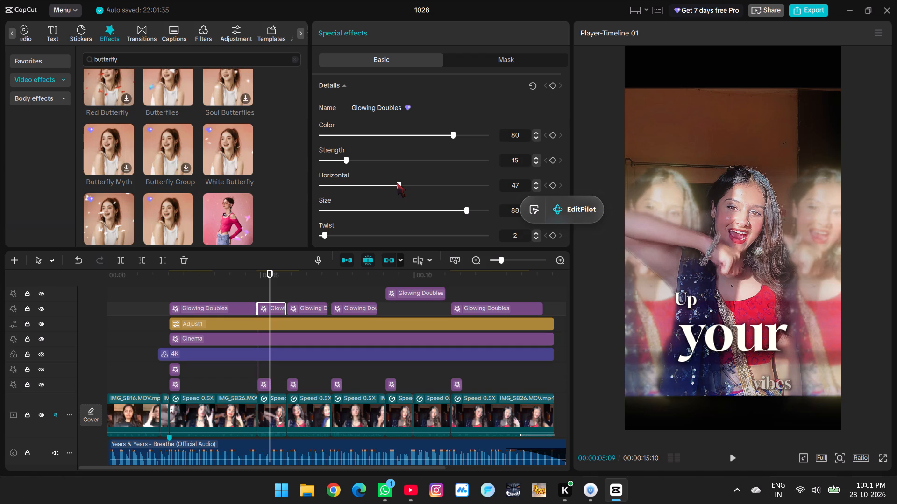
pyautogui.hotkey('ctrl', 'z')
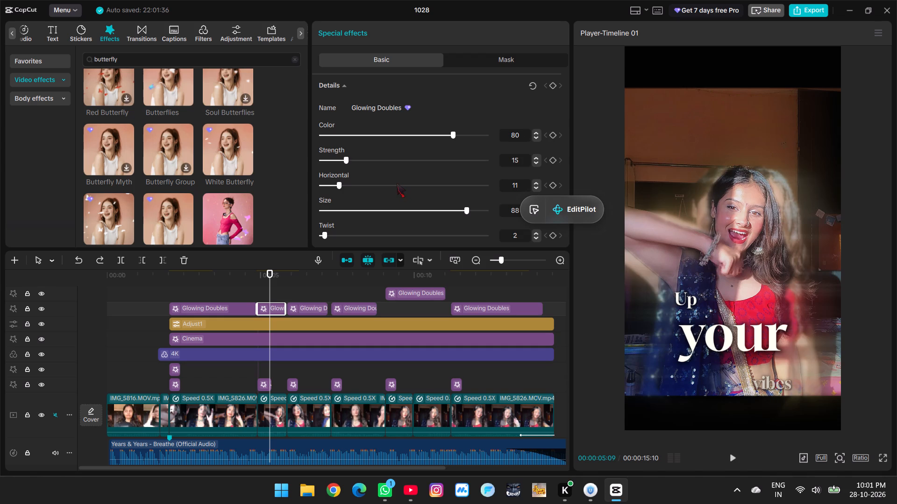
# Copy the complete edit with its clips, effects and music, and create a second timeline.
pyautogui.keyDown('ctrl'); pyautogui.scroll(-5, 299, 371); pyautogui.keyUp('ctrl')
pyautogui.hotkey('ctrl', 'a')
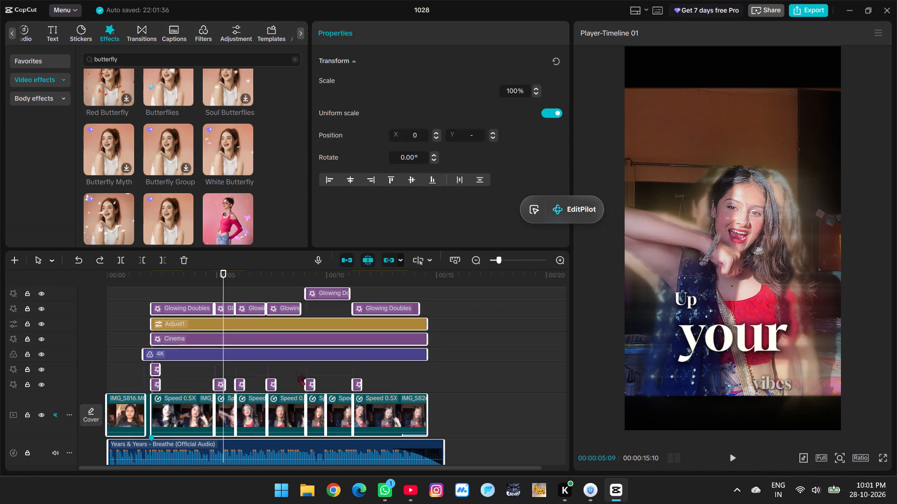
pyautogui.hotkey('ctrl', 'c')
pyautogui.click(16, 261)
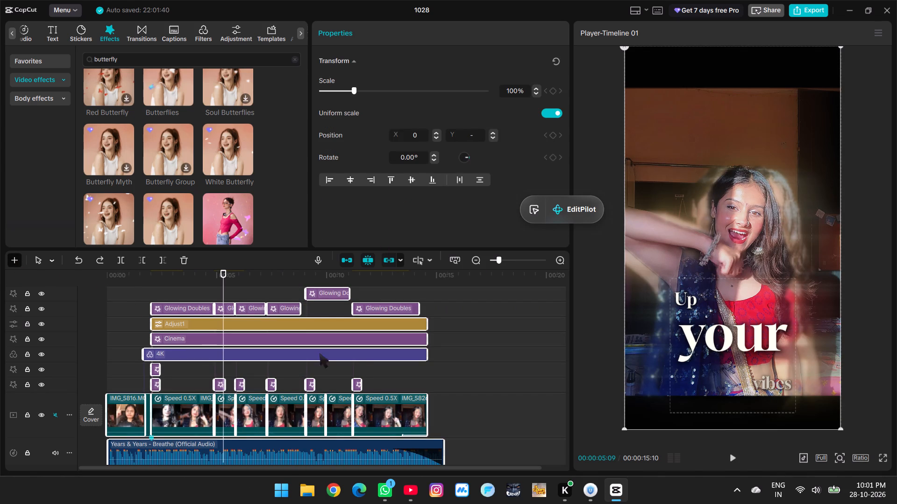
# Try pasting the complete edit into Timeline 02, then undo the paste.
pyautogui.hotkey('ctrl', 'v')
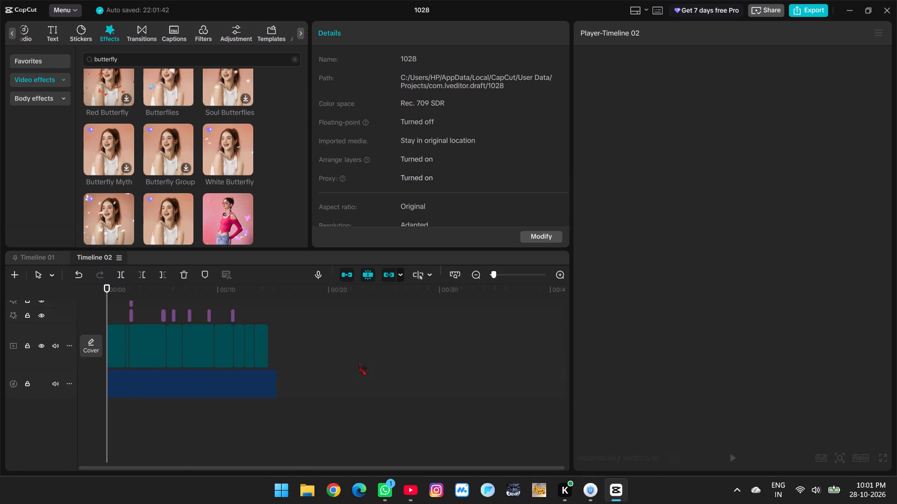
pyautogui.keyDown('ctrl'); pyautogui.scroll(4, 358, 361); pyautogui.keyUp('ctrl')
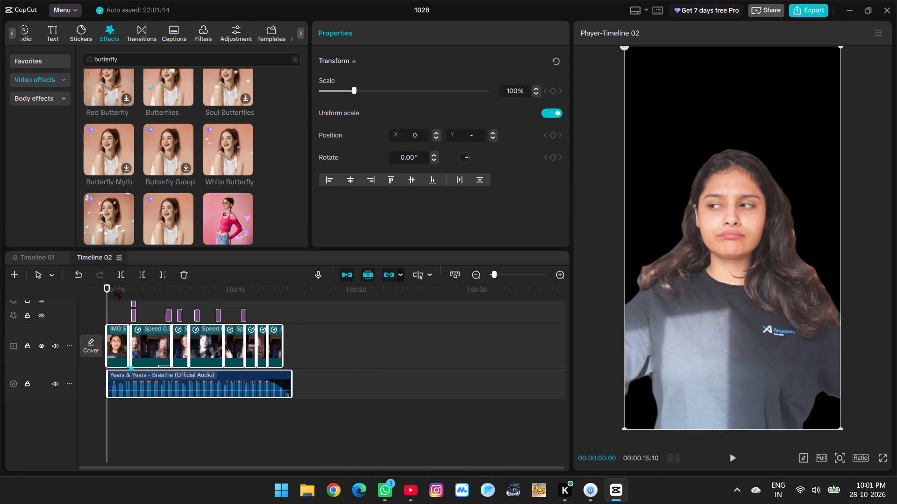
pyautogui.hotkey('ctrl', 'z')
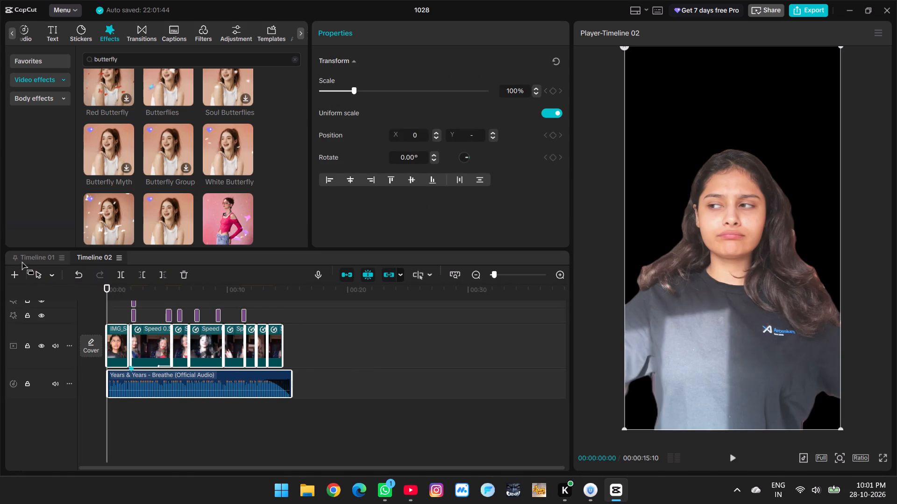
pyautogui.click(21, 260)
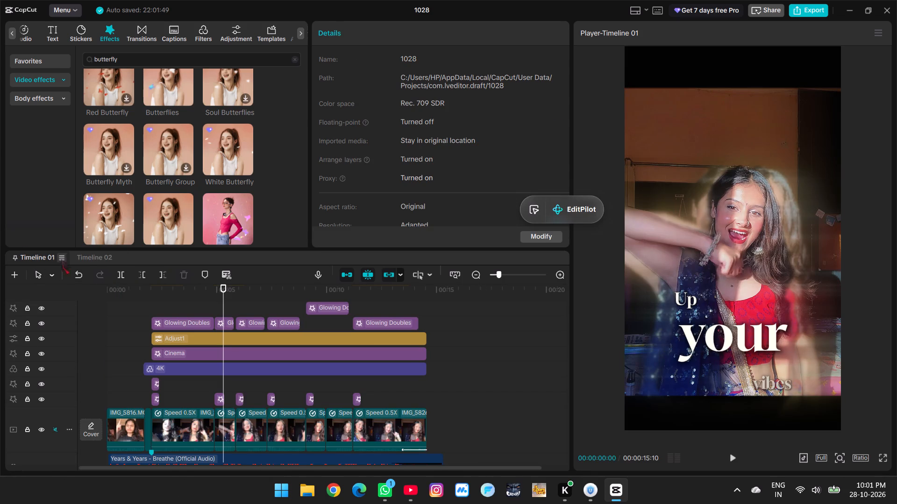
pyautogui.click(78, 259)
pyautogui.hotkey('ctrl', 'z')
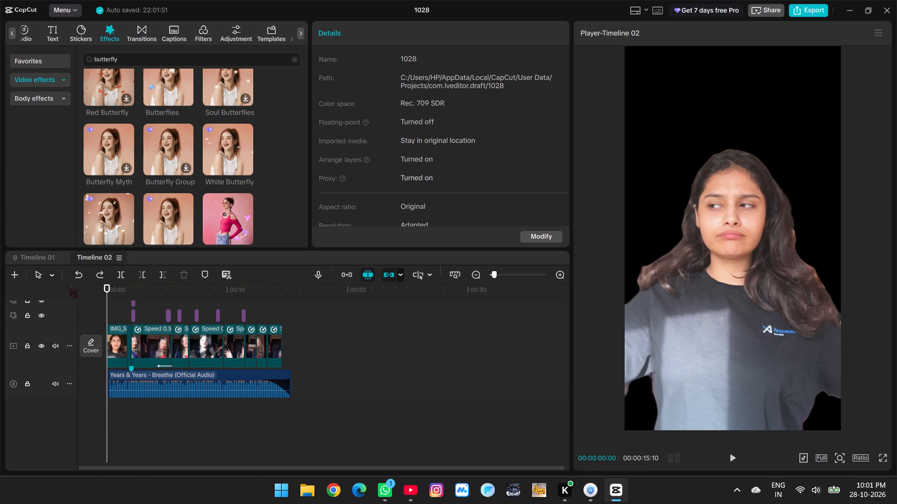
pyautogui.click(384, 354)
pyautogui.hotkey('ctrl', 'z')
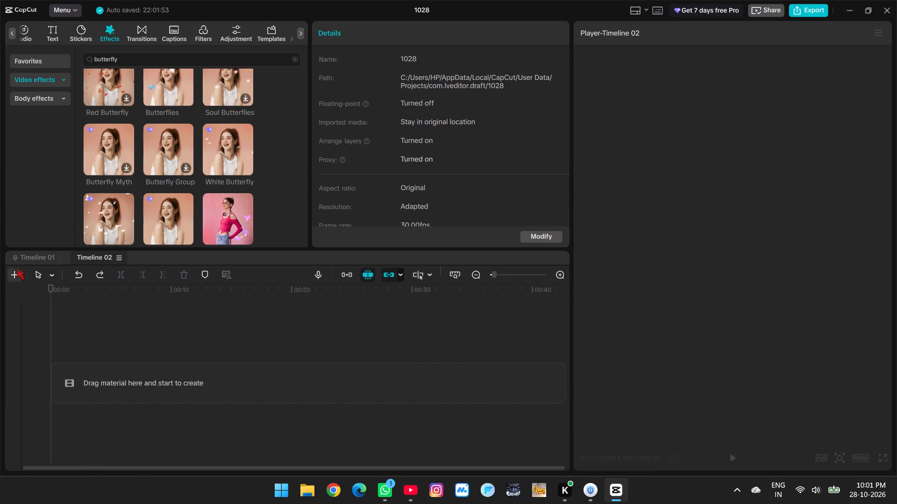
# Copy all the video clips on Timeline 01's main track and paste them into Timeline 02.
pyautogui.click(21, 259)
pyautogui.moveTo(467, 436); pyautogui.dragTo(161, 415)
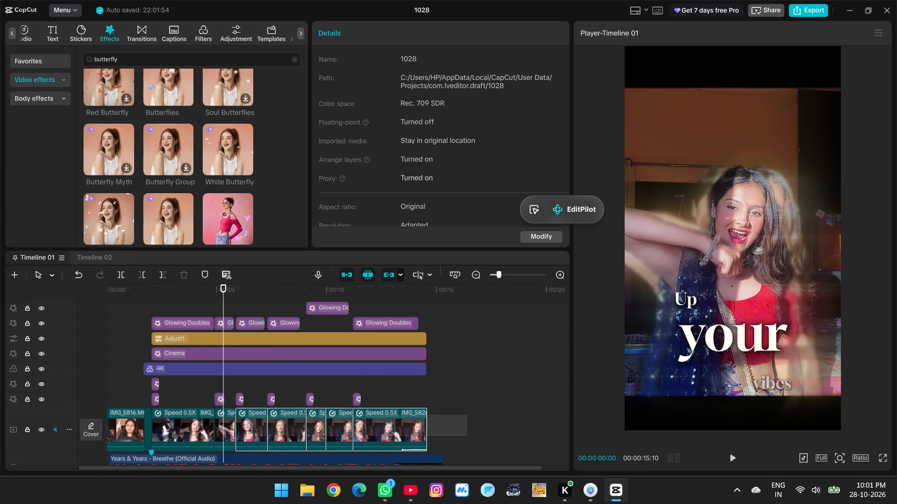
pyautogui.moveTo(161, 415); pyautogui.dragTo(105, 415)
pyautogui.hotkey('ctrl', 'c')
pyautogui.click(89, 253)
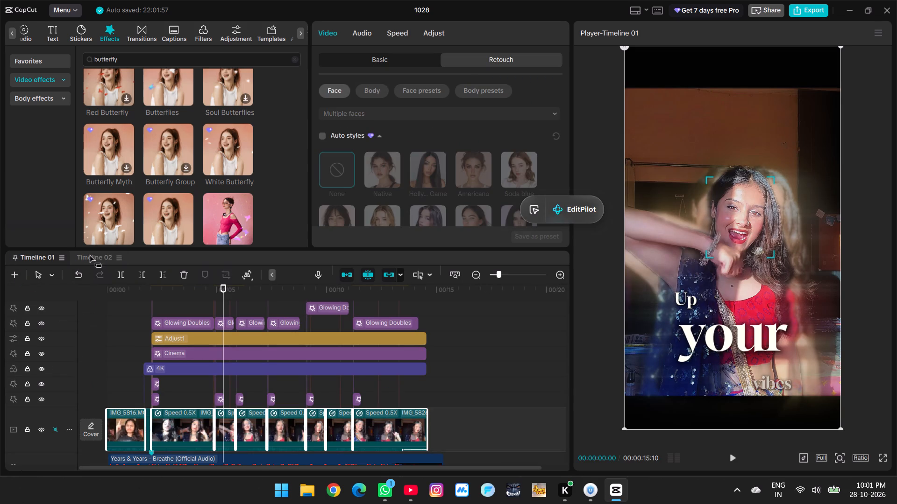
pyautogui.hotkey('ctrl', 'v')
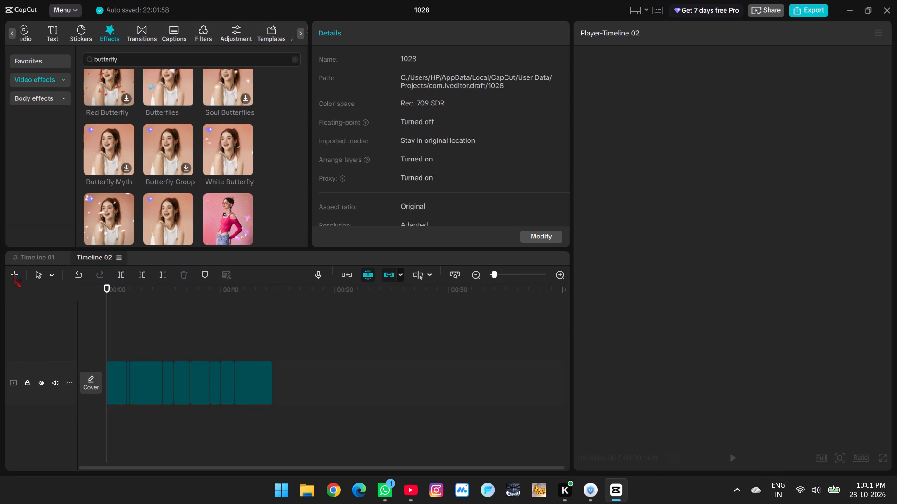
# Copy the Years & Years - Breathe audio from Timeline 01, paste it under the clips in Timeline 02, and play the result.
pyautogui.click(19, 249)
pyautogui.click(24, 259)
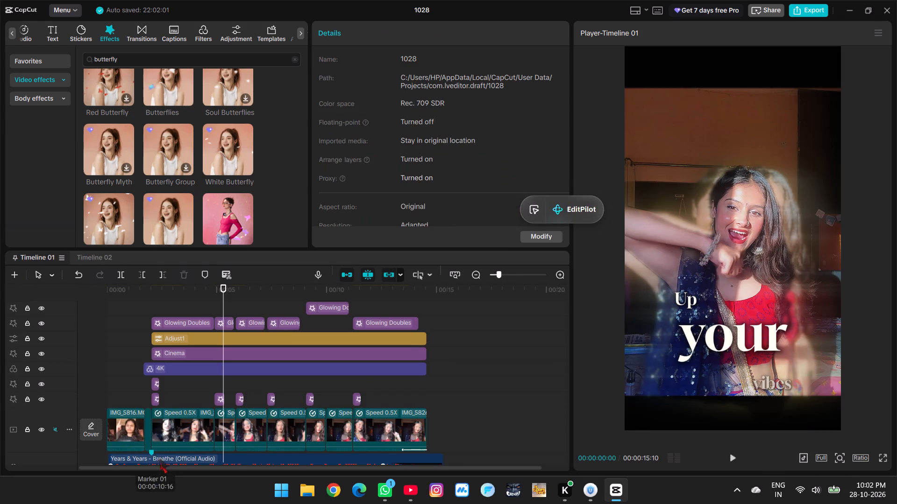
pyautogui.click(162, 461)
pyautogui.hotkey('ctrl', 'c')
pyautogui.click(81, 257)
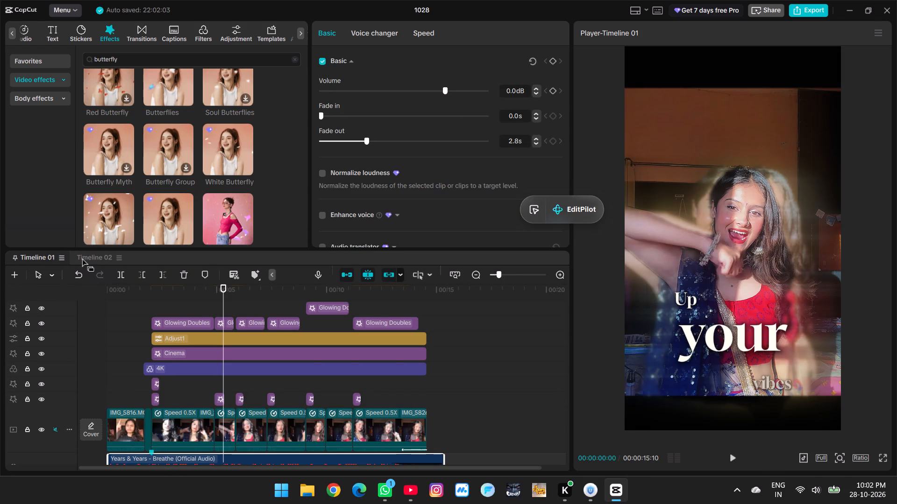
pyautogui.scroll(-3, 157, 400)
pyautogui.hotkey('ctrl', 'v')
pyautogui.press('space')
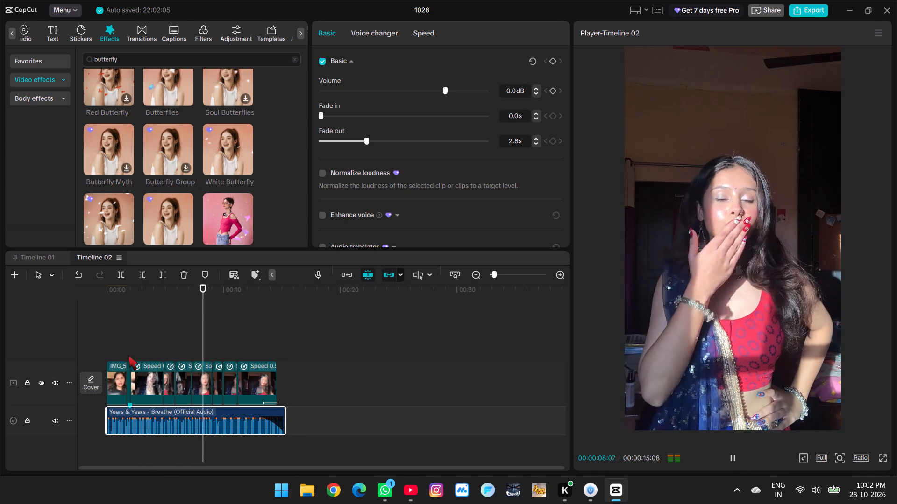
pyautogui.press('space')
# Copy the row of short Jitter Flash effects directly above Timeline 01's main track and return to Timeline 02.
pyautogui.click(32, 262)
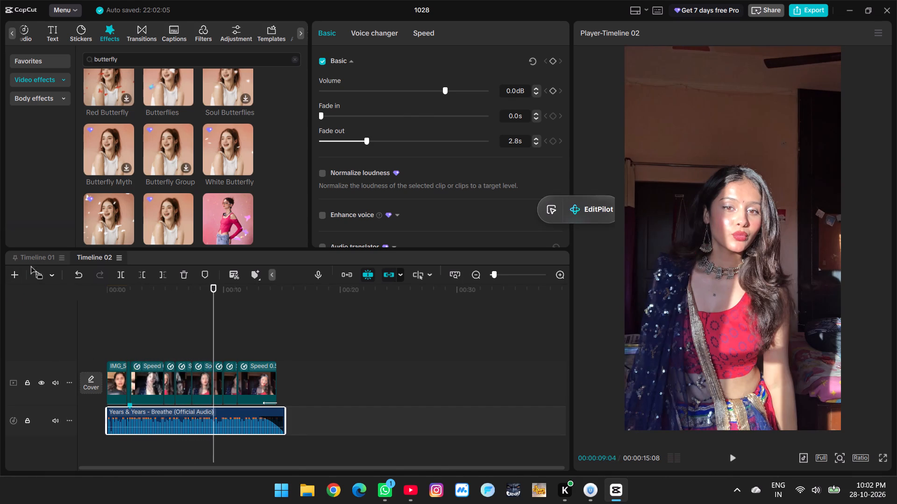
pyautogui.scroll(-2, 72, 362)
pyautogui.moveTo(372, 399); pyautogui.dragTo(153, 396)
pyautogui.hotkey('ctrl', 'c')
pyautogui.click(90, 256)
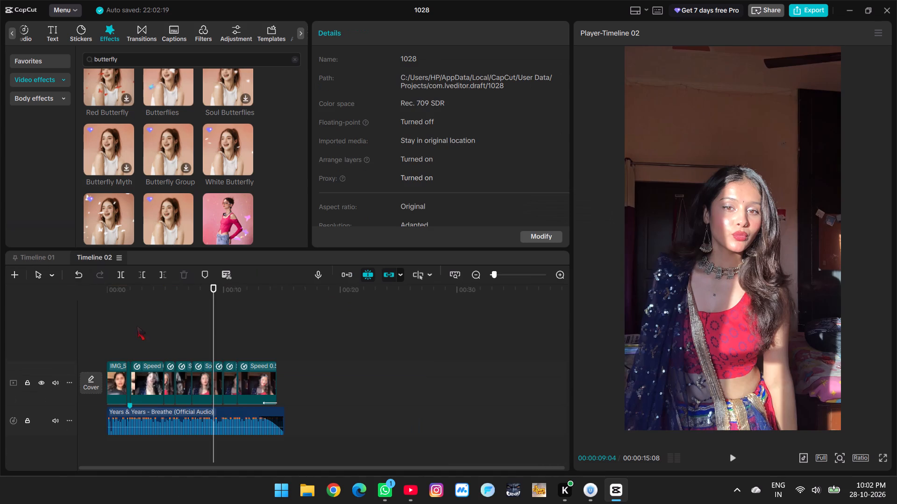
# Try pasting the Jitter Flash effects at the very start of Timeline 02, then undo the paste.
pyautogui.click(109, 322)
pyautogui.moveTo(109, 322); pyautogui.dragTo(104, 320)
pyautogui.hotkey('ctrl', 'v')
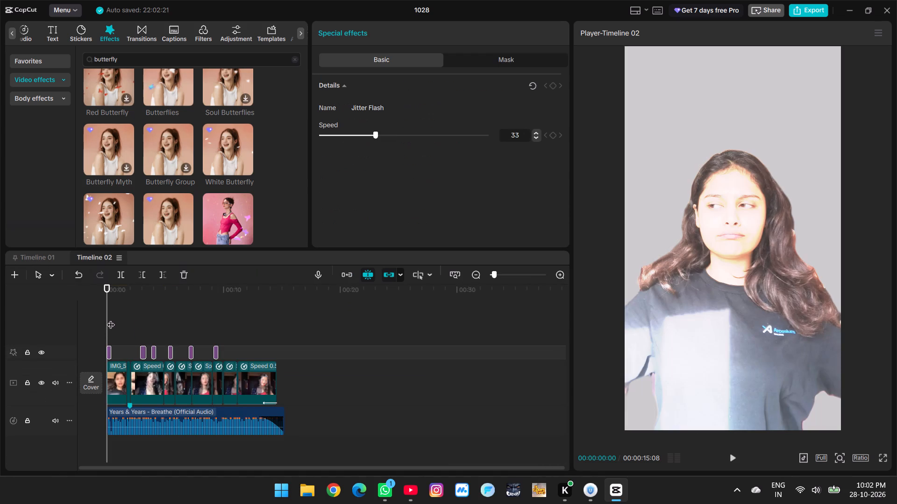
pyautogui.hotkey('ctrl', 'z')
# Paste the Jitter Flash effects into Timeline 02 starting at 00:00:02:01 and play back the result.
pyautogui.click(129, 321)
pyautogui.moveTo(129, 321); pyautogui.dragTo(134, 322)
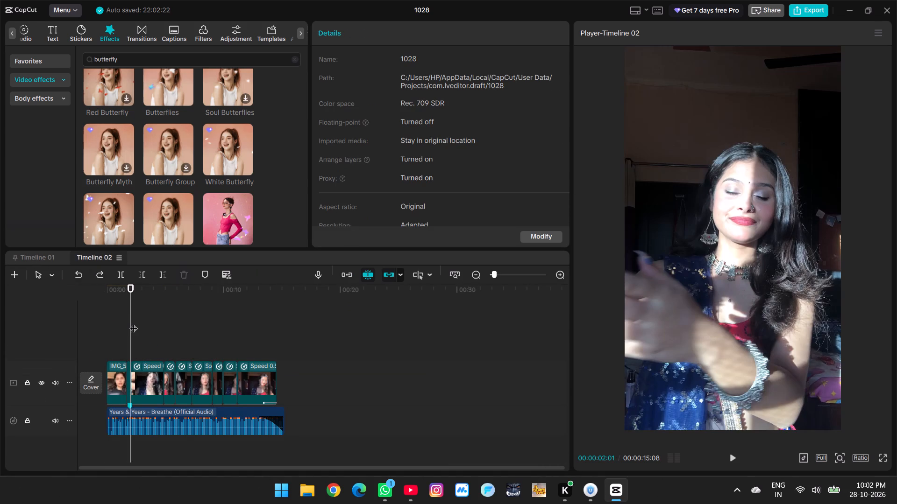
pyautogui.hotkey('ctrl', 'v')
pyautogui.click(115, 328)
pyautogui.press('space')
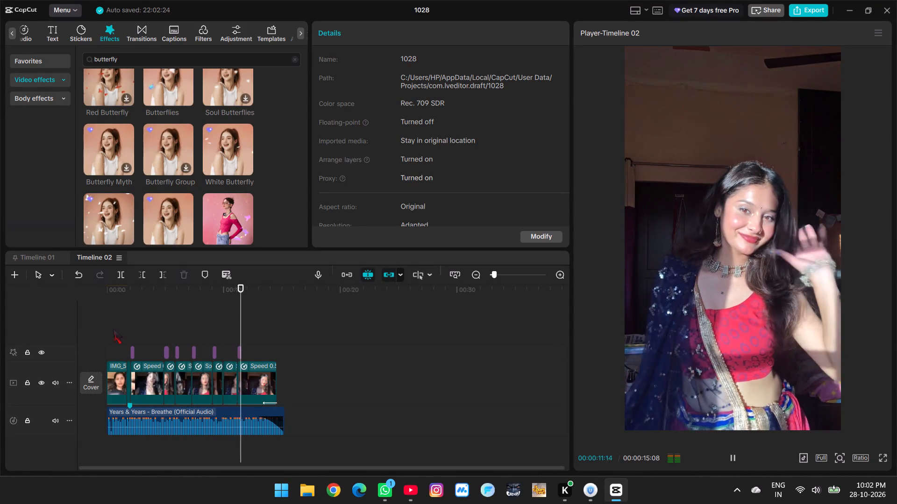
# Turn off Auto removal of the background on the first clip, IMG_5816, in Timeline 02 and play back the opening.
pyautogui.click(124, 341)
pyautogui.keyDown('ctrl'); pyautogui.scroll(6, 123, 341); pyautogui.keyUp('ctrl')
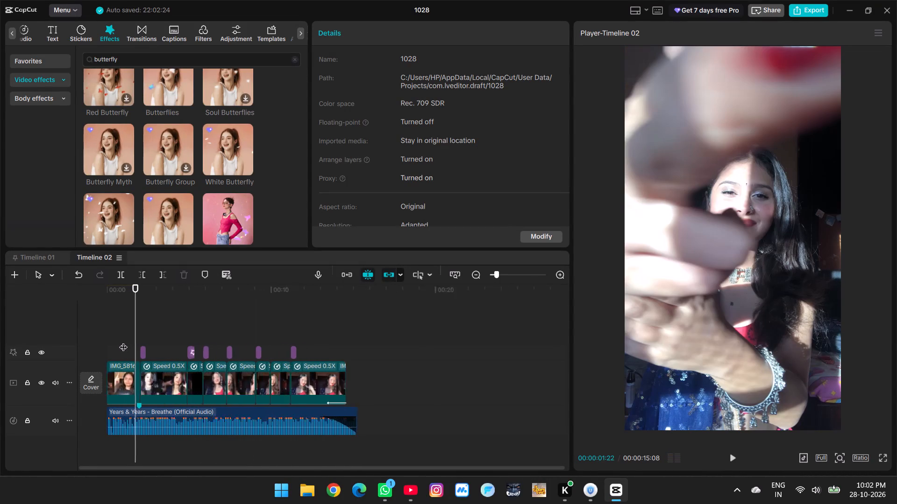
pyautogui.keyDown('ctrl'); pyautogui.scroll(16, 123, 341); pyautogui.keyUp('ctrl')
pyautogui.click(122, 341)
pyautogui.moveTo(122, 342); pyautogui.dragTo(94, 347)
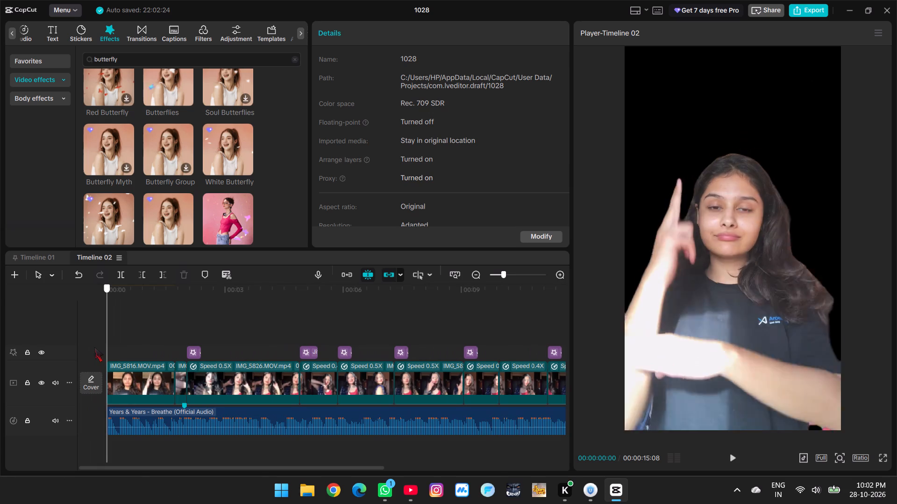
pyautogui.moveTo(94, 347); pyautogui.dragTo(98, 347)
pyautogui.click(128, 378)
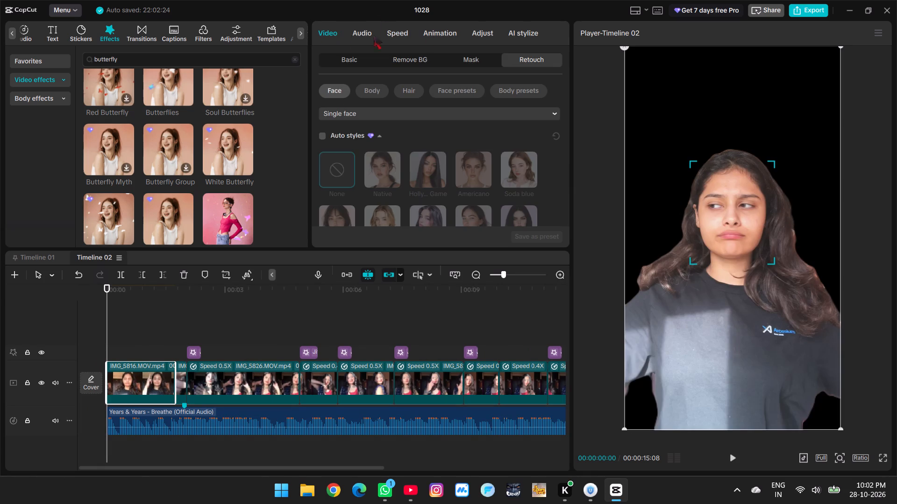
pyautogui.click(335, 60)
pyautogui.click(412, 64)
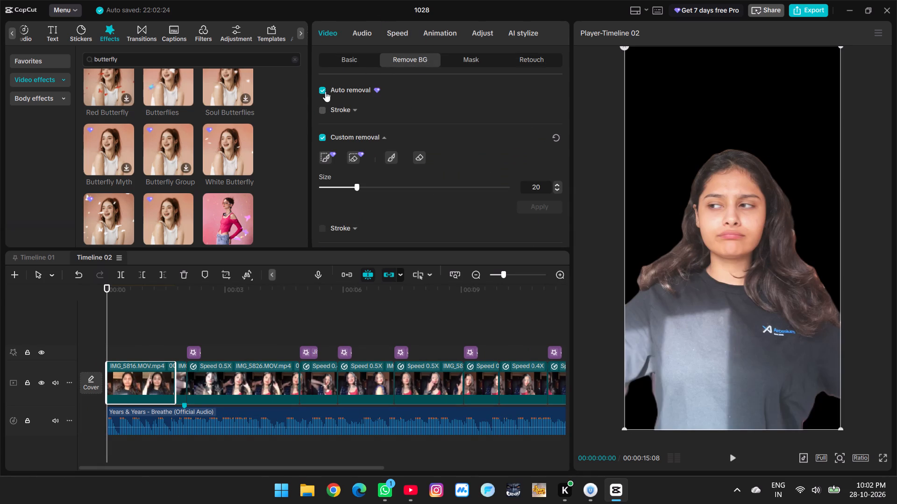
pyautogui.click(322, 89)
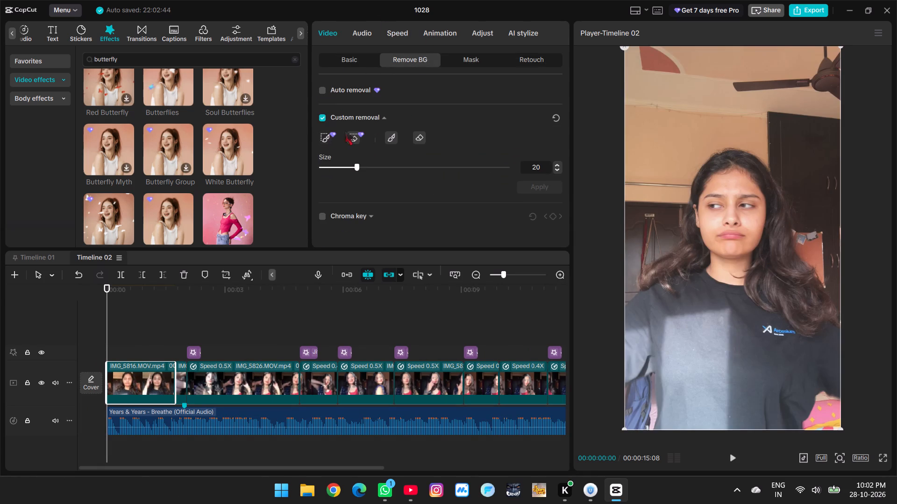
pyautogui.press('space')
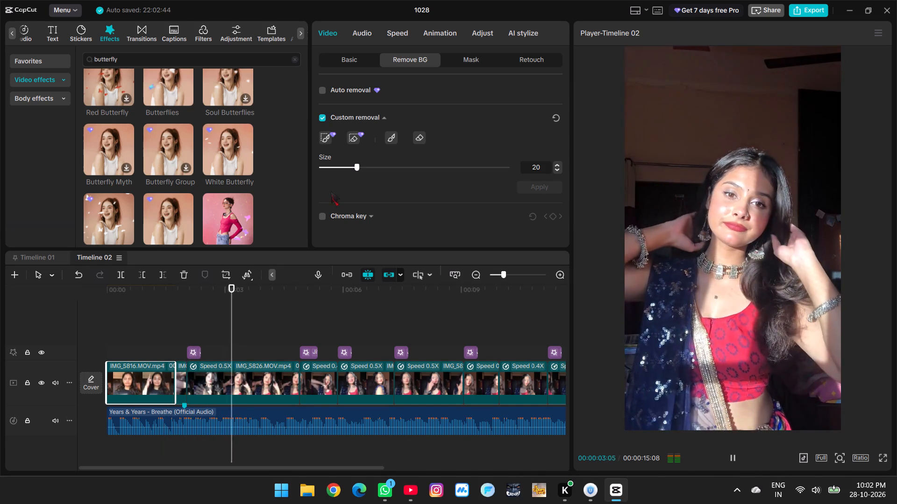
pyautogui.press('space')
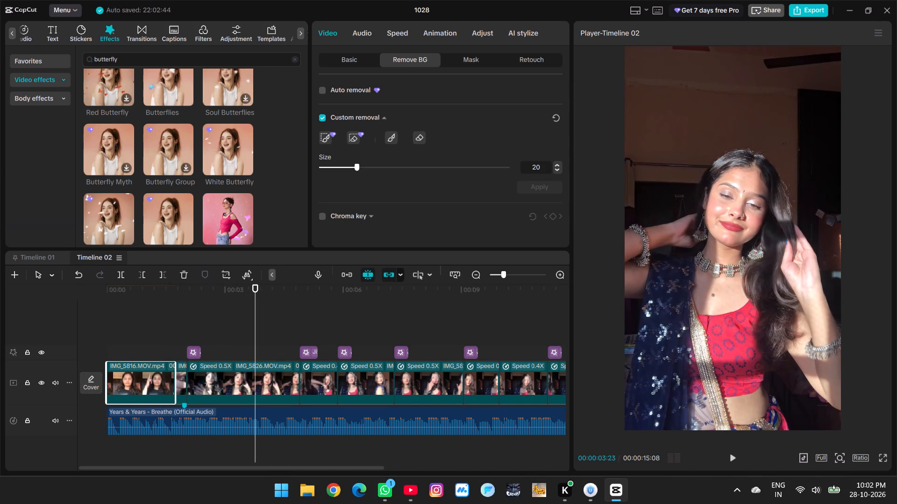
# Clear the butterfly effect search and add Halo Blur from the Classic video effects above the Jitter Flash row near the start.
pyautogui.click(295, 57)
pyautogui.click(295, 63)
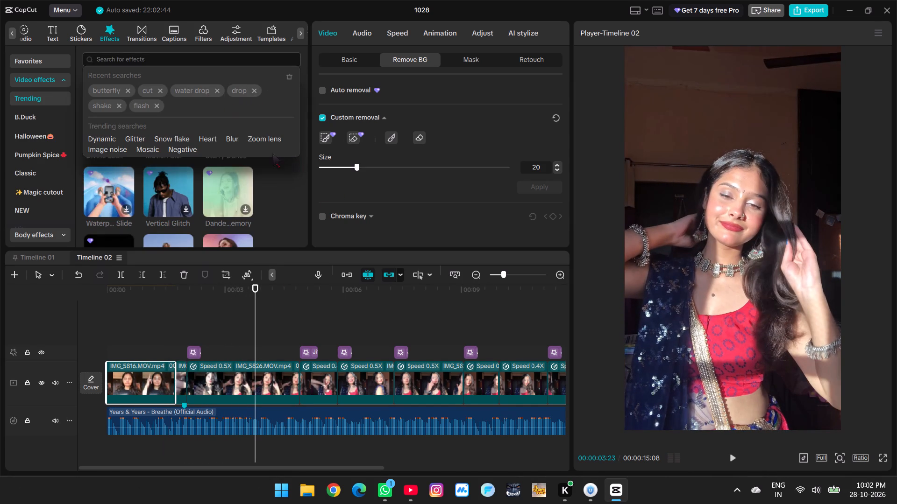
pyautogui.click(279, 172)
pyautogui.scroll(20, 220, 164)
pyautogui.scroll(10, 220, 164)
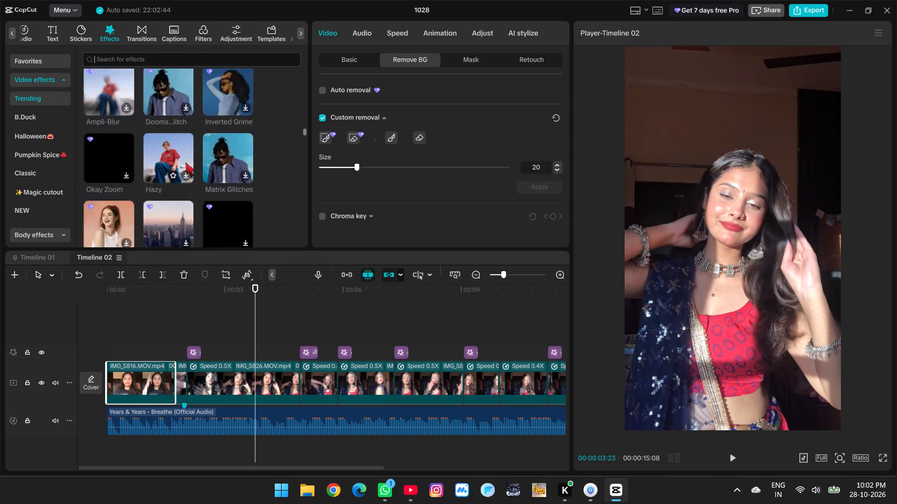
pyautogui.scroll(20, 185, 162)
pyautogui.scroll(16, 185, 162)
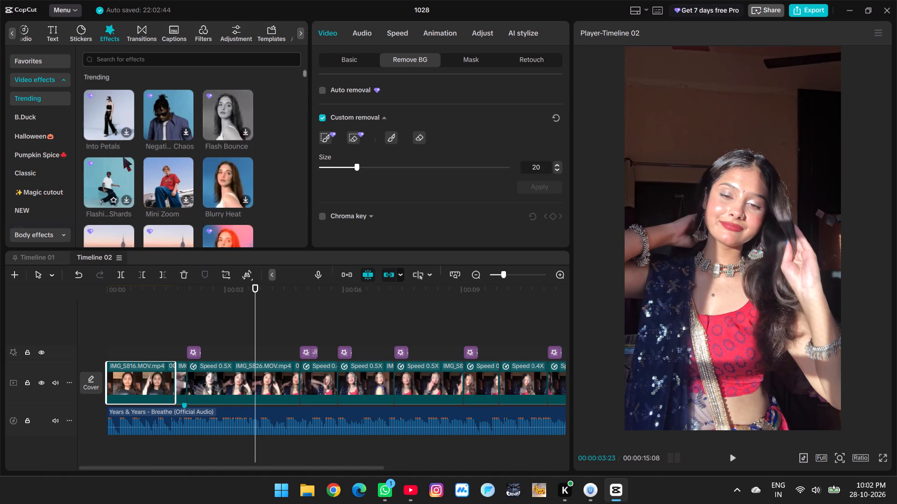
pyautogui.doubleClick(32, 84)
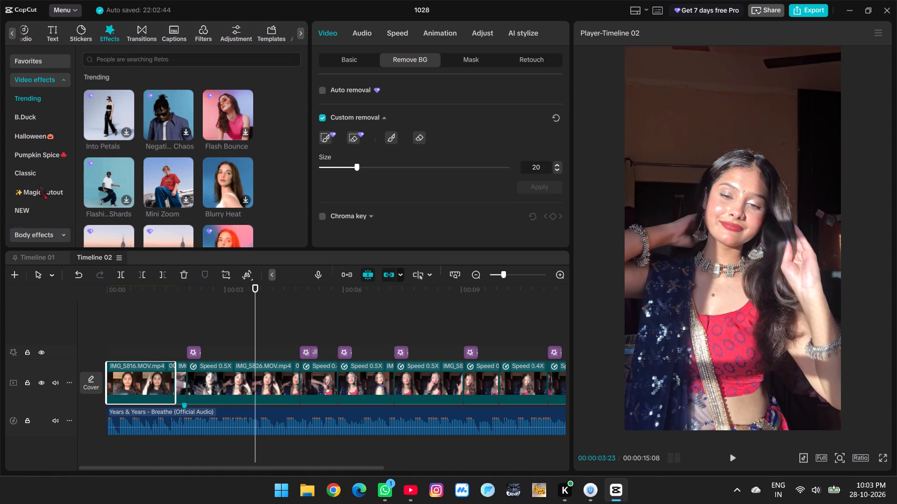
pyautogui.click(37, 175)
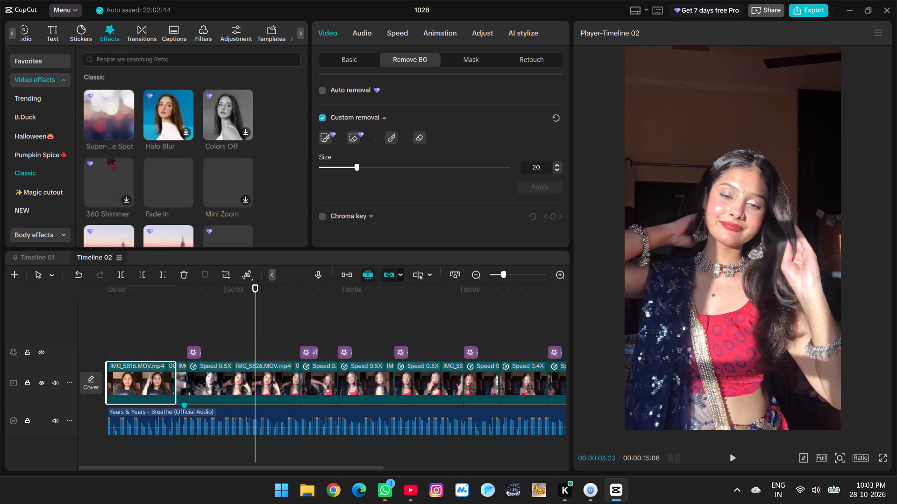
pyautogui.click(158, 113)
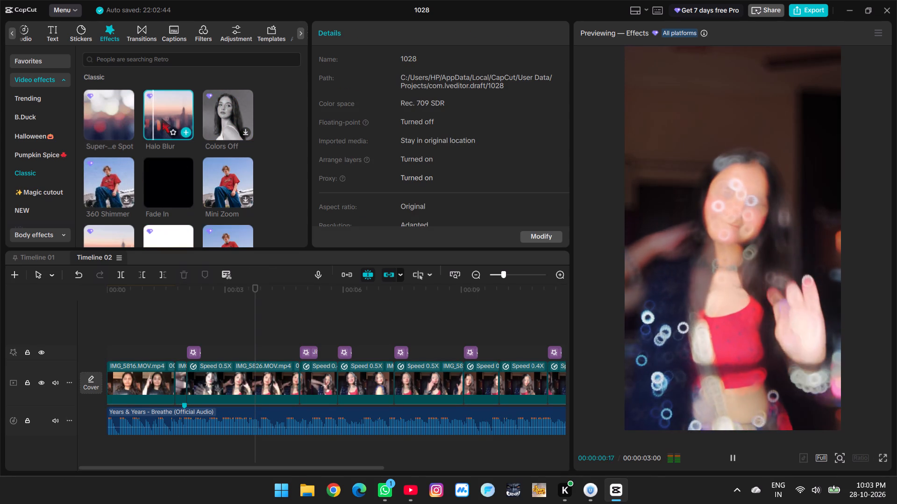
pyautogui.moveTo(162, 119); pyautogui.dragTo(111, 332)
# Move the Halo Blur effect to start at about 00:00:01:22, where the first clip ends, and preview it.
pyautogui.click(144, 306)
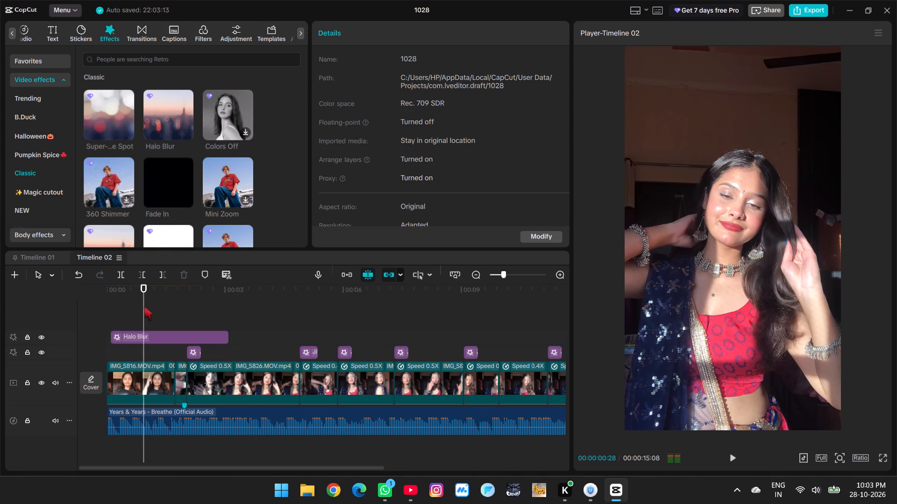
pyautogui.moveTo(144, 306); pyautogui.dragTo(172, 316)
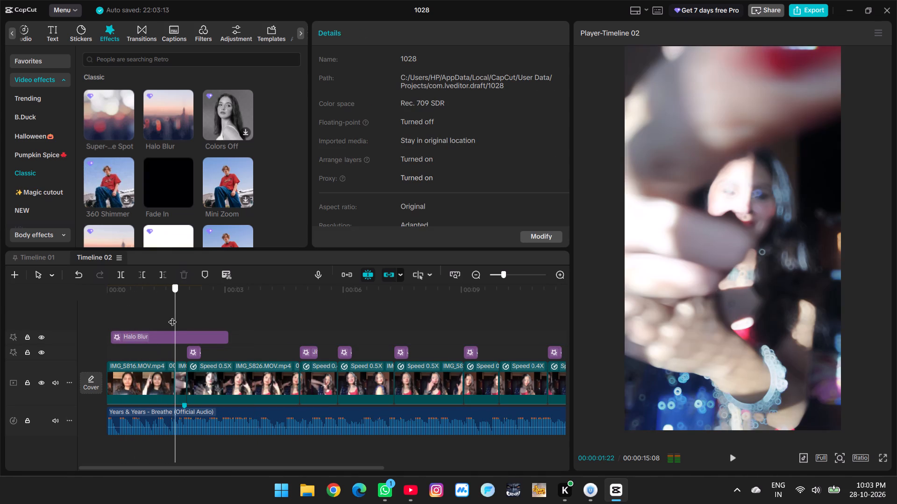
pyautogui.moveTo(167, 333); pyautogui.dragTo(237, 328)
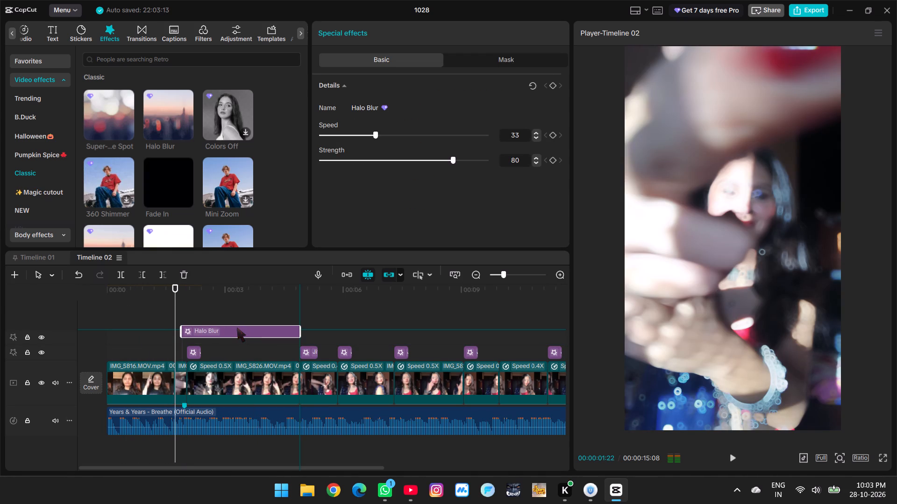
pyautogui.moveTo(237, 328); pyautogui.dragTo(229, 327)
pyautogui.press('space')
pyautogui.press('space')
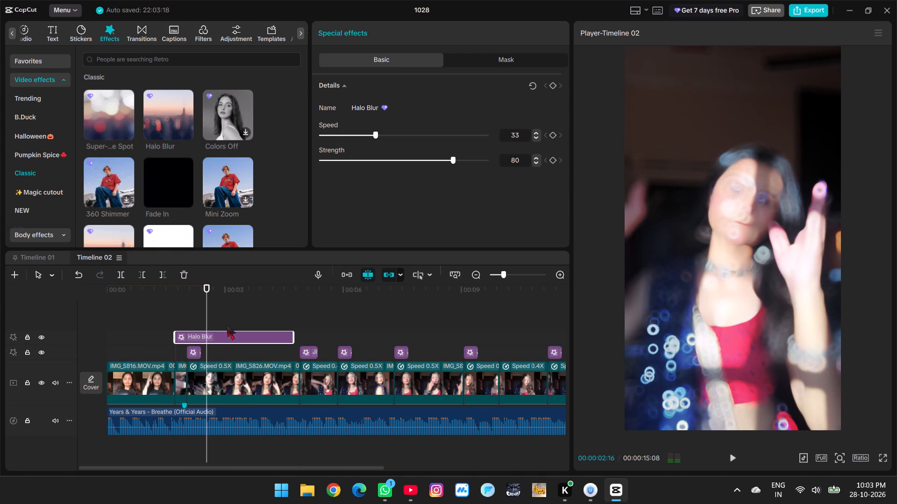
# Set the Halo Blur effect's Speed to 100 and Strength to 11, then play back that section.
pyautogui.click(359, 159)
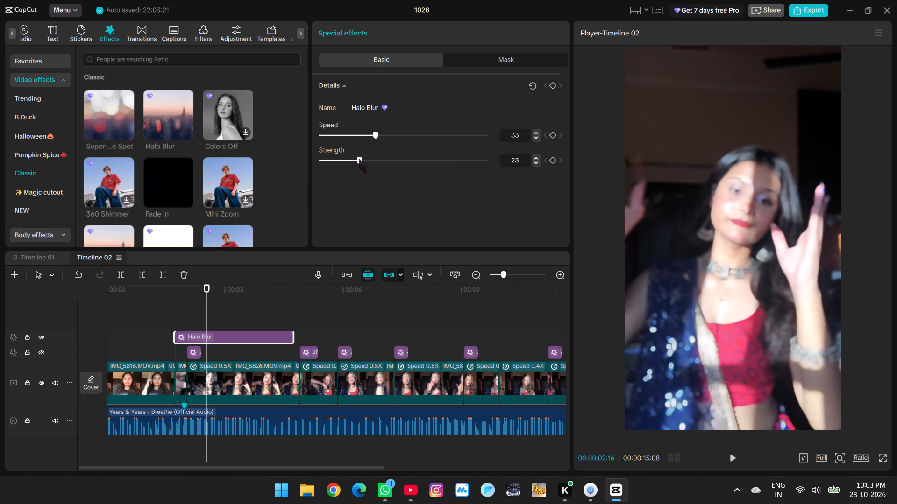
pyautogui.click(359, 159)
pyautogui.click(342, 138)
pyautogui.moveTo(342, 138); pyautogui.dragTo(462, 143)
pyautogui.moveTo(462, 143); pyautogui.dragTo(536, 147)
pyautogui.click(335, 156)
pyautogui.moveTo(334, 158); pyautogui.dragTo(331, 158)
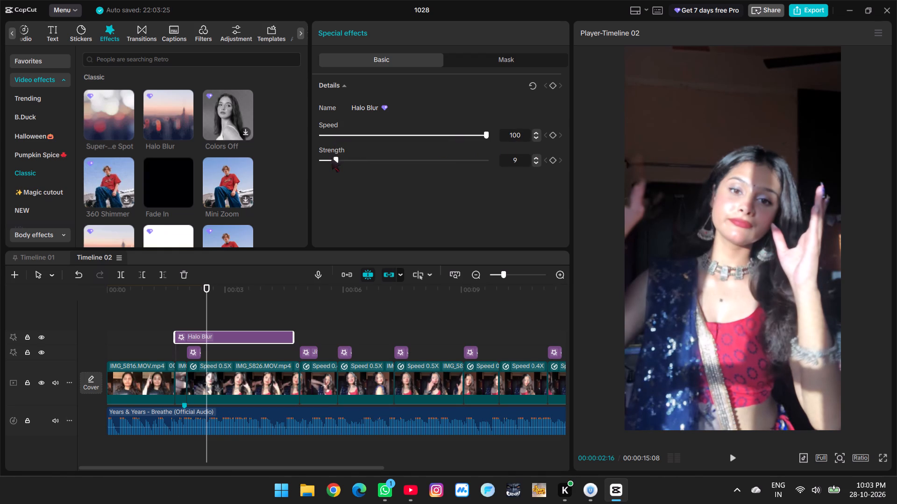
pyautogui.moveTo(331, 158); pyautogui.dragTo(339, 161)
pyautogui.click(175, 318)
pyautogui.press('space')
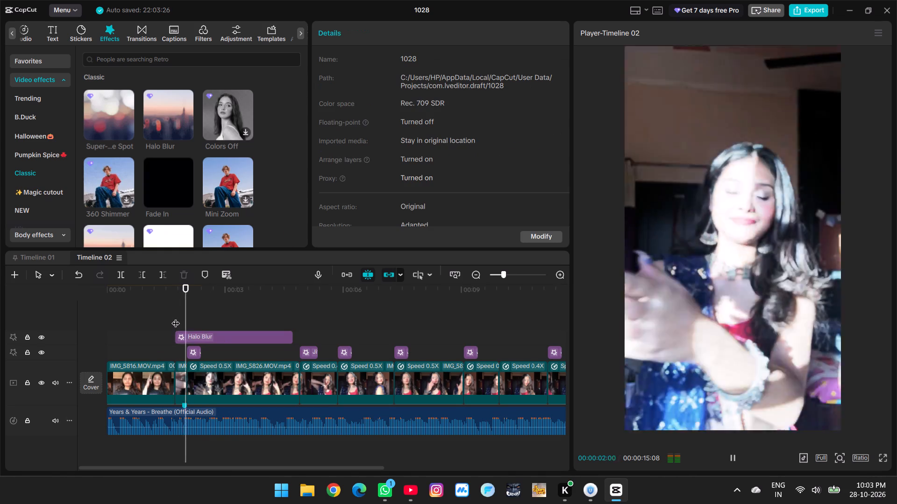
pyautogui.click(154, 315)
pyautogui.press('space')
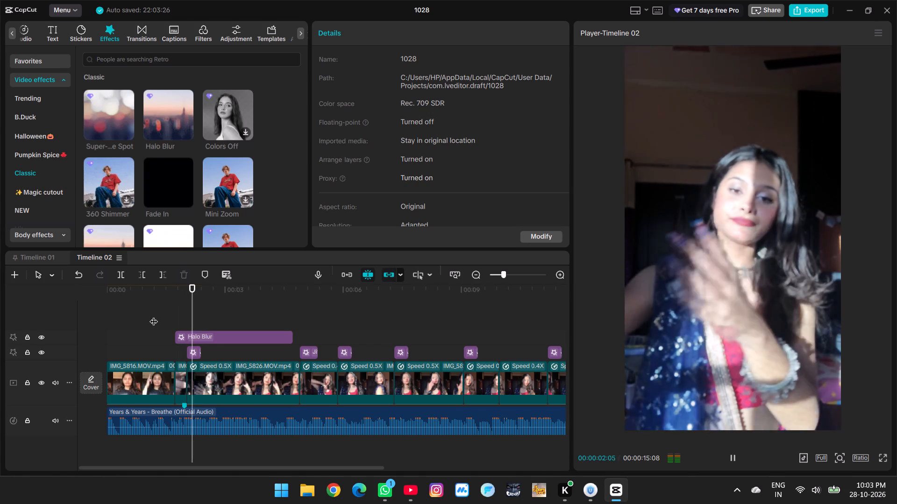
pyautogui.press('space')
# Shift the Halo Blur effect slightly earlier so it begins over the end of the first clip, and preview it.
pyautogui.moveTo(203, 340); pyautogui.dragTo(190, 340)
pyautogui.click(165, 320)
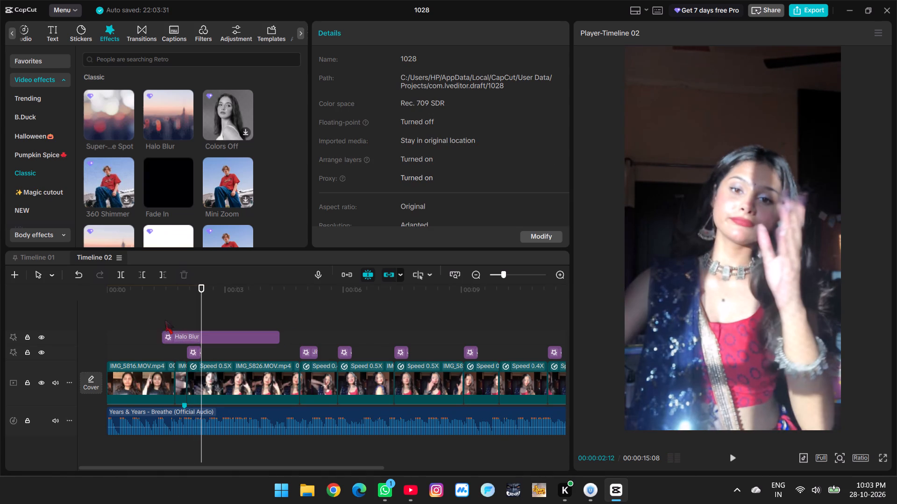
pyautogui.press('space')
pyautogui.press('space')
# Raise the Halo Blur effect's Strength to 52 and play back the opening of Timeline 02.
pyautogui.click(173, 334)
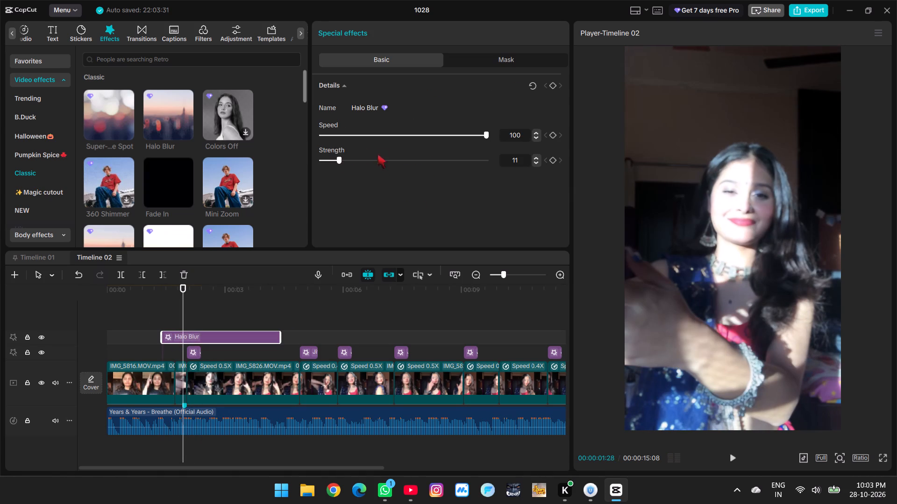
pyautogui.moveTo(379, 161); pyautogui.dragTo(407, 165)
pyautogui.press('space')
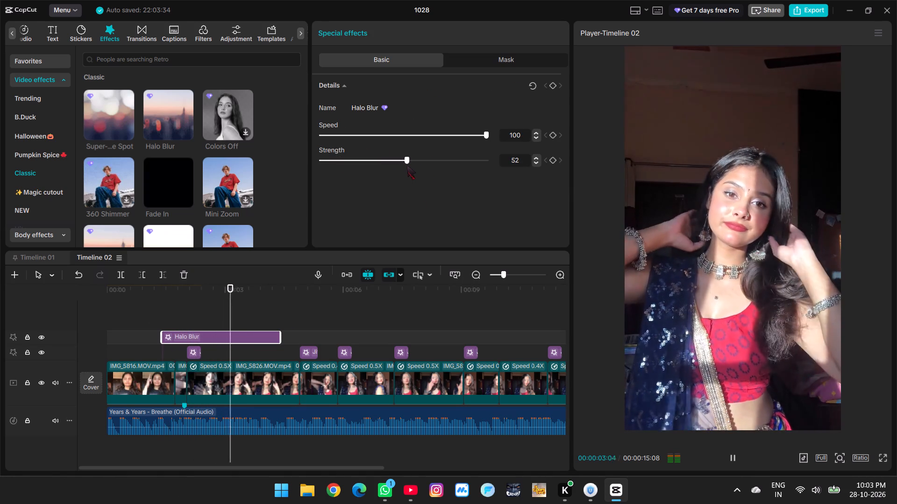
pyautogui.press('space')
pyautogui.click(152, 301)
pyautogui.press('space')
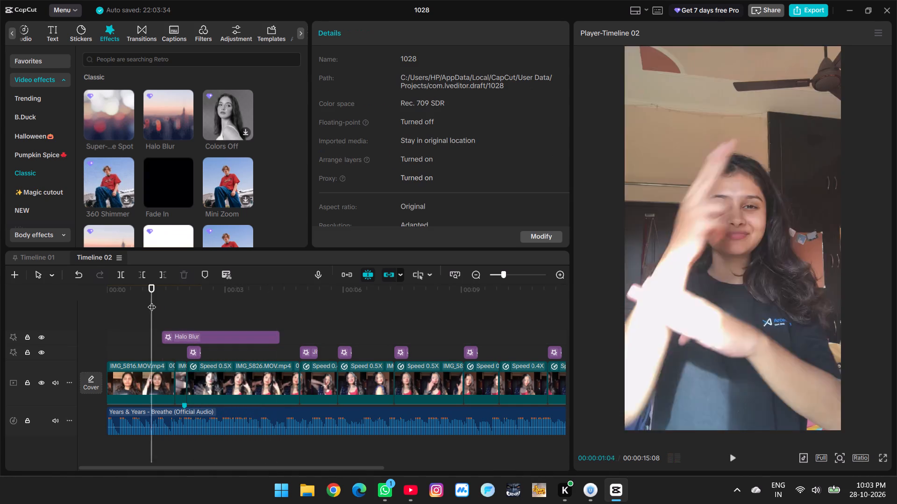
pyautogui.click(124, 309)
pyautogui.press('space')
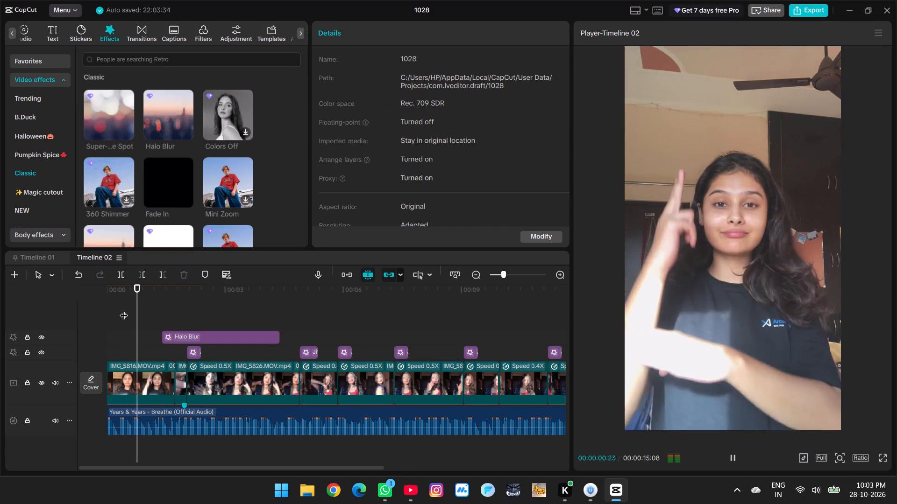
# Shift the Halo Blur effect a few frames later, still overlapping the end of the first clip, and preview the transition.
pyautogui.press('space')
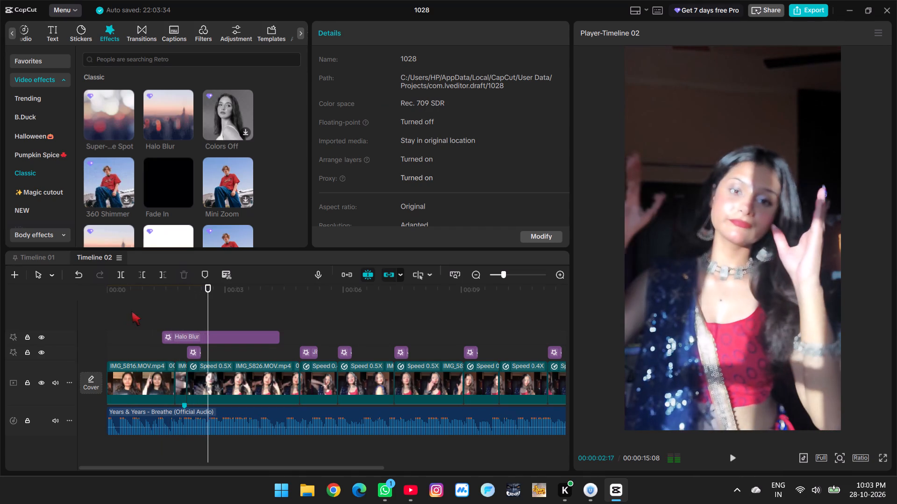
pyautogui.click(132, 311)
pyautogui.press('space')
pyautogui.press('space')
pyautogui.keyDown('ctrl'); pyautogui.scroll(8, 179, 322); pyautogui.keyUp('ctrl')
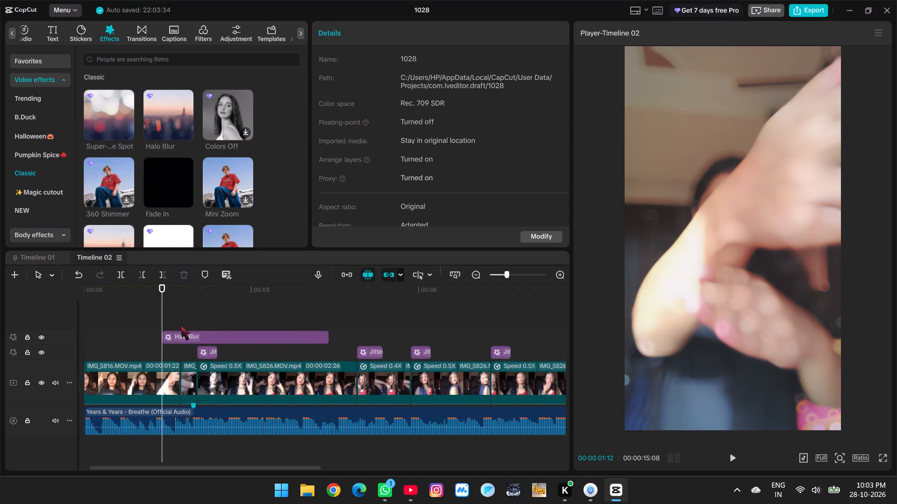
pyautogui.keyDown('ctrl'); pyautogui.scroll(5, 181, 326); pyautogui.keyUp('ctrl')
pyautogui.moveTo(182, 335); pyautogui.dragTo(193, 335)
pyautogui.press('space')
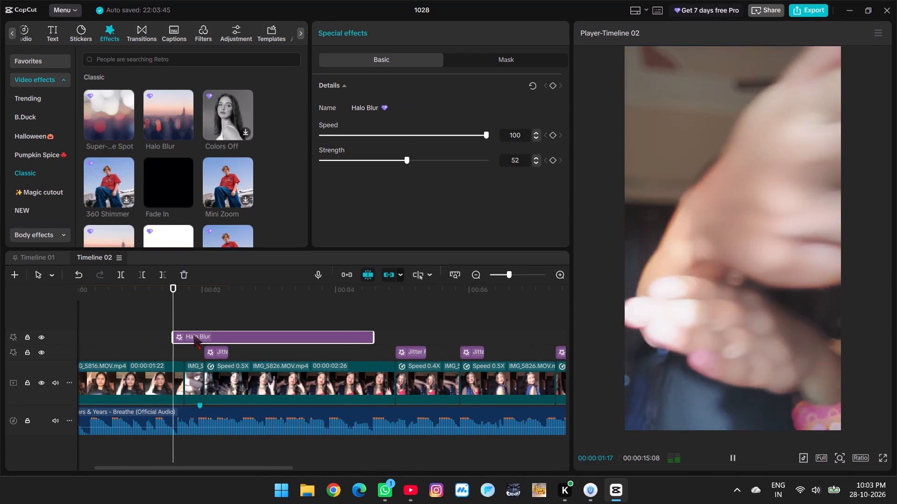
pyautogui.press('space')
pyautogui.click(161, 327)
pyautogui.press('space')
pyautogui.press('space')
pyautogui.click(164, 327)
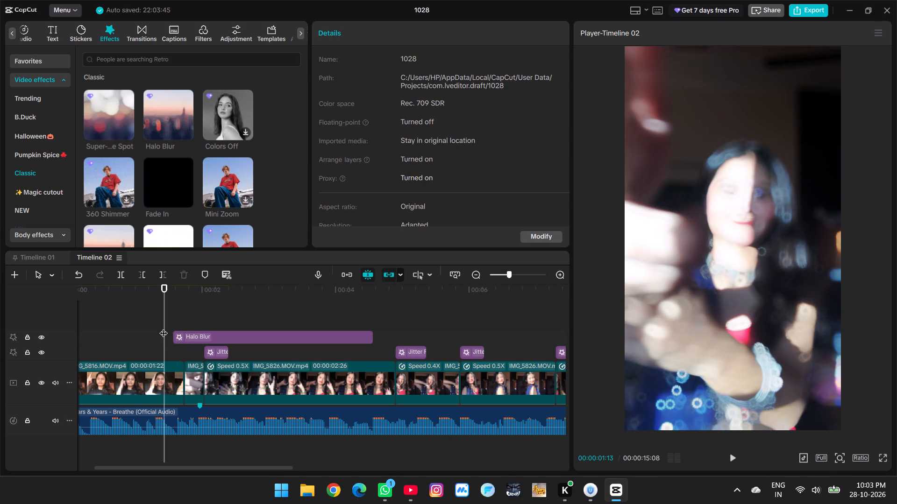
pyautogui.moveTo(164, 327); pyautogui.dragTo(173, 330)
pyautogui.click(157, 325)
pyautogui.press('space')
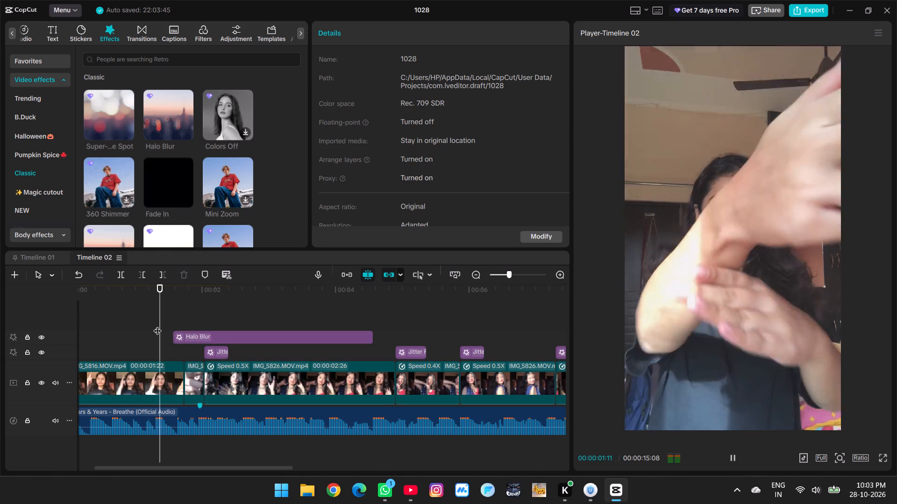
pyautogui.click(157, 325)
# Move the Halo Blur effect to start at the cut where the first clip ends, about 00:00:01:22, and preview it.
pyautogui.moveTo(192, 336); pyautogui.dragTo(200, 336)
pyautogui.press('space')
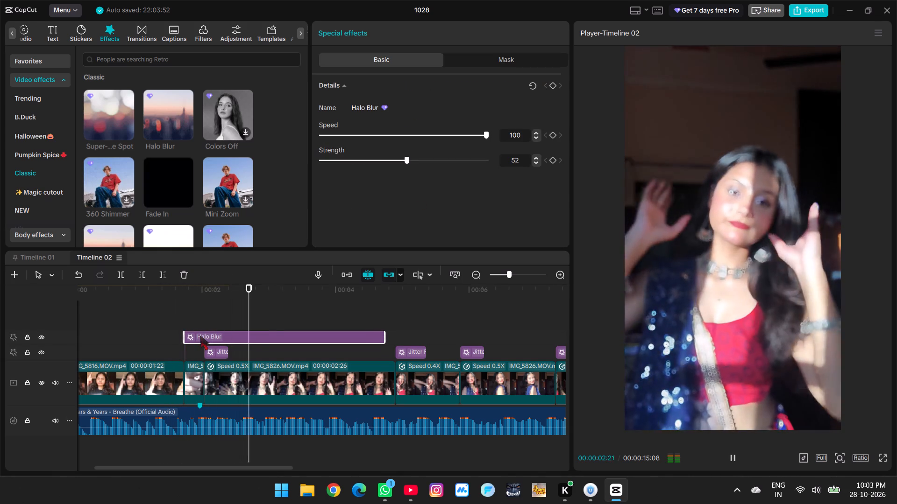
pyautogui.press('space')
pyautogui.click(201, 318)
pyautogui.moveTo(201, 317); pyautogui.dragTo(206, 317)
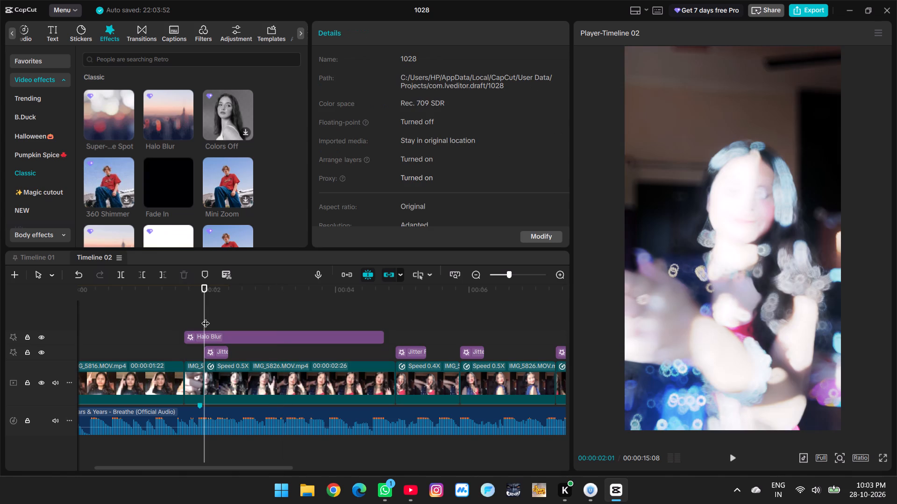
# Trim the end of the Halo Blur effect back to about 00:00:03:00.
pyautogui.click(207, 335)
pyautogui.moveTo(387, 340); pyautogui.dragTo(277, 339)
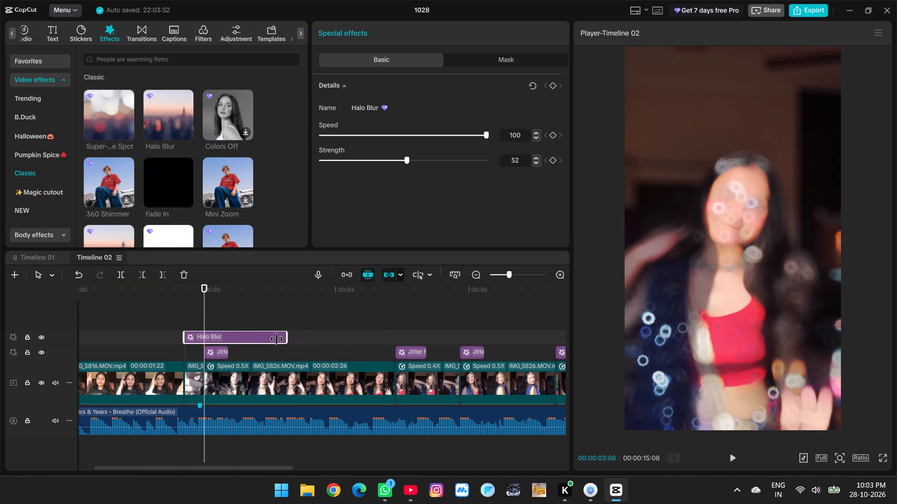
pyautogui.moveTo(277, 339); pyautogui.dragTo(270, 337)
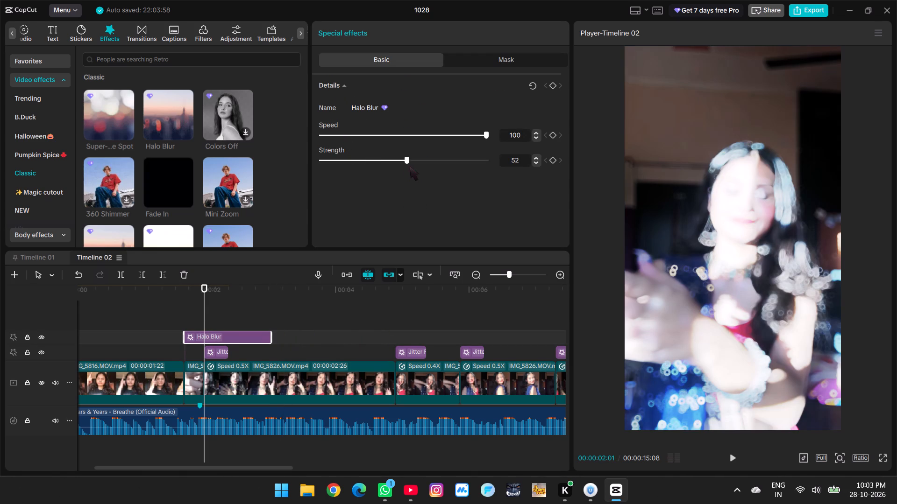
# Set the Halo Blur effect's Strength to 19 and play back the section around it several times.
pyautogui.moveTo(406, 162); pyautogui.dragTo(353, 152)
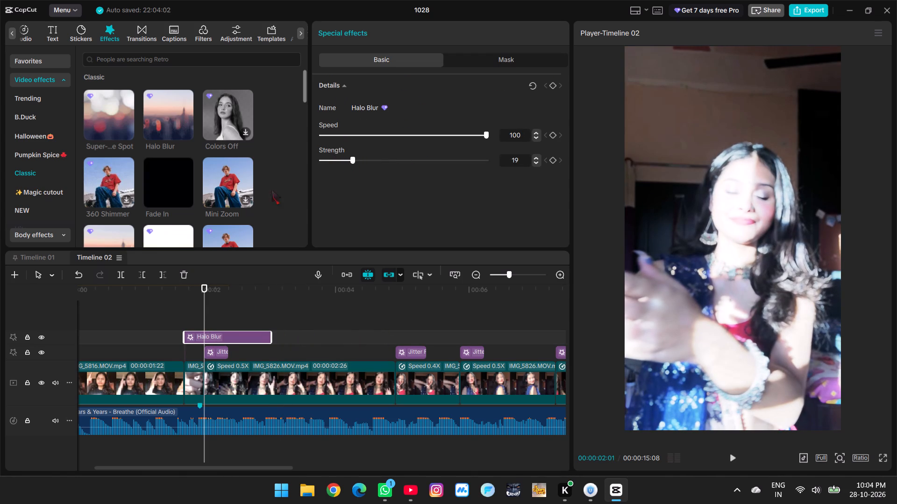
pyautogui.click(178, 315)
pyautogui.press('space')
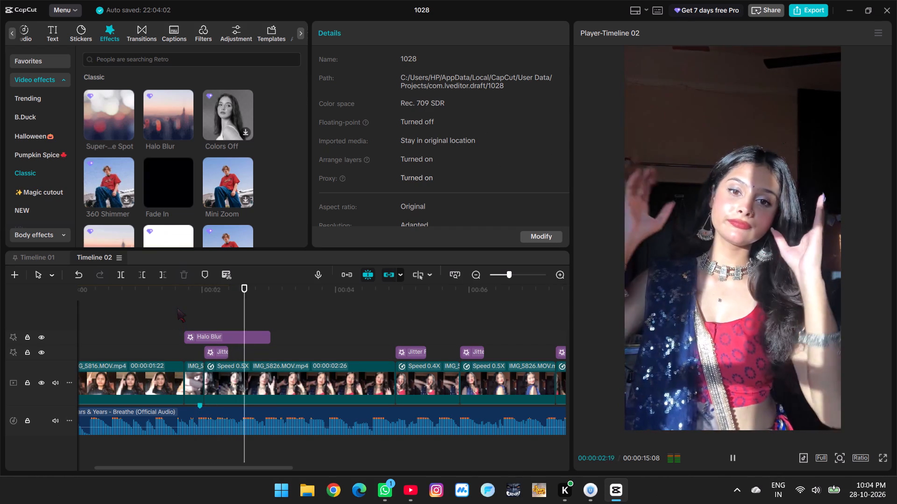
pyautogui.click(178, 308)
pyautogui.press('space')
pyautogui.click(178, 308)
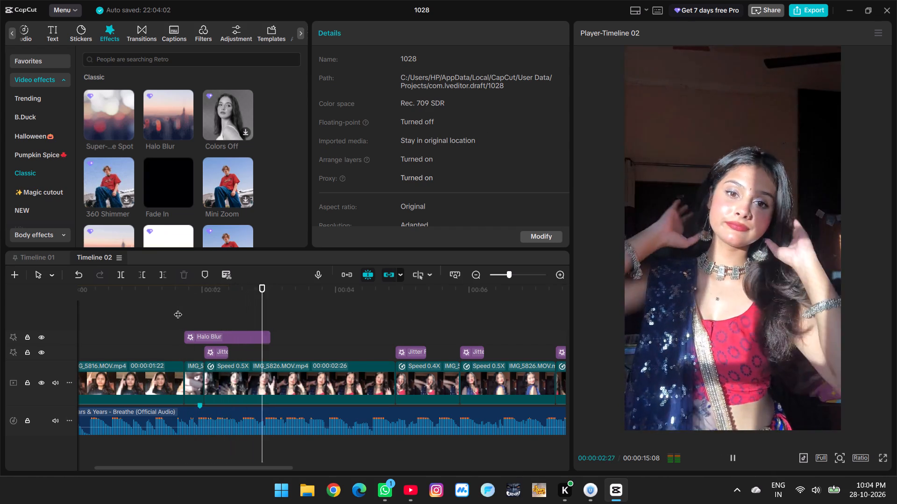
pyautogui.press('space')
pyautogui.click(178, 308)
pyautogui.press('space')
pyautogui.press('space')
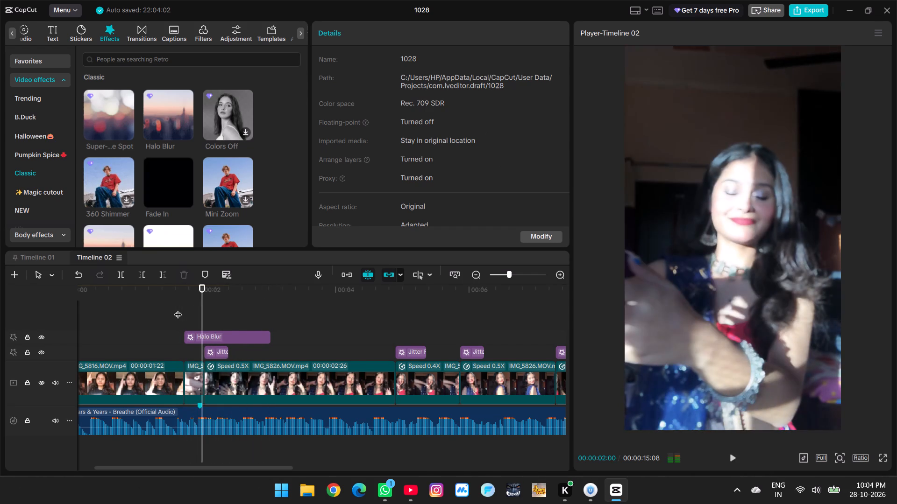
# Play Timeline 02 through to near its end, and replay from the Halo Blur section to review the clips and effects.
pyautogui.press('space')
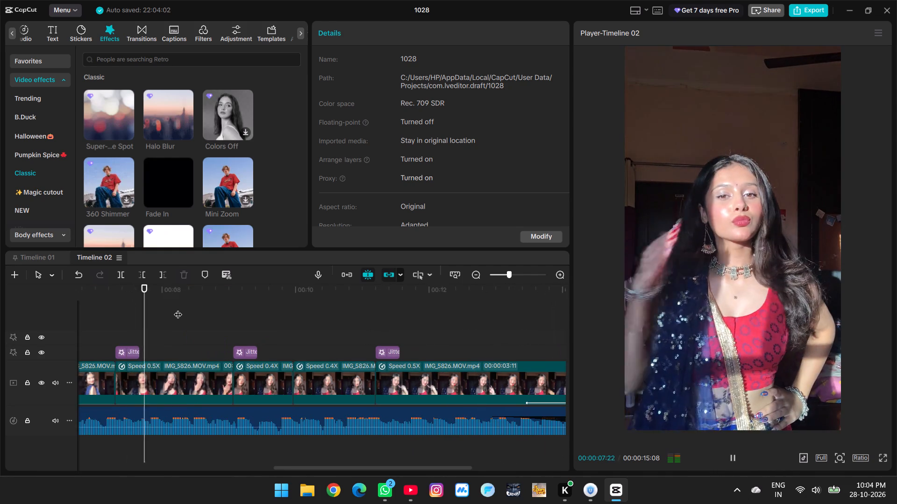
pyautogui.keyDown('ctrl'); pyautogui.scroll(-20, 172, 311); pyautogui.keyUp('ctrl')
pyautogui.keyDown('ctrl'); pyautogui.scroll(-4, 147, 316); pyautogui.keyUp('ctrl')
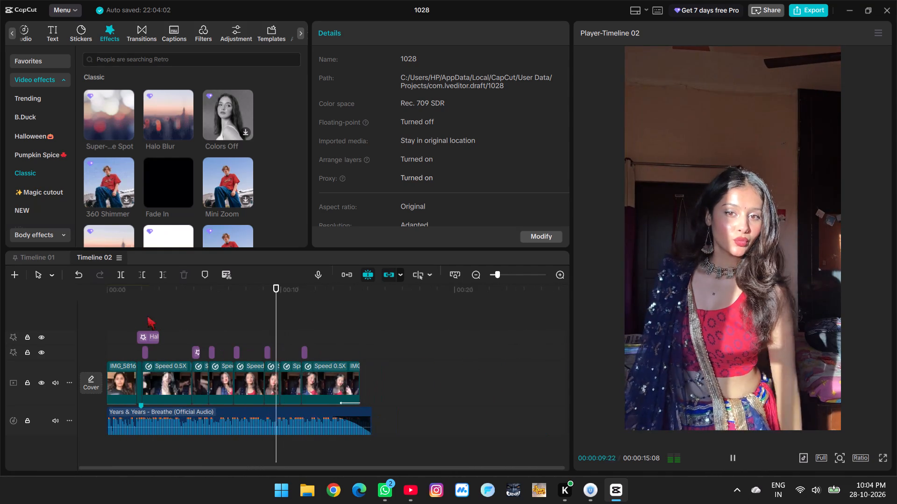
pyautogui.keyDown('ctrl'); pyautogui.scroll(-4, 147, 316); pyautogui.keyUp('ctrl')
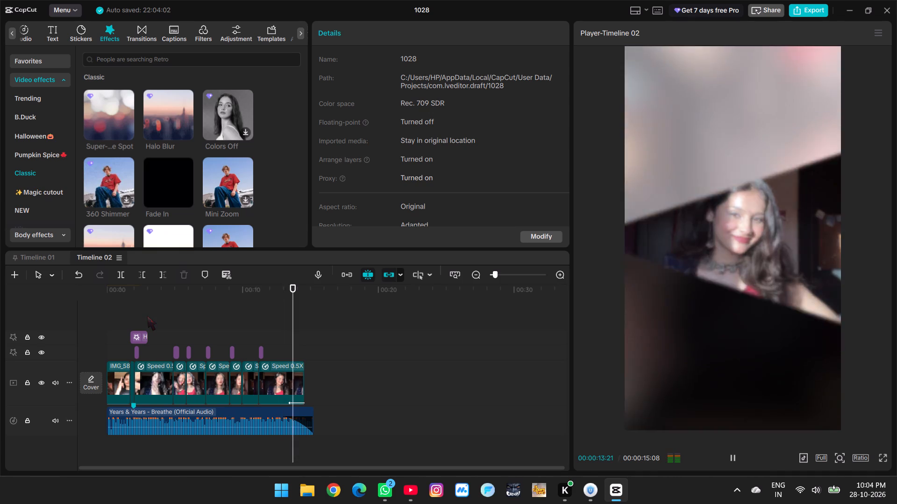
pyautogui.press('space')
pyautogui.click(259, 378)
pyautogui.click(228, 334)
pyautogui.click(144, 324)
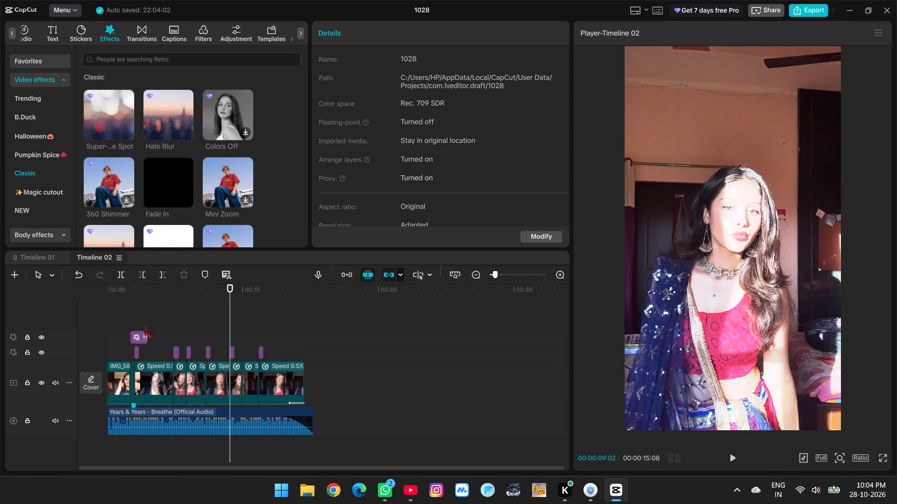
pyautogui.keyDown('ctrl'); pyautogui.scroll(16, 144, 324); pyautogui.keyUp('ctrl')
pyautogui.press('space')
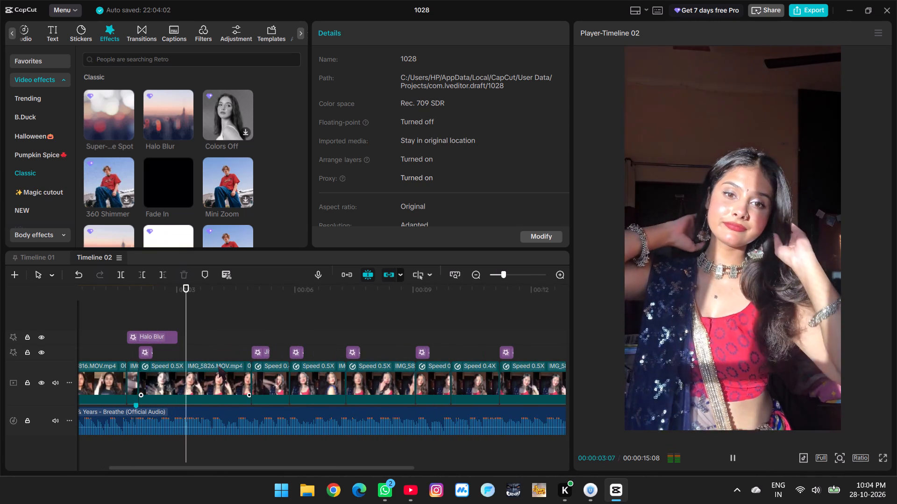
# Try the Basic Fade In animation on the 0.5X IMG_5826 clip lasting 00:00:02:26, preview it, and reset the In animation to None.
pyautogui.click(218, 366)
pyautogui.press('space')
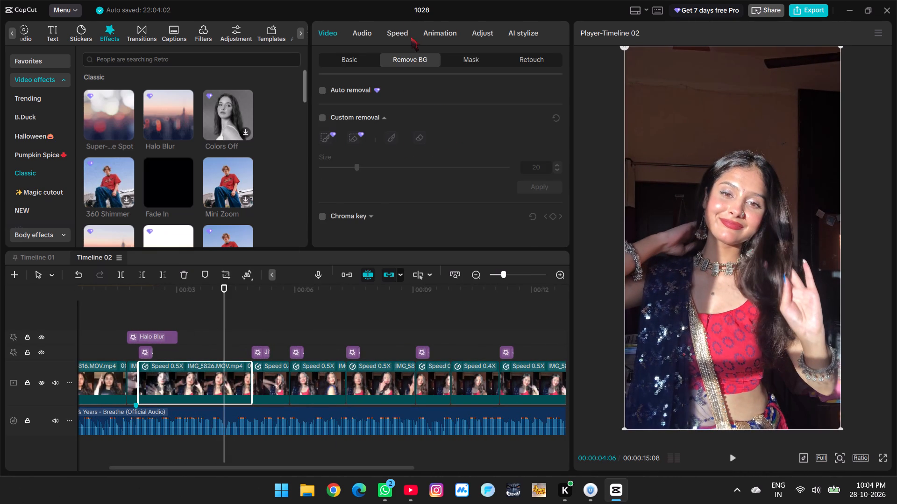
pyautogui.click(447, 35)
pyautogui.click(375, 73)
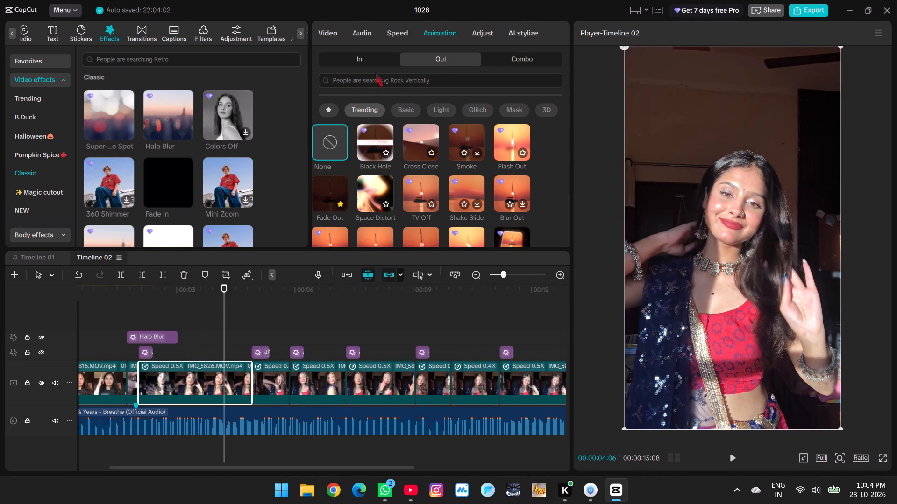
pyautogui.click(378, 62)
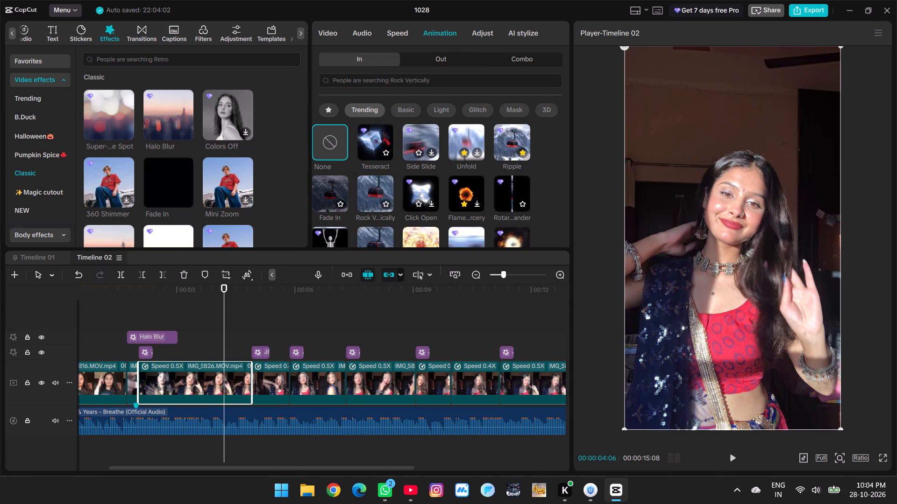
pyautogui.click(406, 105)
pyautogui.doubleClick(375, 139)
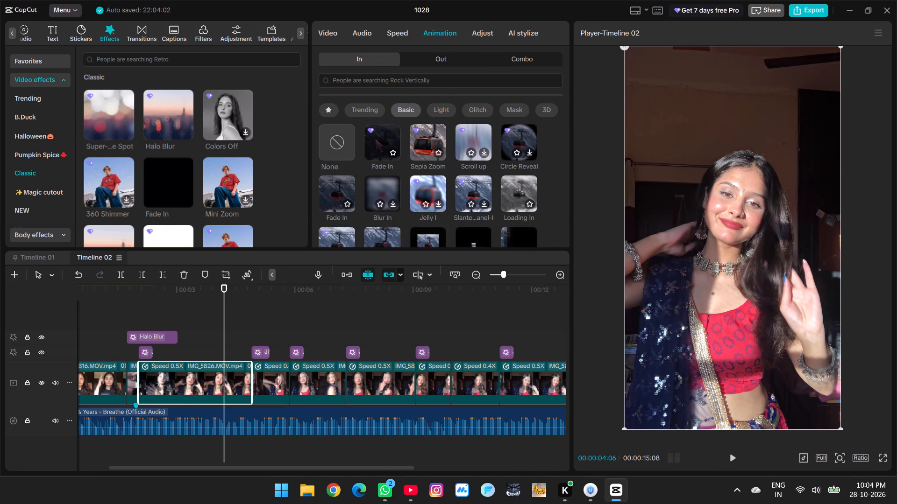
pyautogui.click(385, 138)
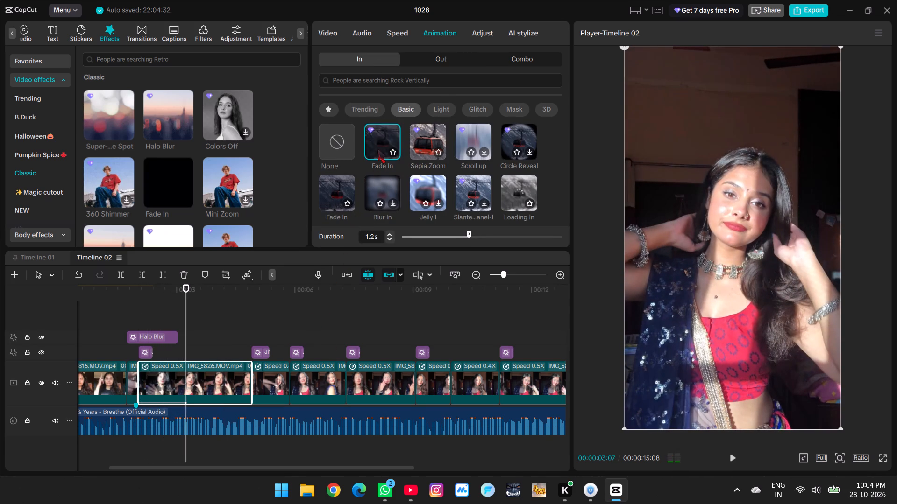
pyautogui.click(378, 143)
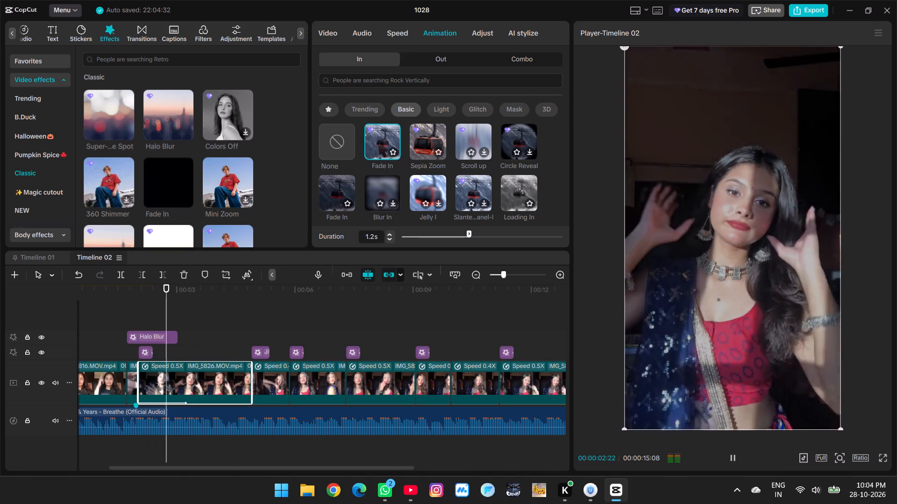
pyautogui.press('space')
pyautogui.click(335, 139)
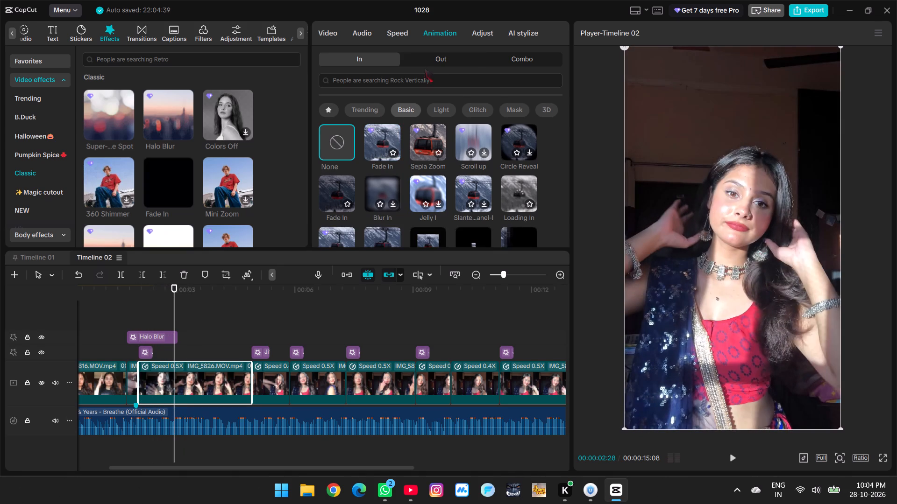
# Try the Basic Flash Out animation on the same 0.5X clip and replace it with the starred Fade Out, lasting 0.5 s.
pyautogui.click(439, 63)
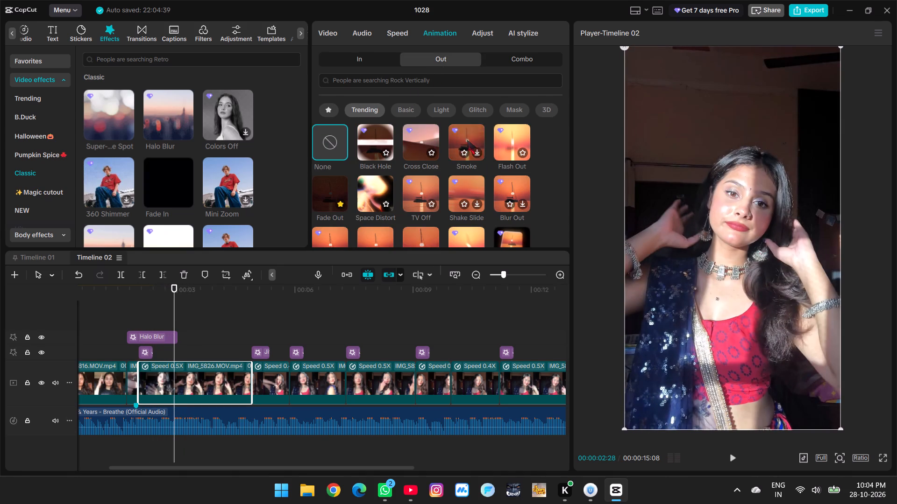
pyautogui.click(403, 106)
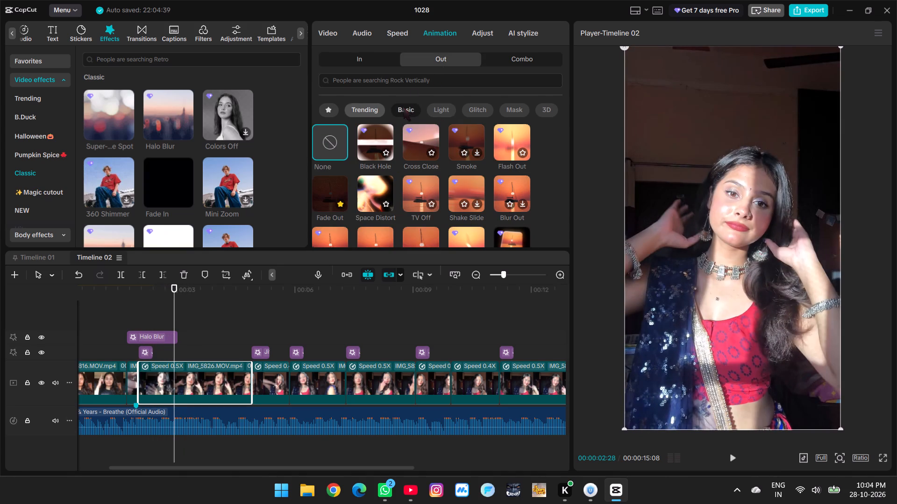
pyautogui.click(376, 133)
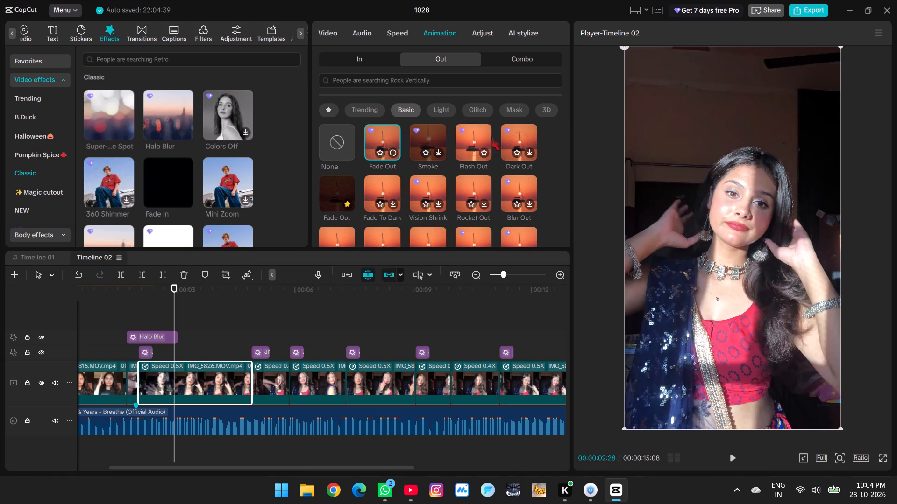
pyautogui.click(467, 135)
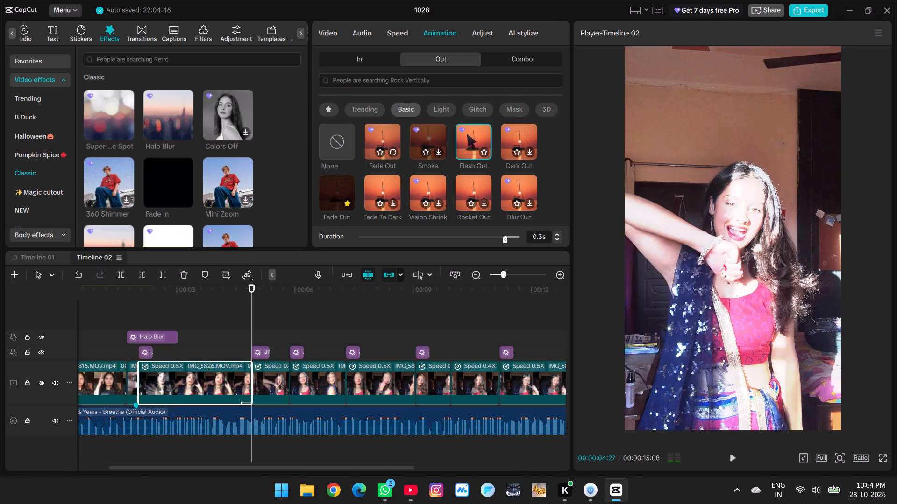
pyautogui.click(326, 190)
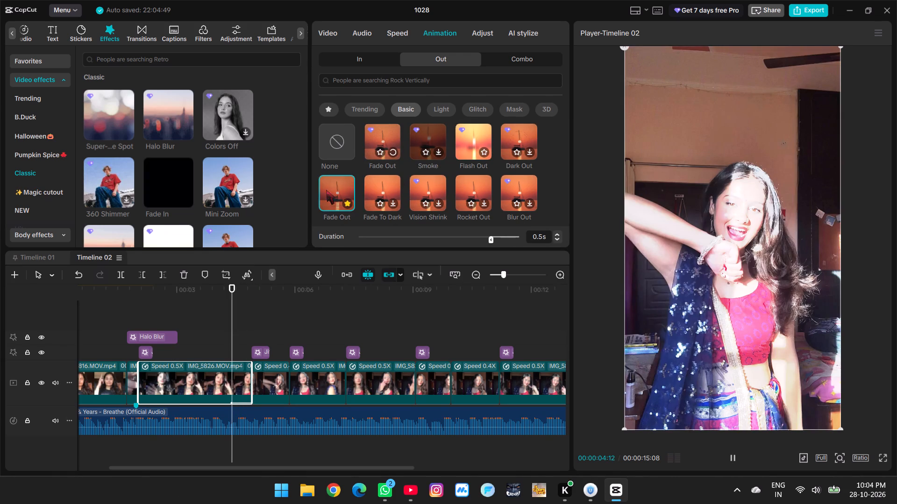
# Give the following 0.4X clip a 1.0 s Basic In animation, trying the Pro Fade In before applying the non-Pro Fade In, and preview it.
pyautogui.click(263, 393)
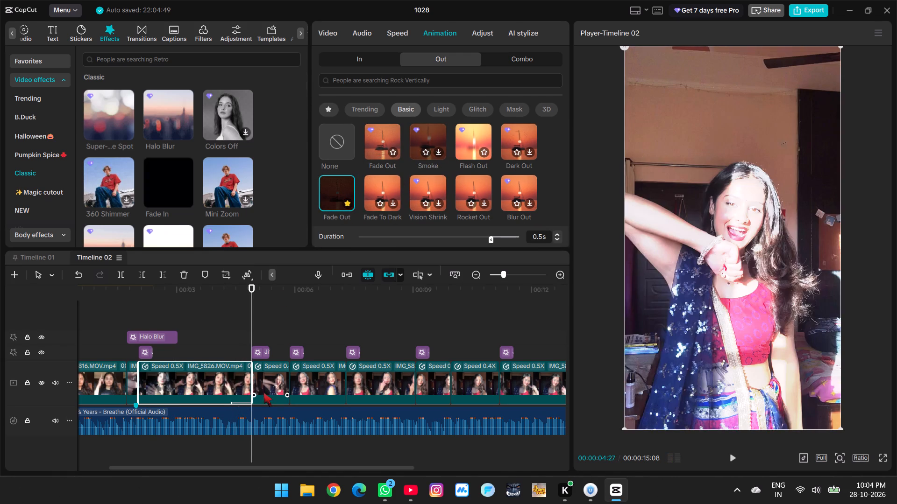
pyautogui.click(373, 62)
pyautogui.click(371, 135)
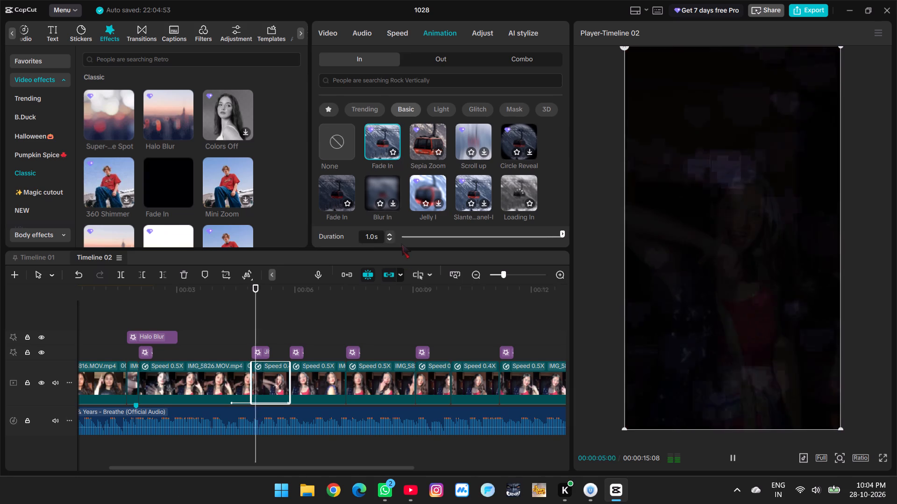
pyautogui.press('space')
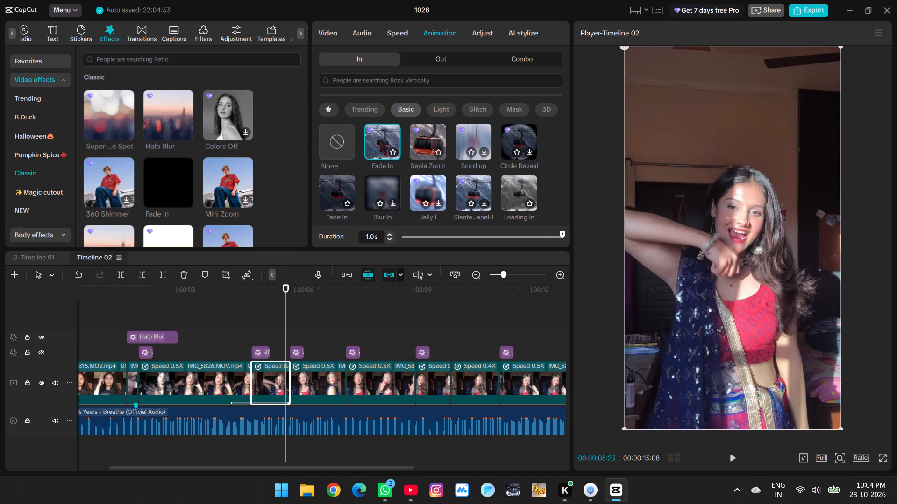
pyautogui.click(336, 182)
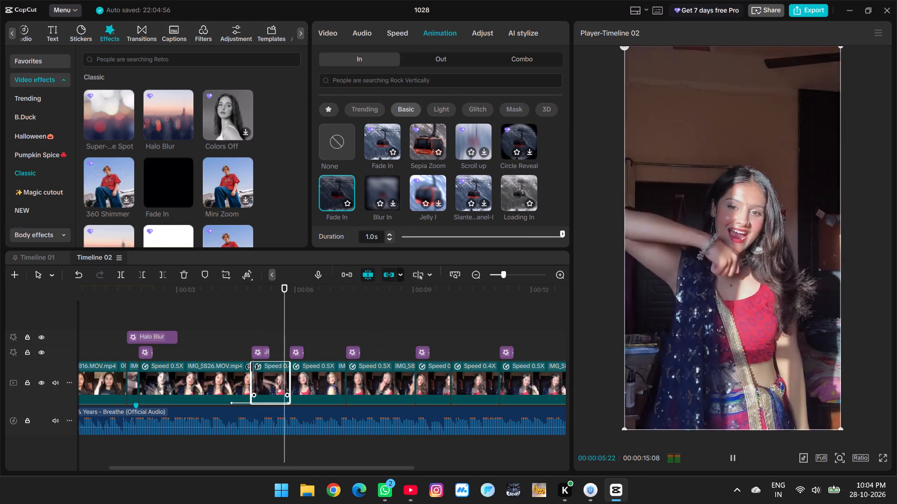
pyautogui.click(240, 338)
pyautogui.press('space')
pyautogui.press('space')
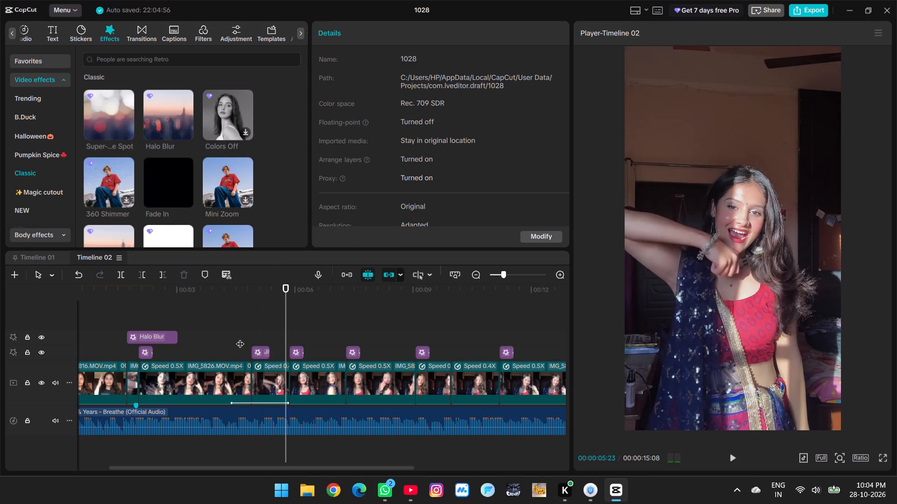
# Set the duration of the Fade In animation to 0.1 s on the 0.4X clip following the long 0.5X IMG_5826 clip.
pyautogui.click(274, 383)
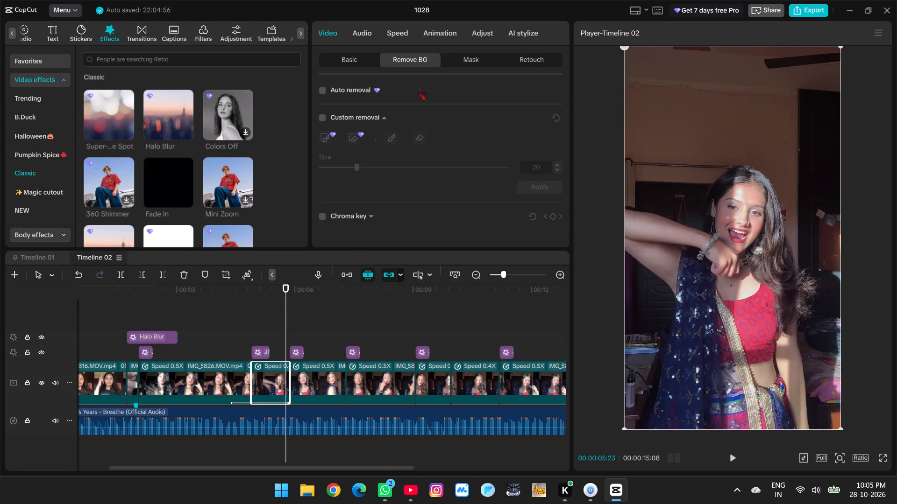
pyautogui.click(442, 36)
pyautogui.click(421, 238)
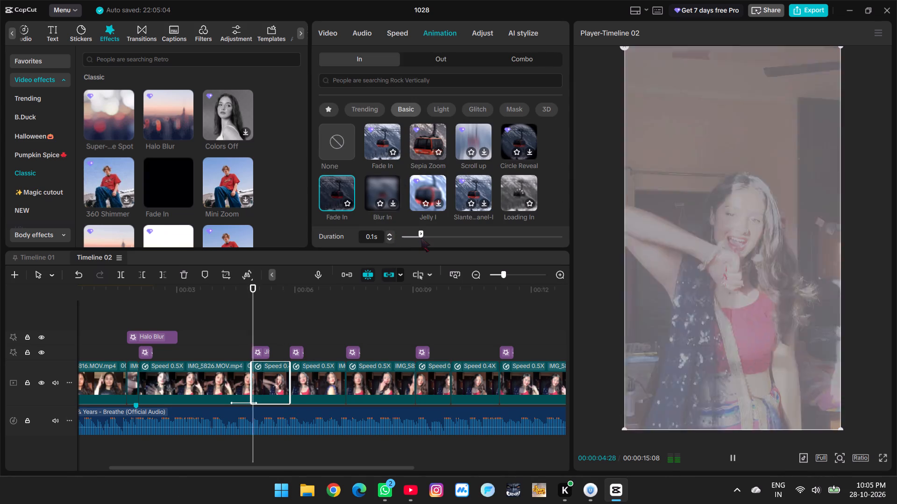
# Replay Timeline 02 from just before the shortened Fade In through to the final clip to review the animations and flash effects.
pyautogui.click(230, 315)
pyautogui.press('space')
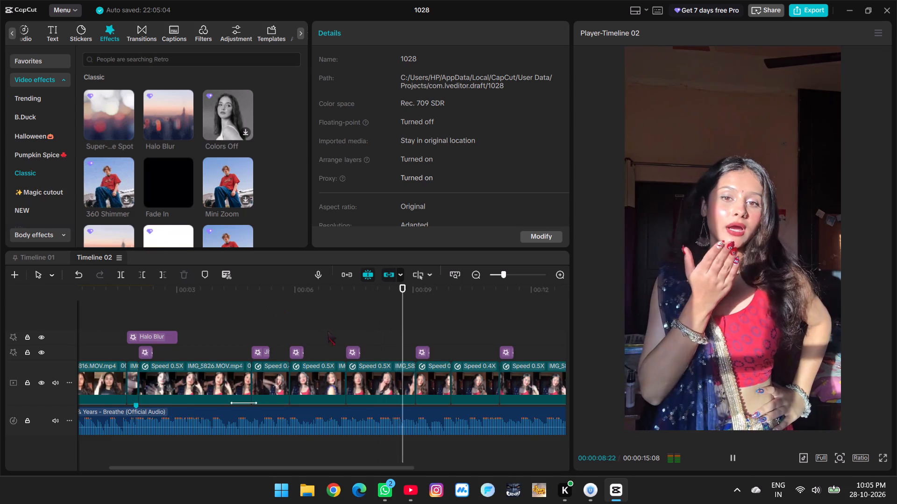
pyautogui.keyDown('ctrl'); pyautogui.scroll(-8, 328, 332); pyautogui.keyUp('ctrl')
pyautogui.click(330, 336)
pyautogui.press('space')
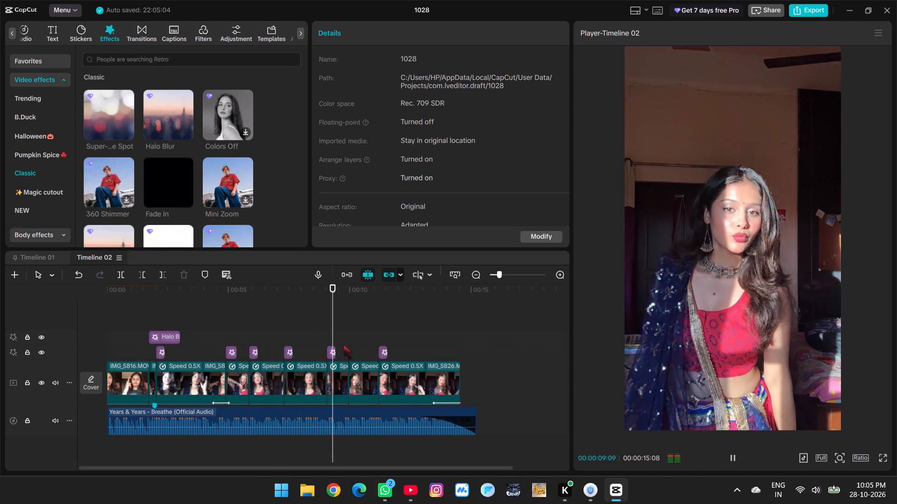
pyautogui.press('space')
pyautogui.press('space')
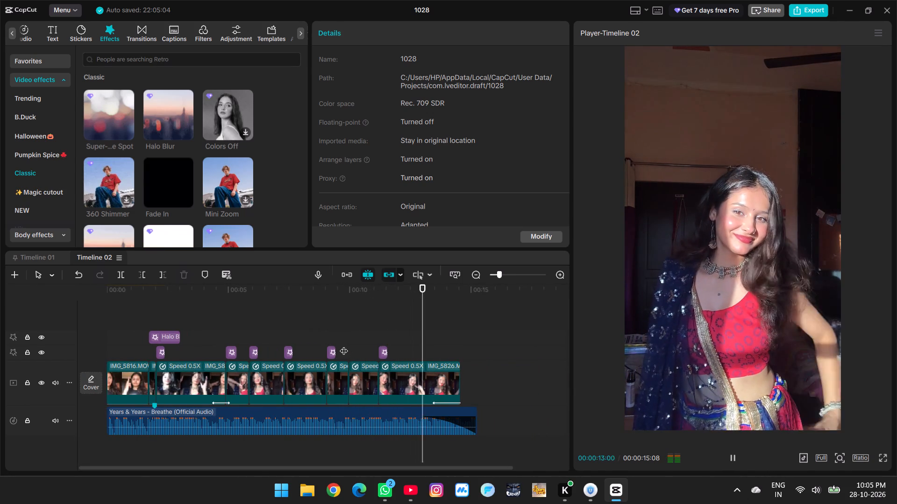
pyautogui.press('space')
pyautogui.keyDown('ctrl'); pyautogui.scroll(-5, 344, 345); pyautogui.keyUp('ctrl')
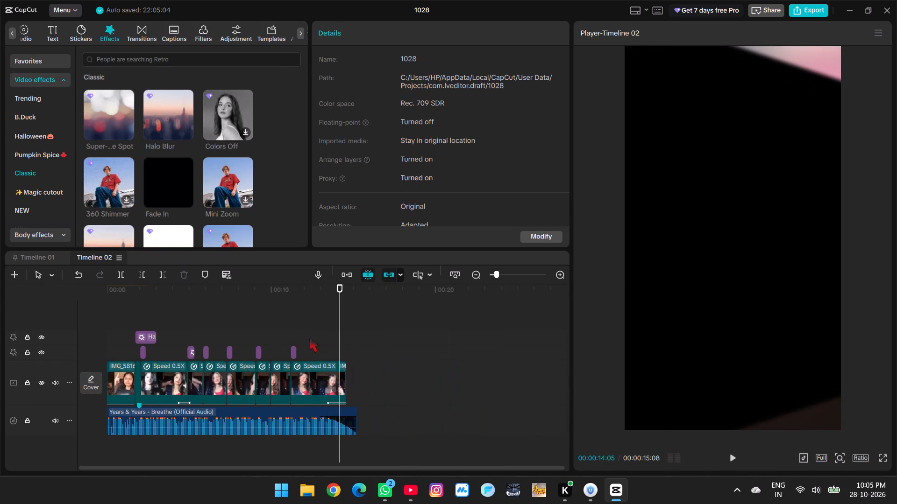
pyautogui.keyDown('ctrl'); pyautogui.scroll(-3, 308, 338); pyautogui.keyUp('ctrl')
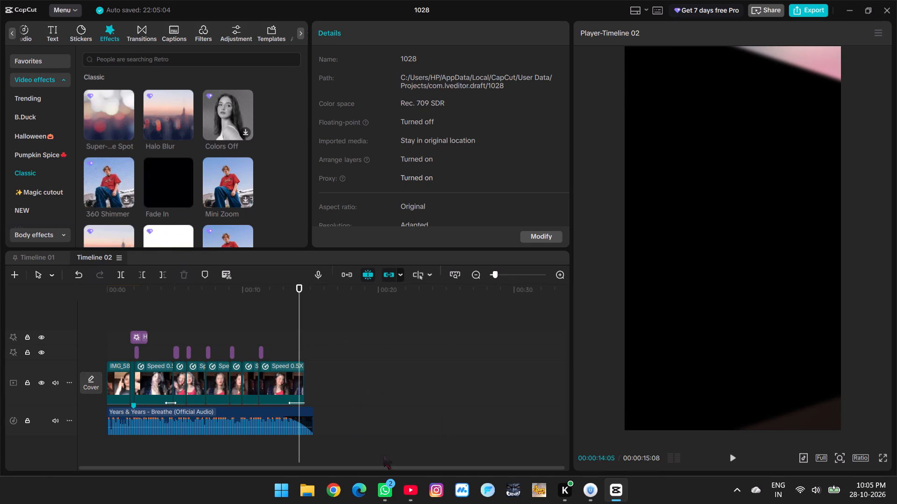
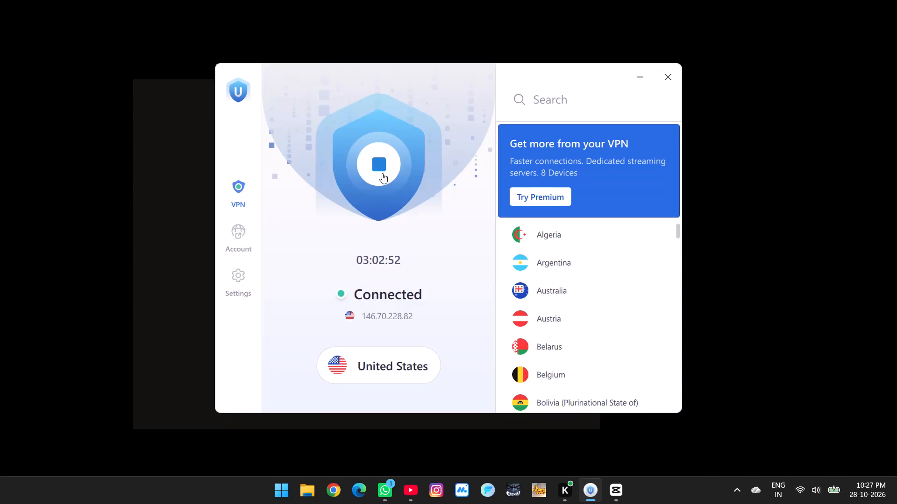
# Disconnect the active United States connection in Urban VPN.
pyautogui.click(382, 173)
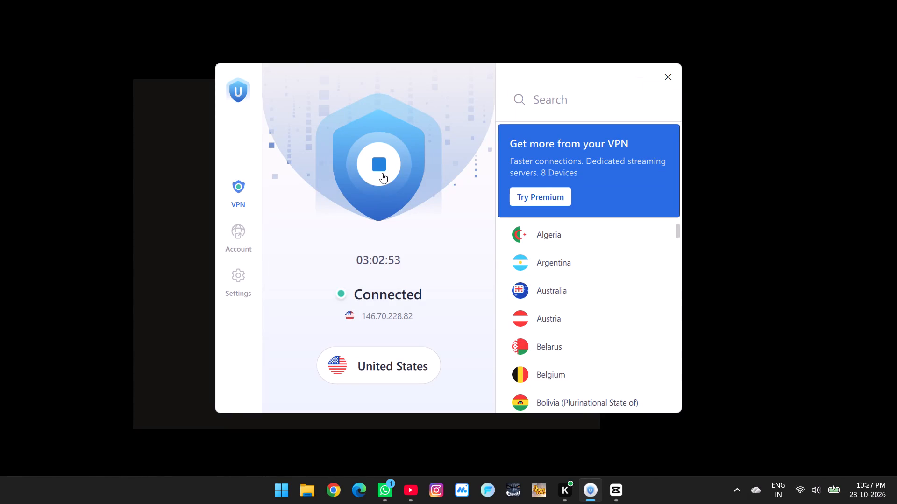